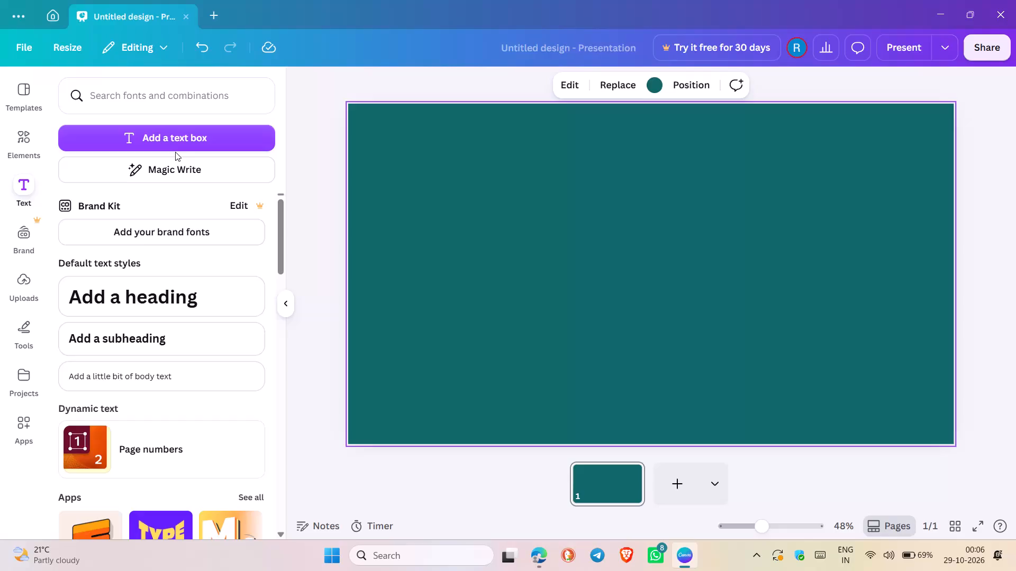
Add a text box to the slide reading "Introduction".
{"action": "left_click", "coordinate": [175, 139]}
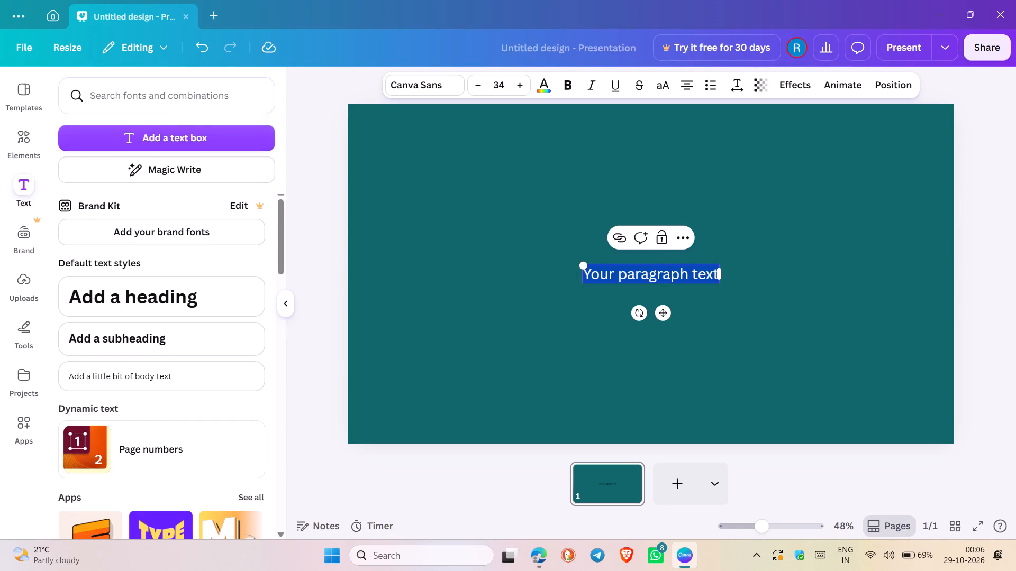
{"action": "type", "text": "ntroduction"}
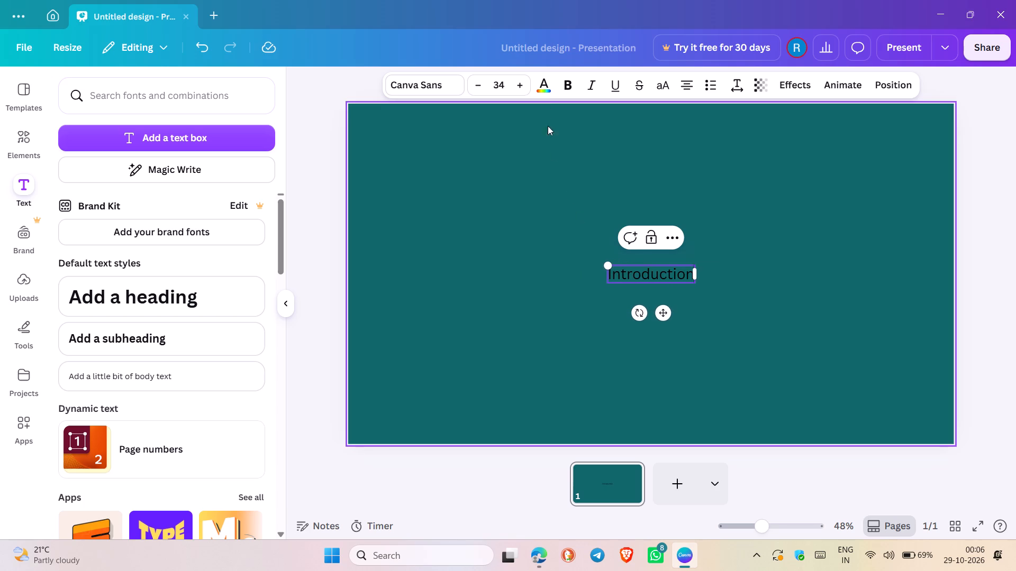
Turn on bold for the Introduction text box and increase its font size to 100.
{"action": "left_click", "coordinate": [563, 86]}
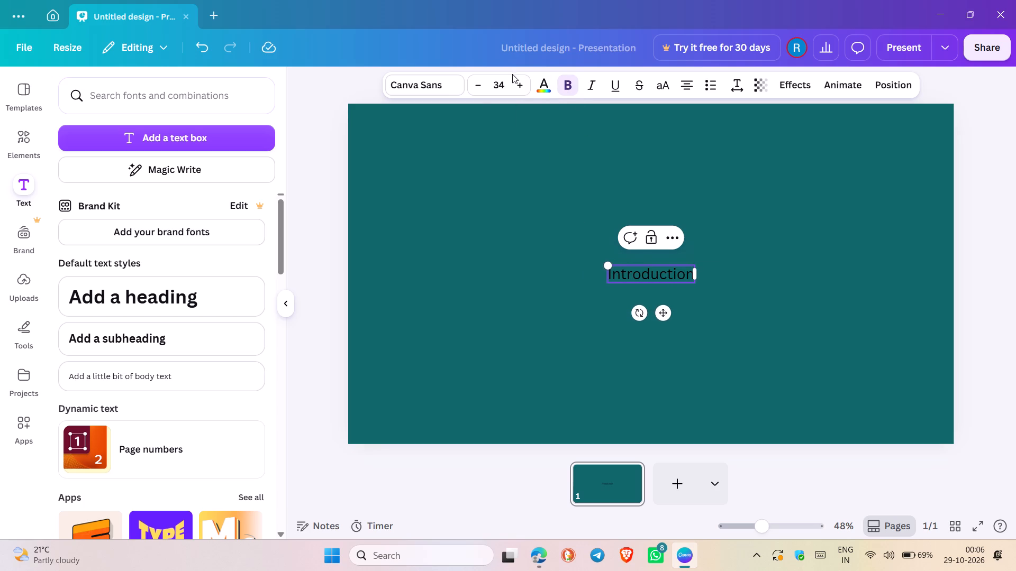
{"action": "triple_click", "coordinate": [520, 86]}
{"action": "triple_click", "coordinate": [520, 86]}
{"action": "double_click", "coordinate": [520, 86]}
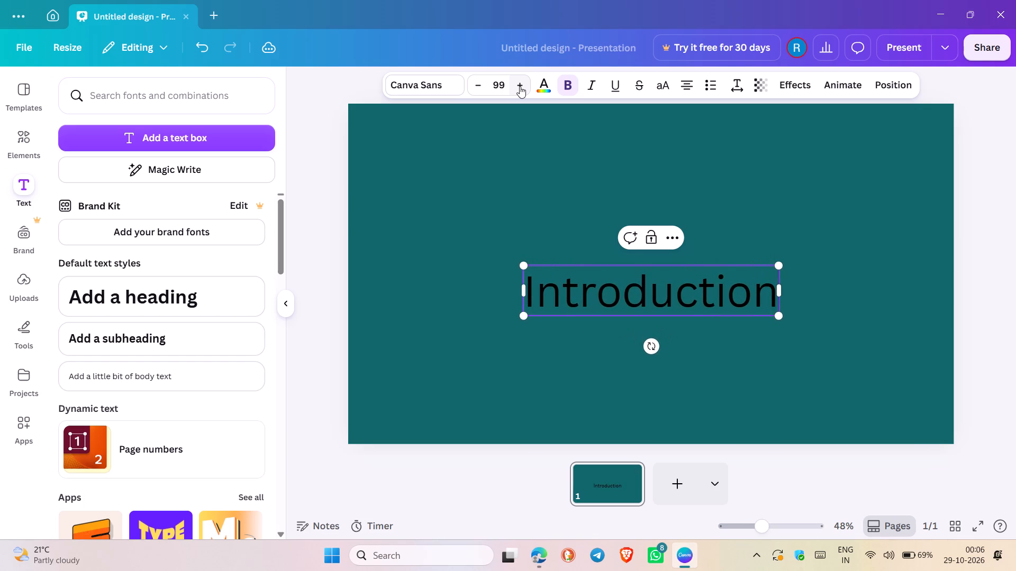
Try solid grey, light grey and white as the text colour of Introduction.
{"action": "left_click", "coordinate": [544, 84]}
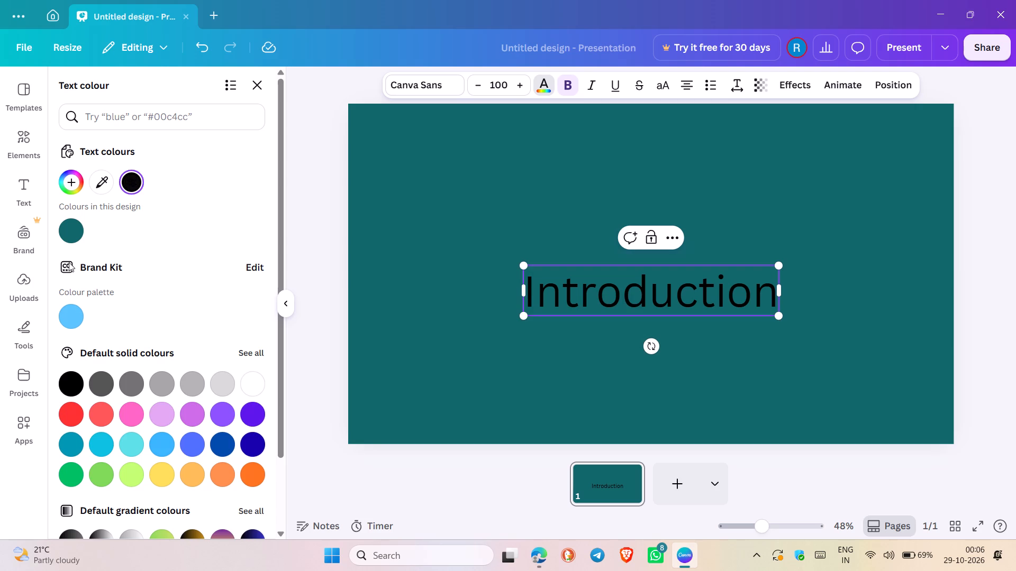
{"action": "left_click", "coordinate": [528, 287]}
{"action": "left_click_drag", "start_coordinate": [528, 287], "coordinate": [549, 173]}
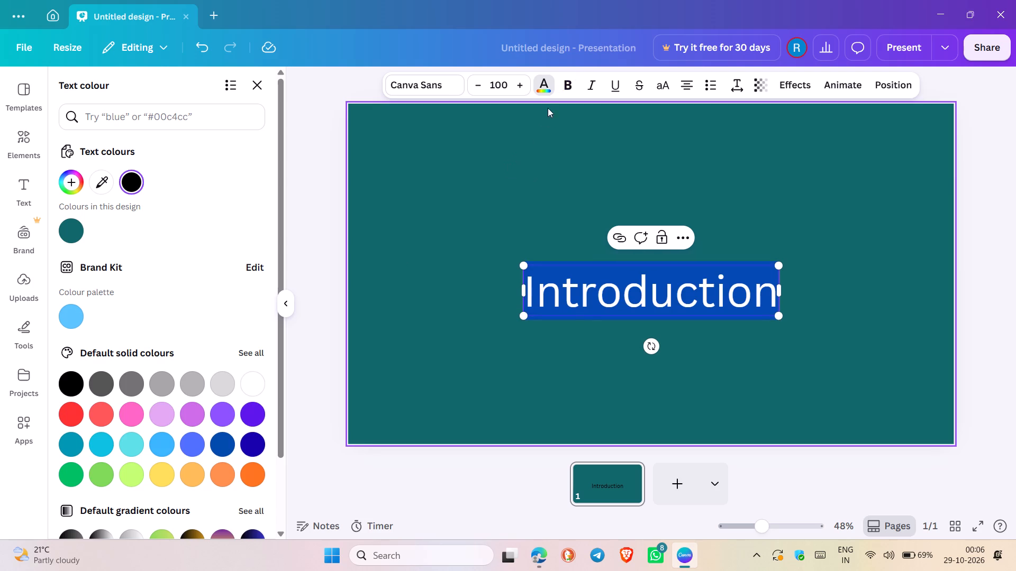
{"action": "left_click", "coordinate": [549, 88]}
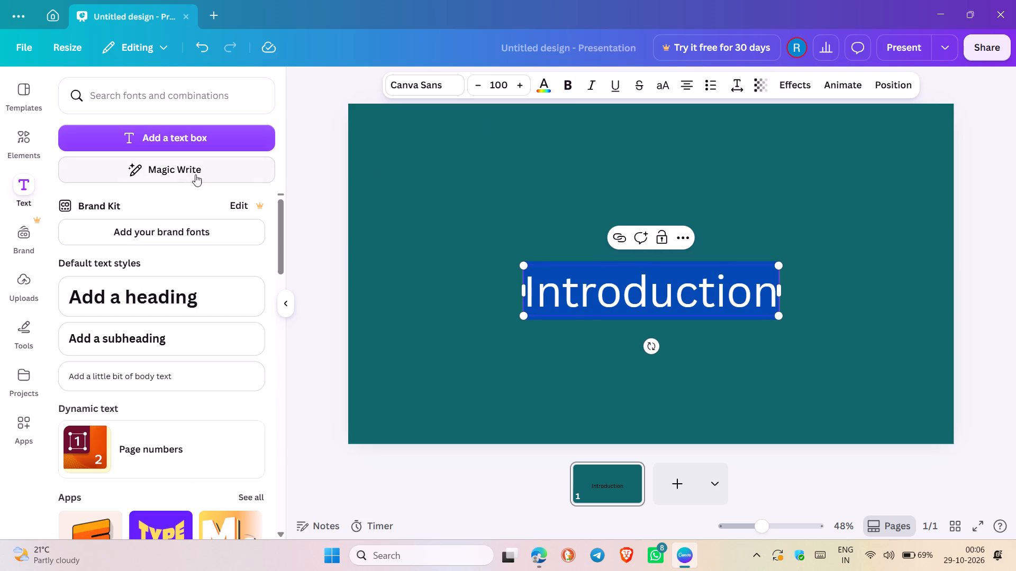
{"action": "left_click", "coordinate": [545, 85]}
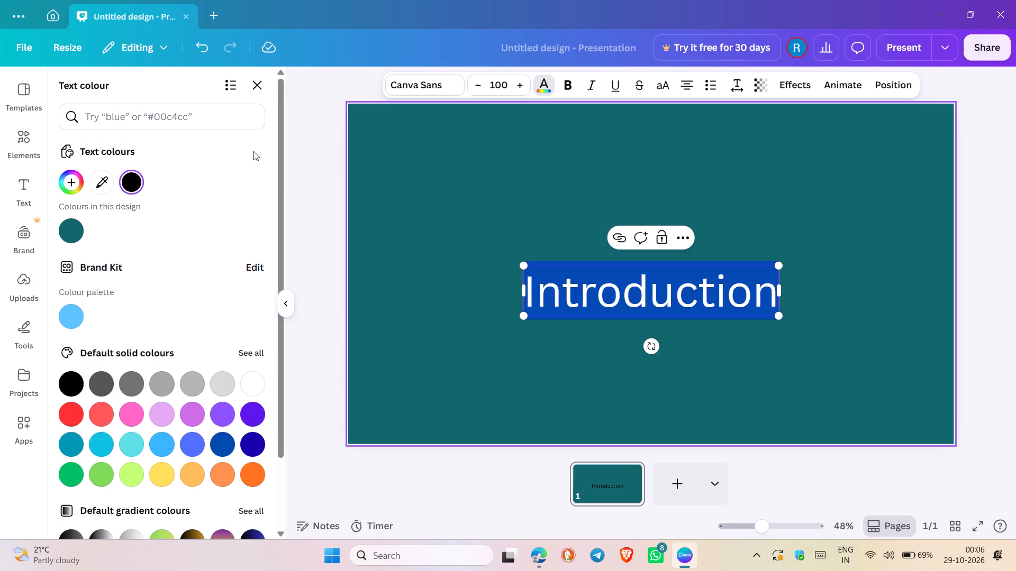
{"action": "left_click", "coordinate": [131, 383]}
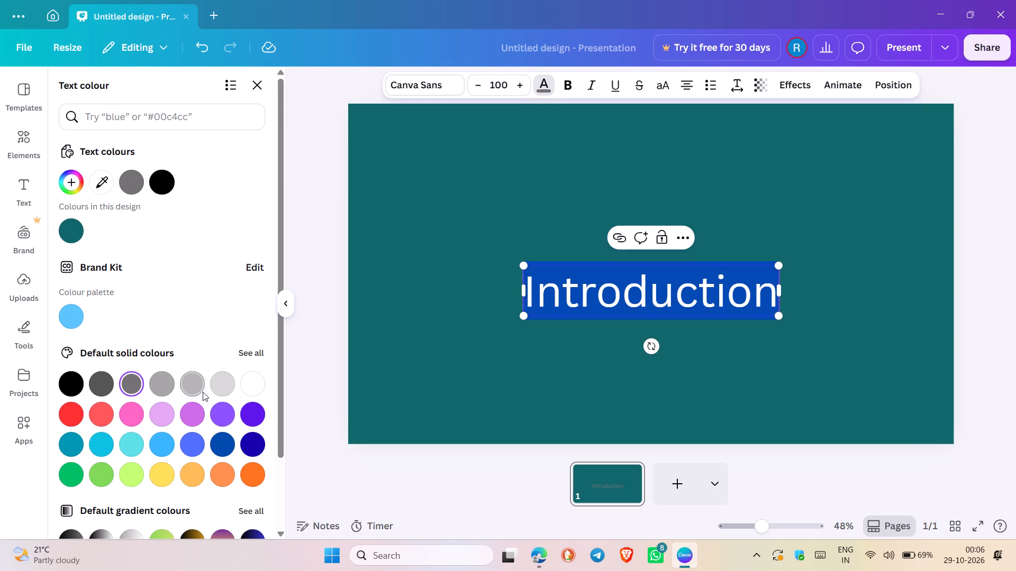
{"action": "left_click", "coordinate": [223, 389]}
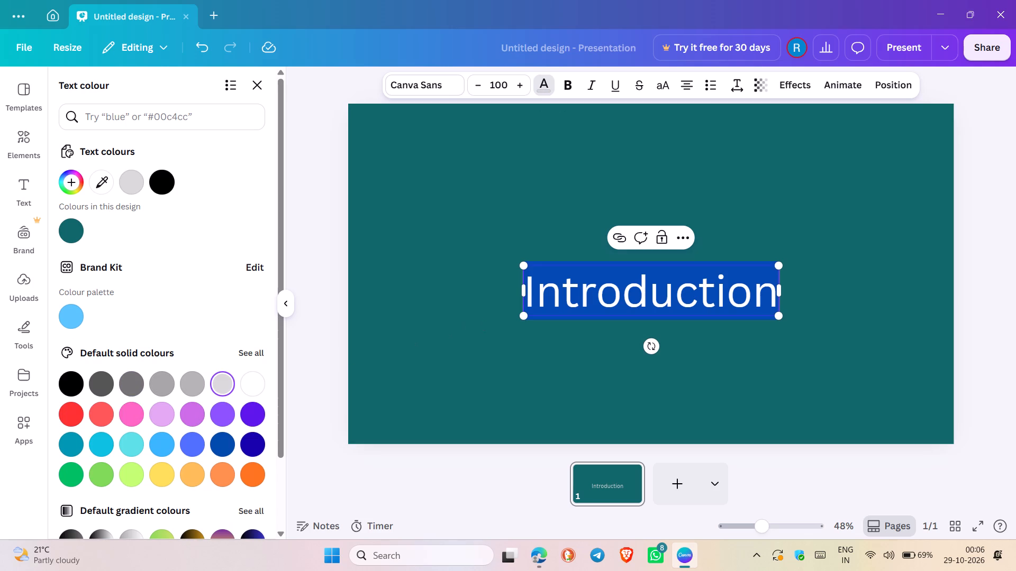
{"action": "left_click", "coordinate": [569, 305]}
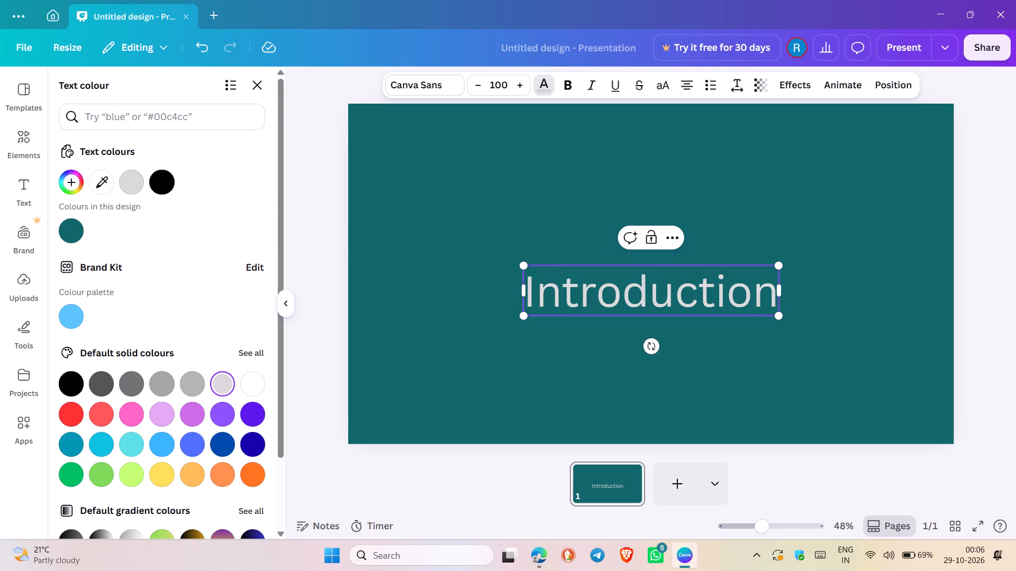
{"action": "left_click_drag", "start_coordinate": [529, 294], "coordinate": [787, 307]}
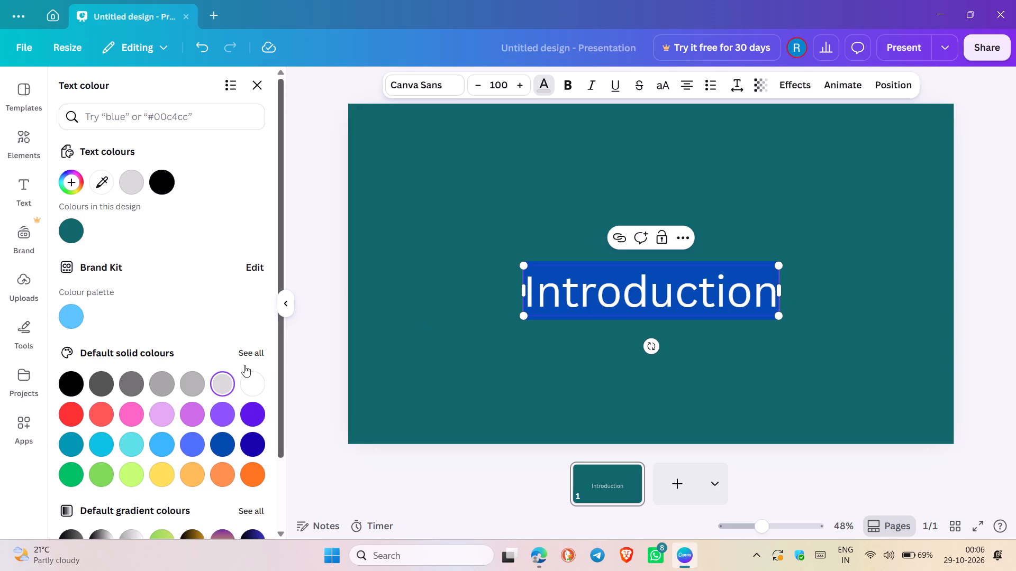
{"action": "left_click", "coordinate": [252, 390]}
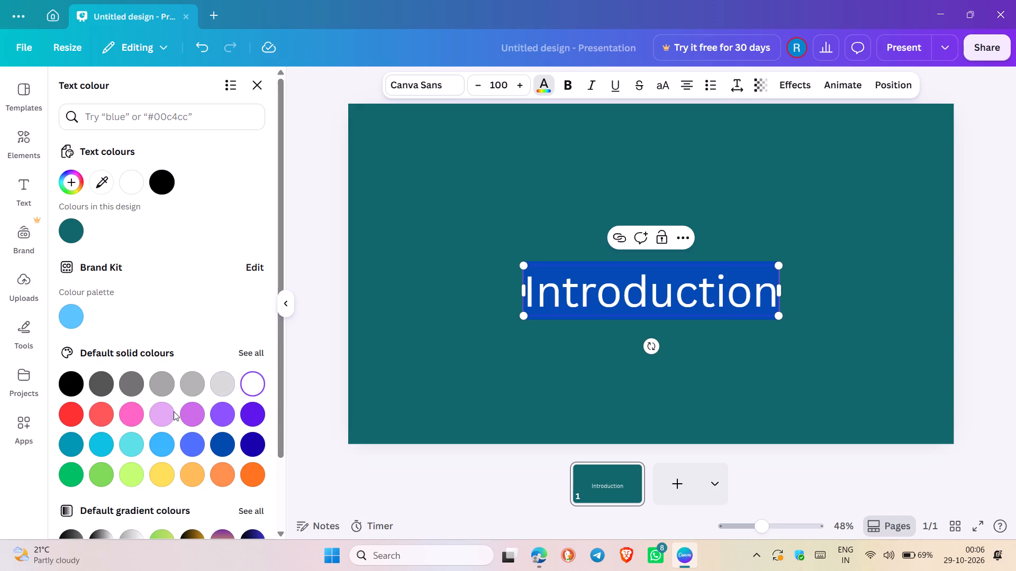
Apply the default grey-to-white gradient as the text colour of Introduction.
{"action": "scroll", "coordinate": [146, 423], "scroll_direction": "down", "scroll_amount": 2}
{"action": "left_click", "coordinate": [135, 449]}
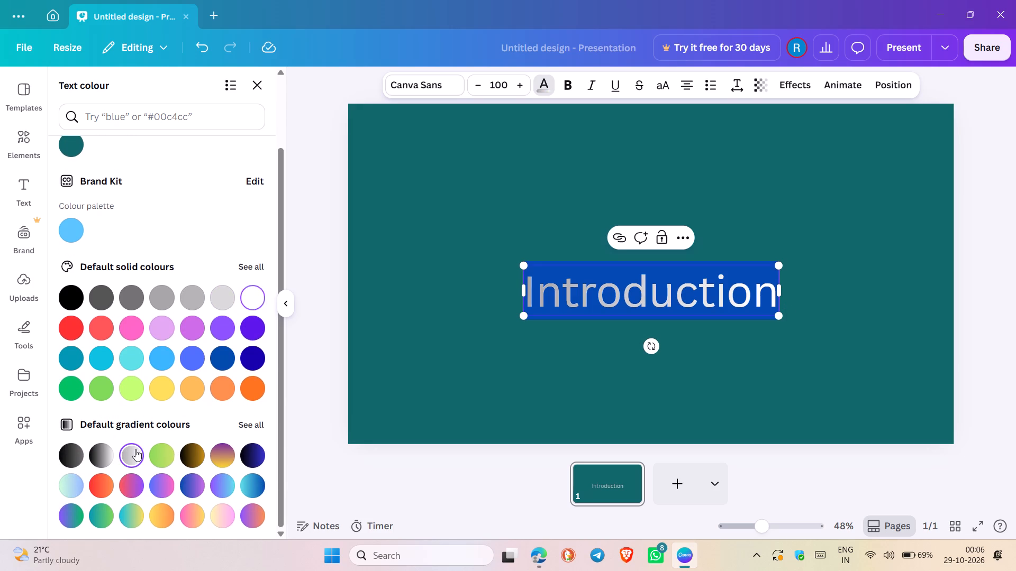
{"action": "left_click", "coordinate": [409, 311]}
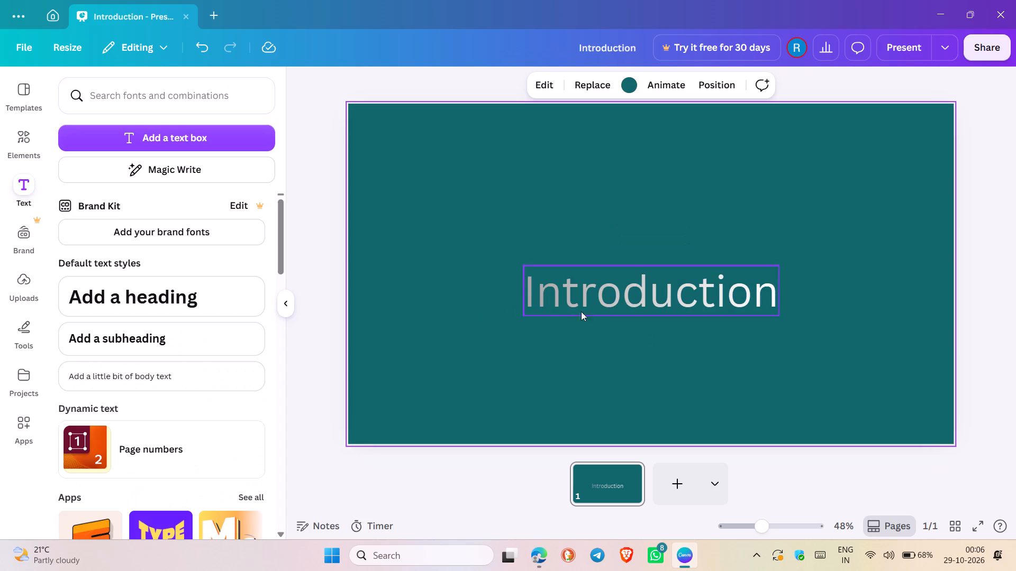
Move the Introduction text from the middle into the upper part of the slide.
{"action": "left_click_drag", "start_coordinate": [641, 296], "coordinate": [623, 198]}
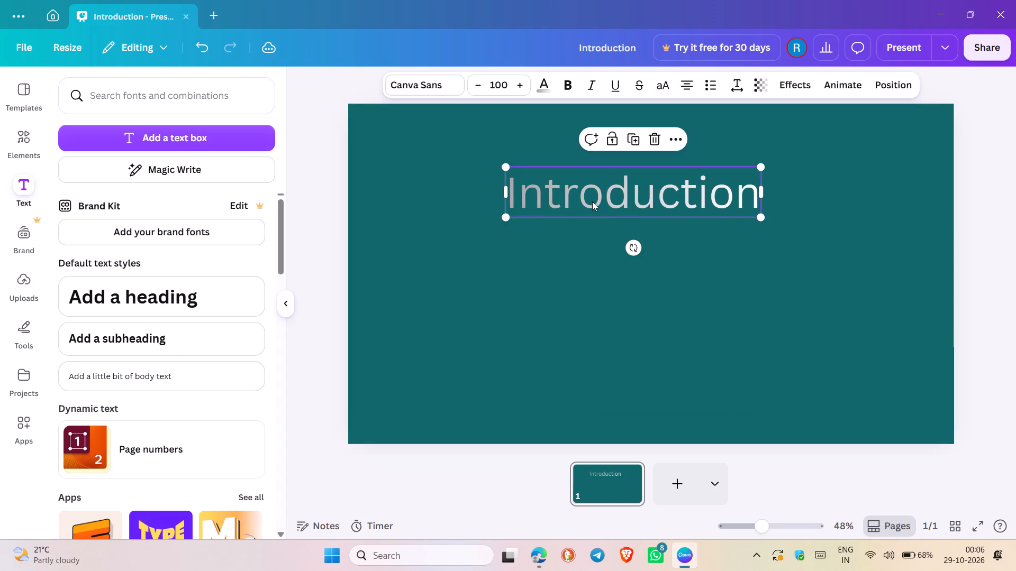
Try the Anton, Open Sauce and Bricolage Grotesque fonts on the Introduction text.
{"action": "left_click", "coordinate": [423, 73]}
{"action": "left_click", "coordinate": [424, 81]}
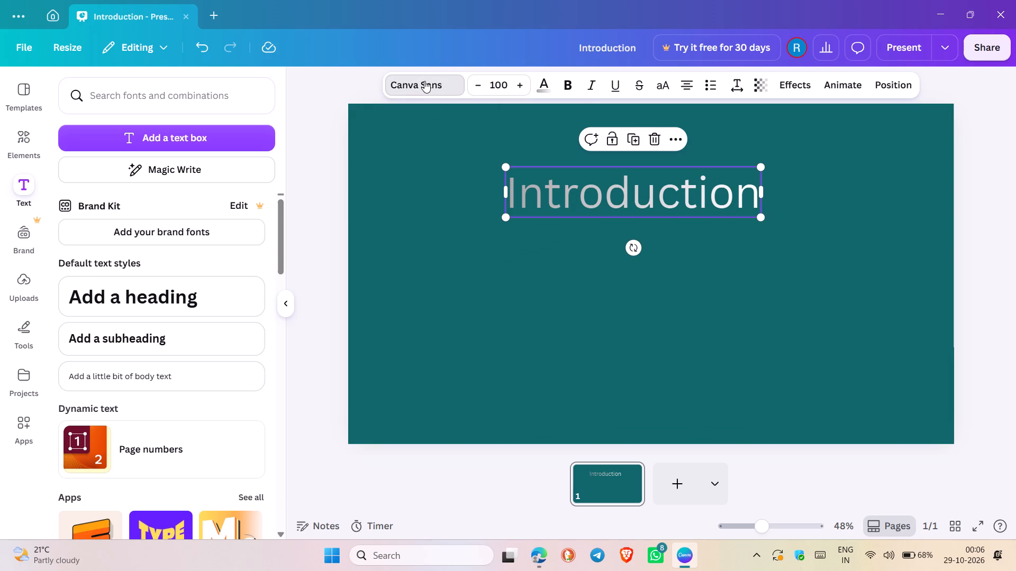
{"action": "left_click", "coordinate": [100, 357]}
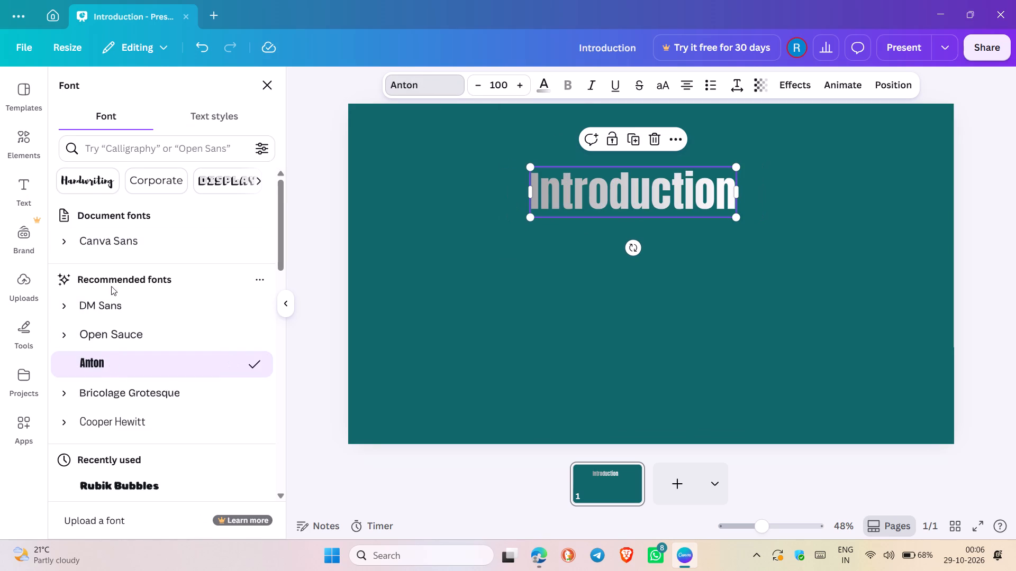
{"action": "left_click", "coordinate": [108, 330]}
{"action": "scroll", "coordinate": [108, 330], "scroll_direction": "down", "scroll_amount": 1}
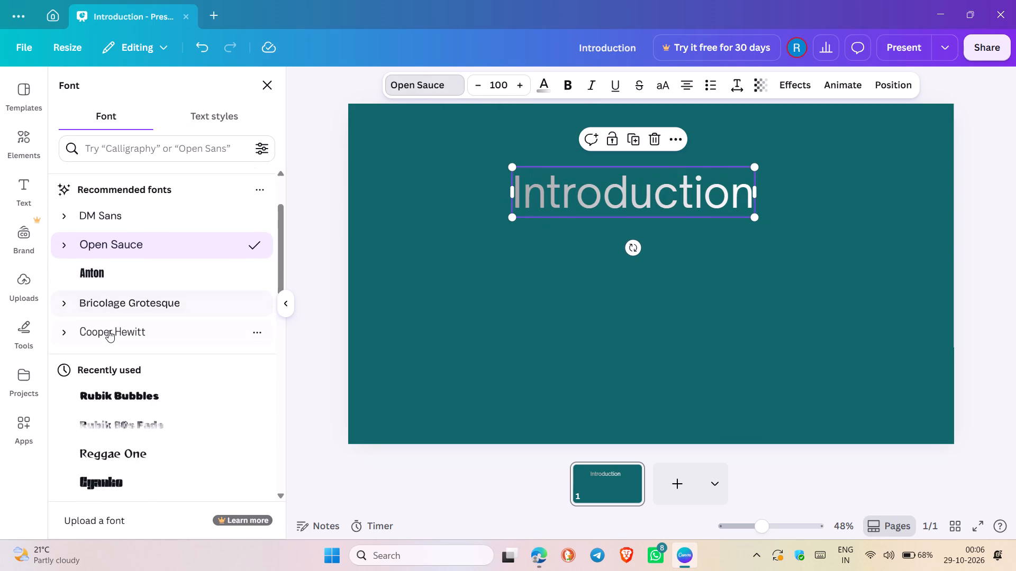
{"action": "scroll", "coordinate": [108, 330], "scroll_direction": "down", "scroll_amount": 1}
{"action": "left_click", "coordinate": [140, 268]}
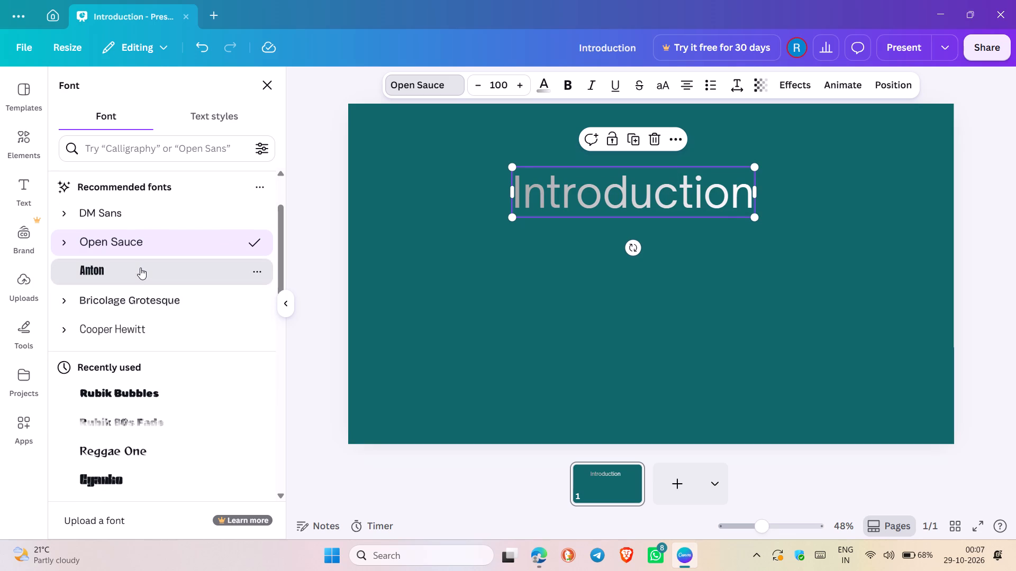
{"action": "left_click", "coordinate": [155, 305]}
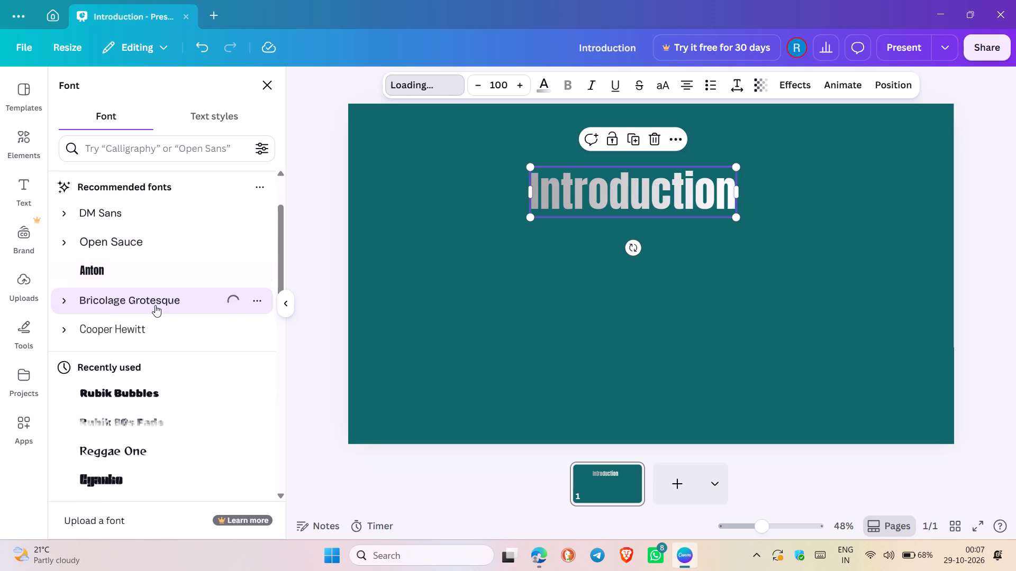
Change the font of the Introduction text to Horizon from the popular fonts.
{"action": "scroll", "coordinate": [153, 385], "scroll_direction": "down", "scroll_amount": 1}
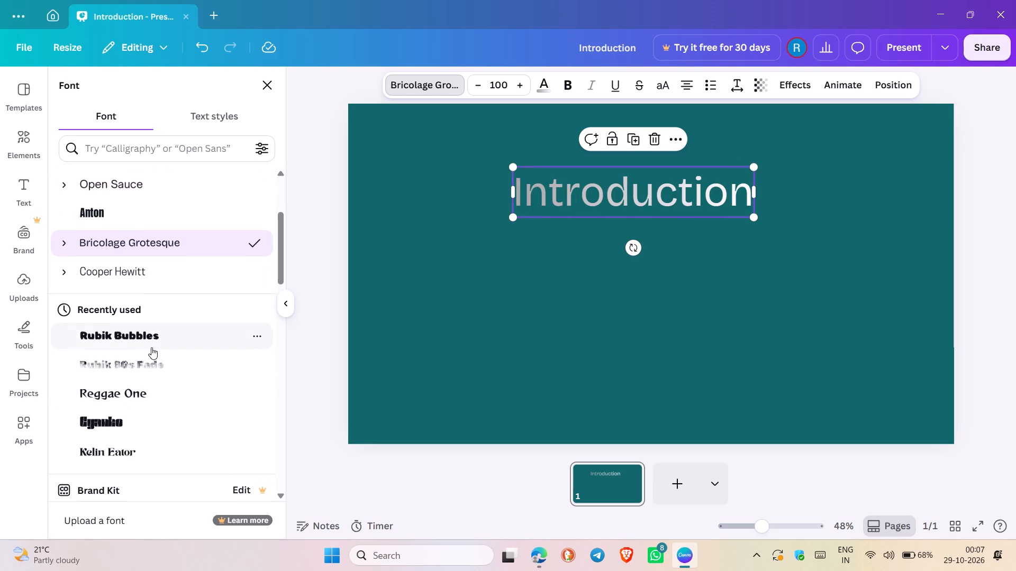
{"action": "scroll", "coordinate": [151, 347], "scroll_direction": "down", "scroll_amount": 2}
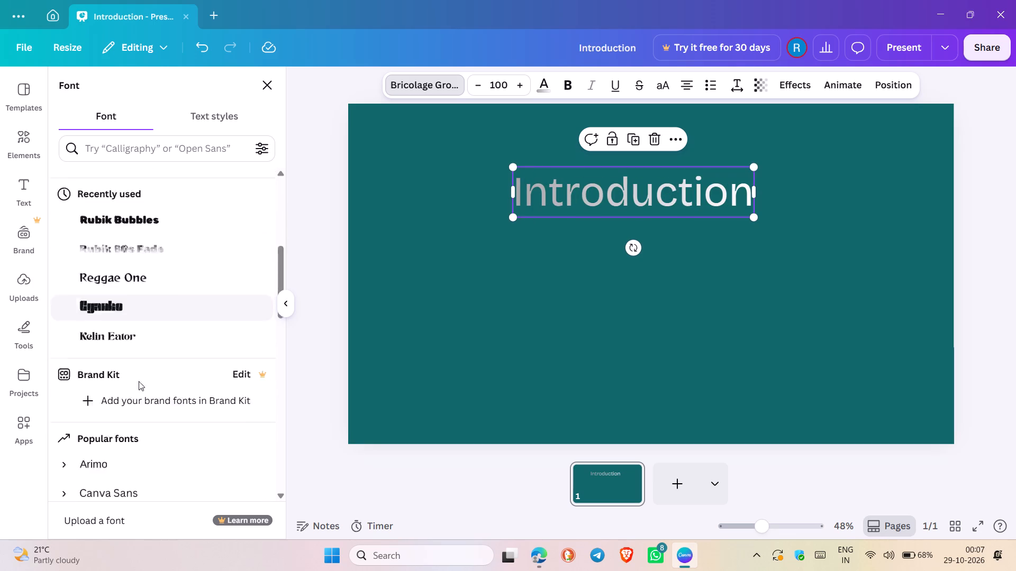
{"action": "scroll", "coordinate": [139, 381], "scroll_direction": "down", "scroll_amount": 3}
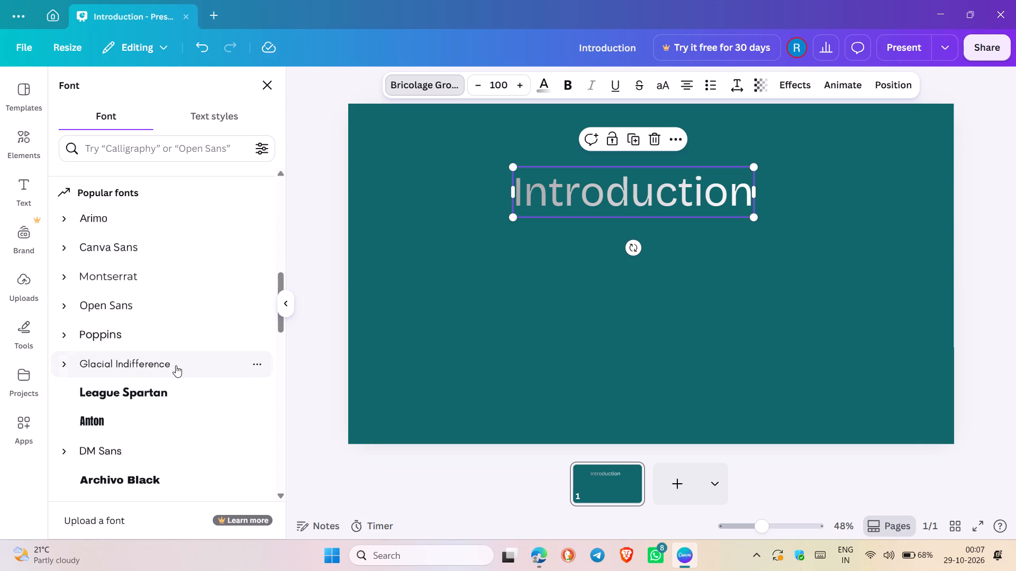
{"action": "scroll", "coordinate": [176, 370], "scroll_direction": "down", "scroll_amount": 7}
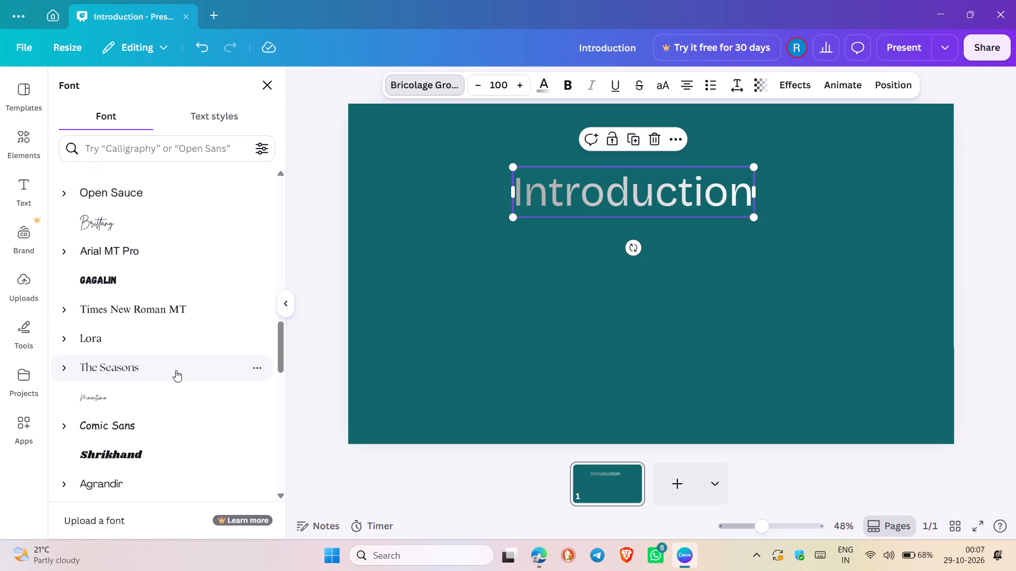
{"action": "scroll", "coordinate": [176, 370], "scroll_direction": "down", "scroll_amount": 1}
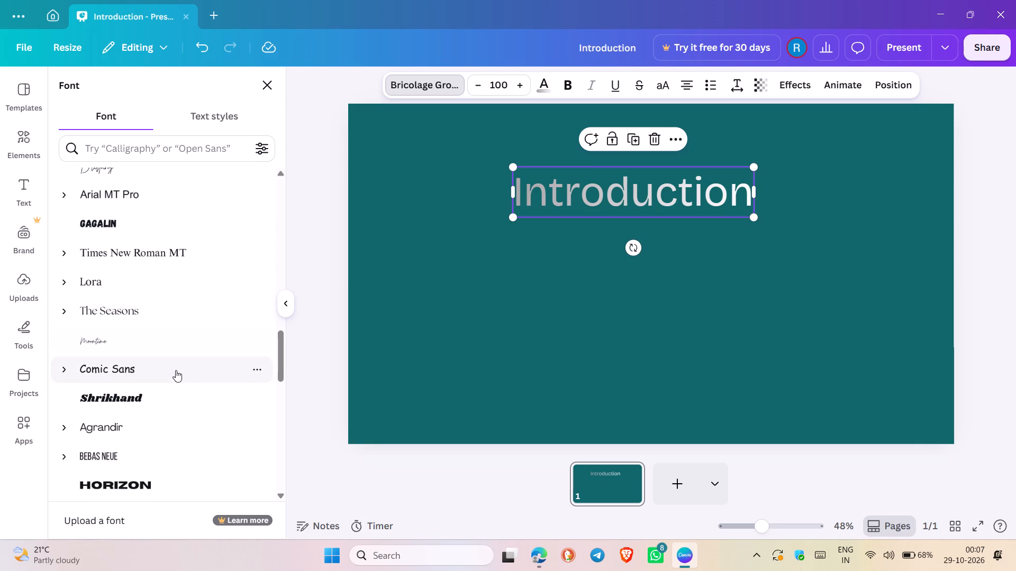
{"action": "scroll", "coordinate": [176, 370], "scroll_direction": "down", "scroll_amount": 1}
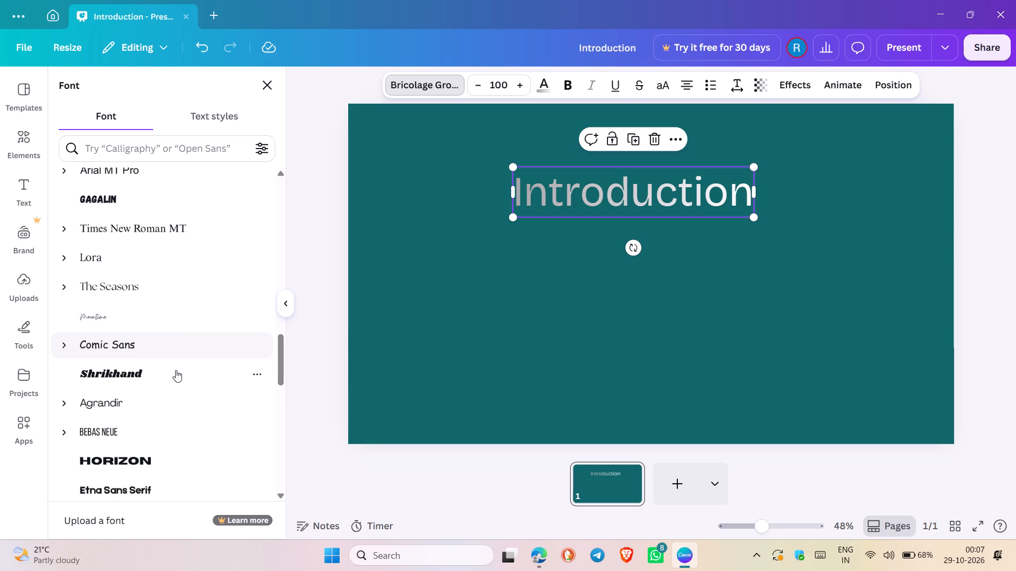
{"action": "scroll", "coordinate": [176, 370], "scroll_direction": "down", "scroll_amount": 3}
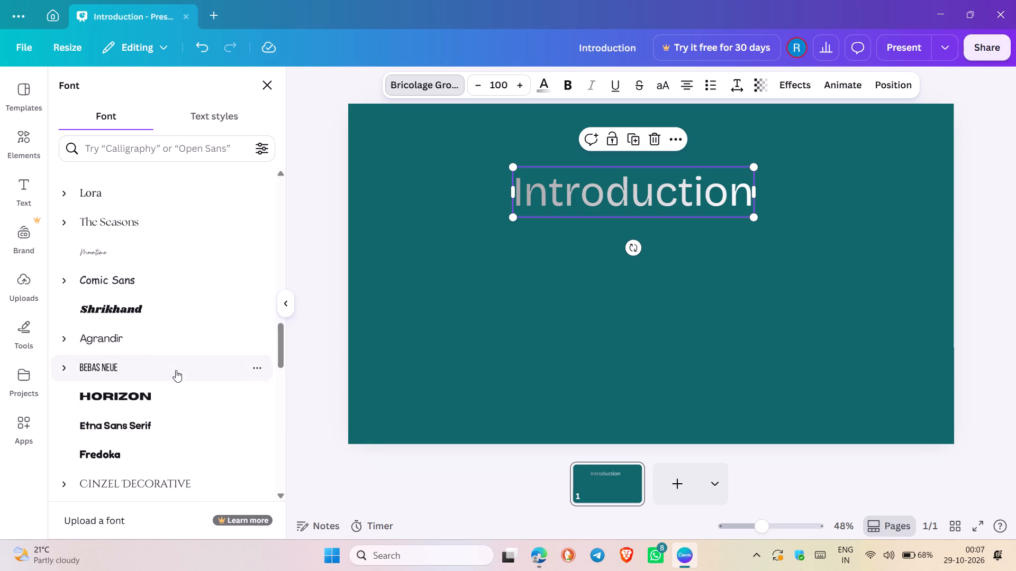
{"action": "scroll", "coordinate": [176, 370], "scroll_direction": "down", "scroll_amount": 1}
{"action": "left_click", "coordinate": [153, 368]}
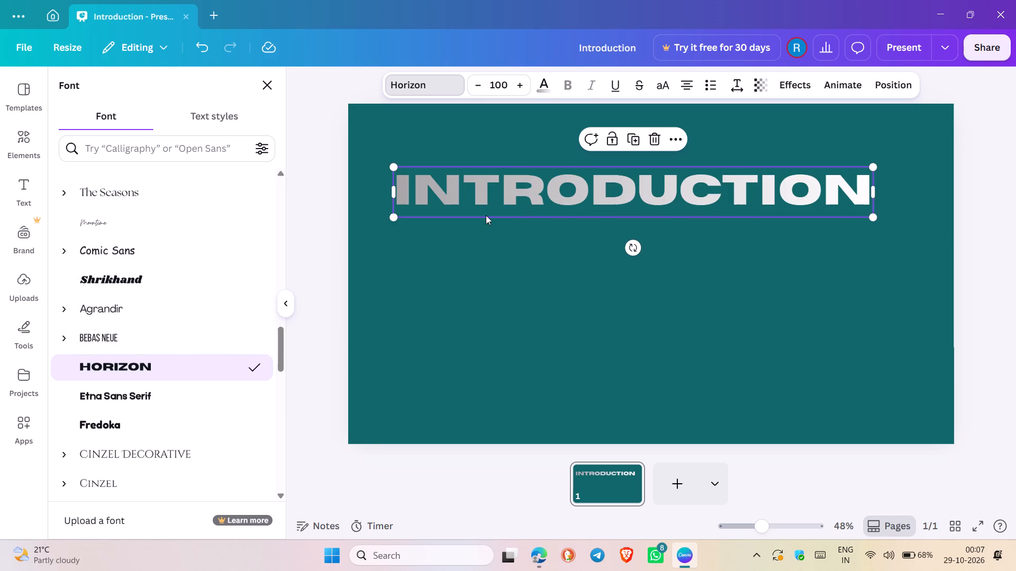
Move the Introduction heading up, close to the slide's top edge and roughly centred horizontally.
{"action": "left_click_drag", "start_coordinate": [611, 189], "coordinate": [624, 158]}
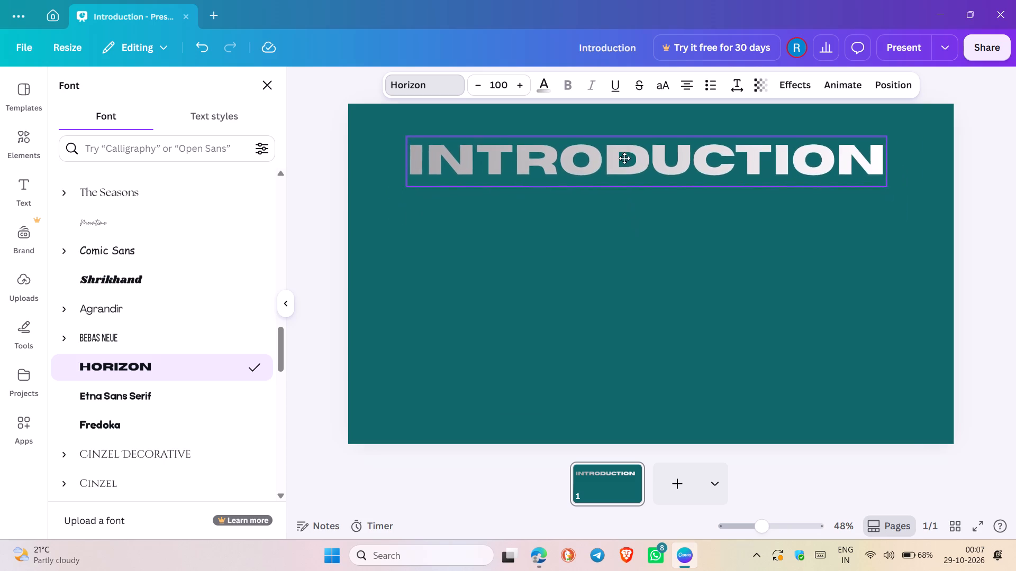
{"action": "left_click_drag", "start_coordinate": [624, 158], "coordinate": [629, 149]}
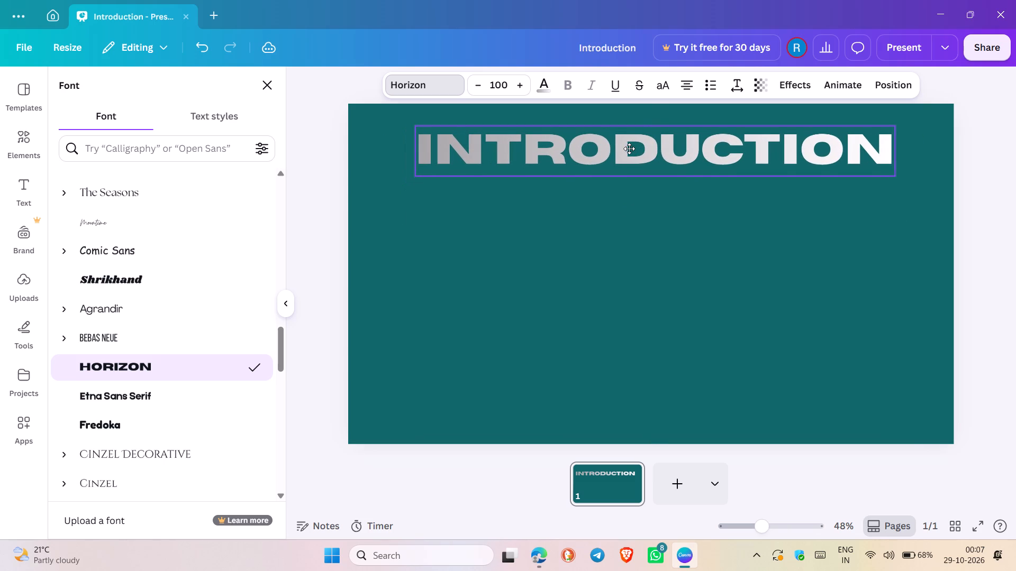
{"action": "left_click_drag", "start_coordinate": [629, 149], "coordinate": [628, 147]}
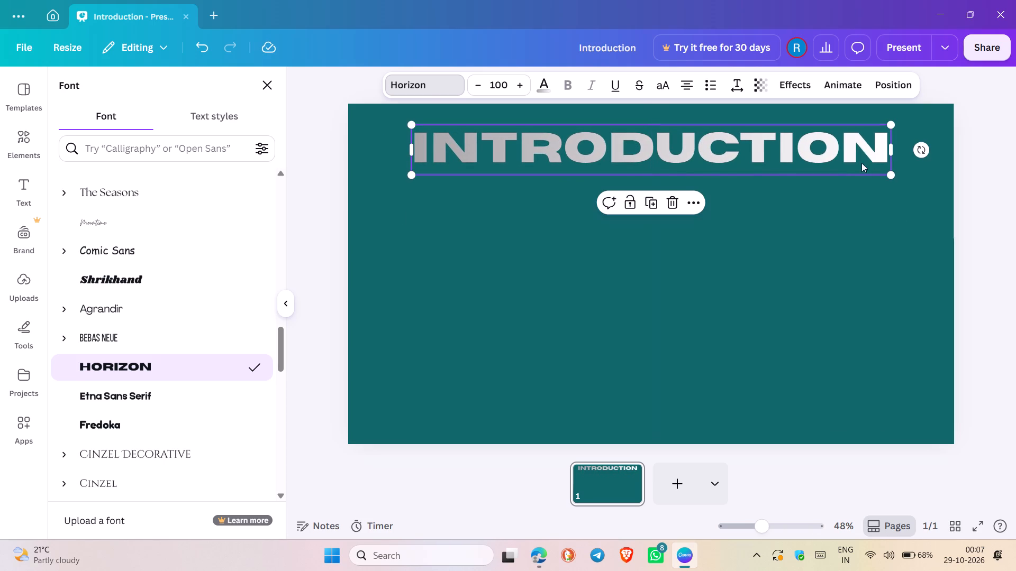
Scale the Introduction heading down proportionally to font size 76.
{"action": "left_click_drag", "start_coordinate": [892, 177], "coordinate": [783, 149]}
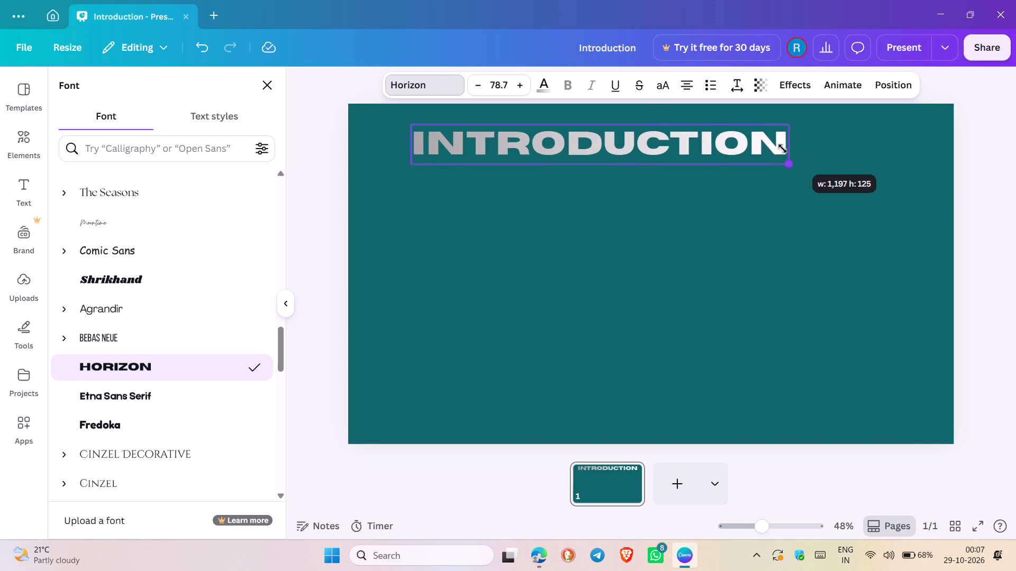
{"action": "left_click_drag", "start_coordinate": [783, 149], "coordinate": [779, 145]}
Centre the Introduction heading horizontally on the slide with its top edge on the upper margin guide.
{"action": "left_click_drag", "start_coordinate": [576, 135], "coordinate": [614, 140]}
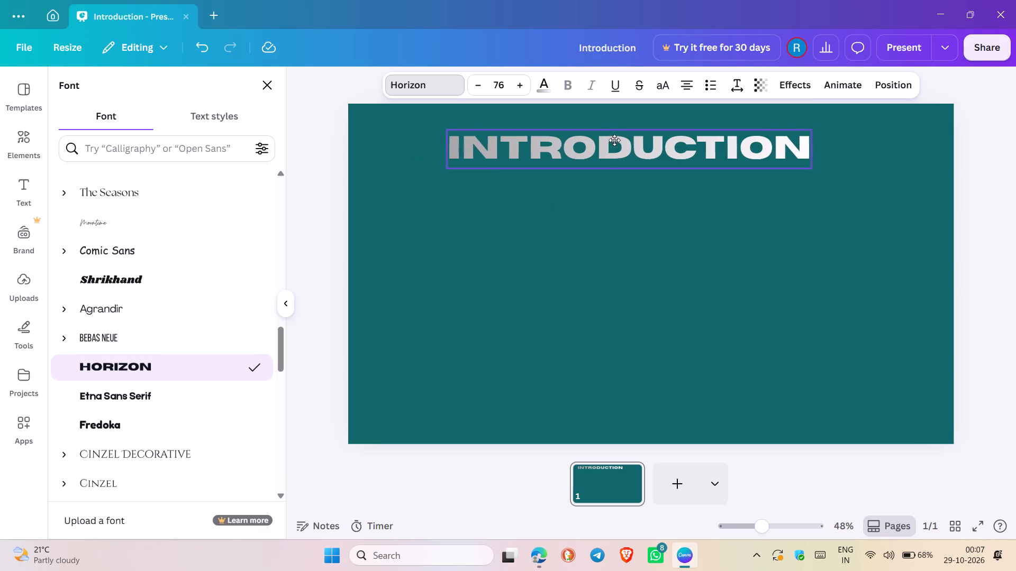
{"action": "left_click_drag", "start_coordinate": [614, 140], "coordinate": [629, 135]}
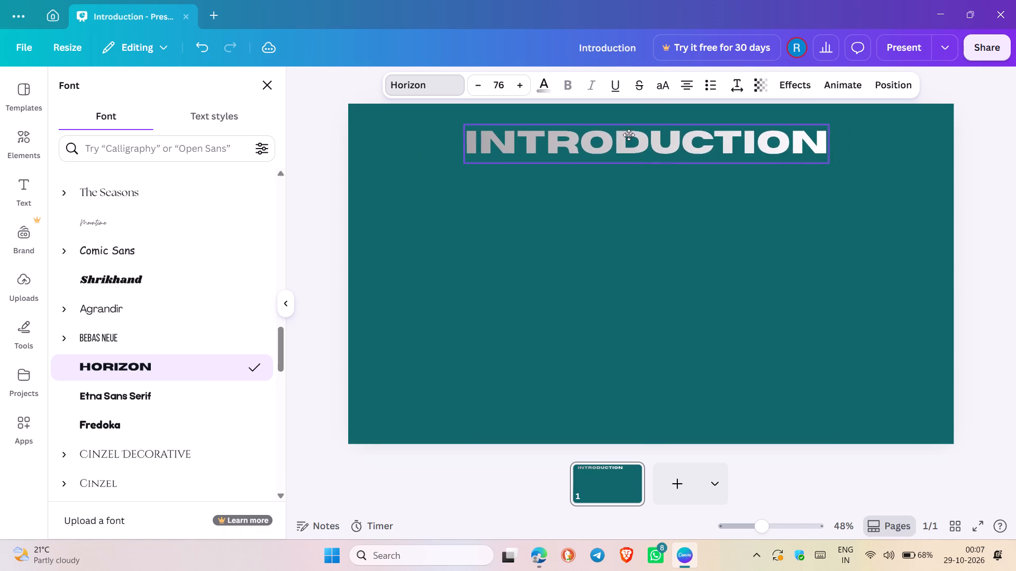
{"action": "left_click_drag", "start_coordinate": [629, 135], "coordinate": [636, 129]}
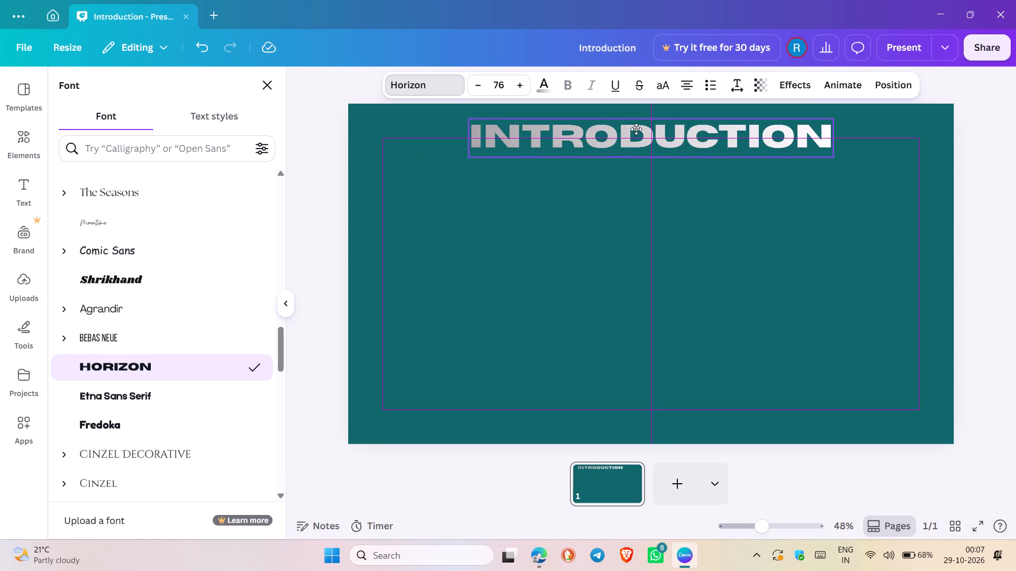
{"action": "left_click_drag", "start_coordinate": [636, 129], "coordinate": [639, 142]}
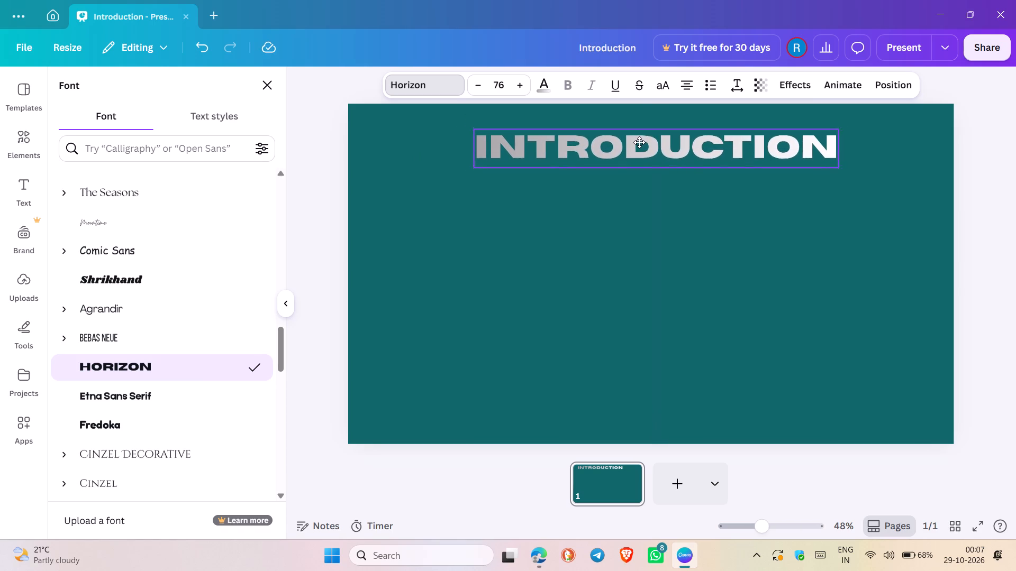
{"action": "left_click_drag", "start_coordinate": [639, 142], "coordinate": [639, 150]}
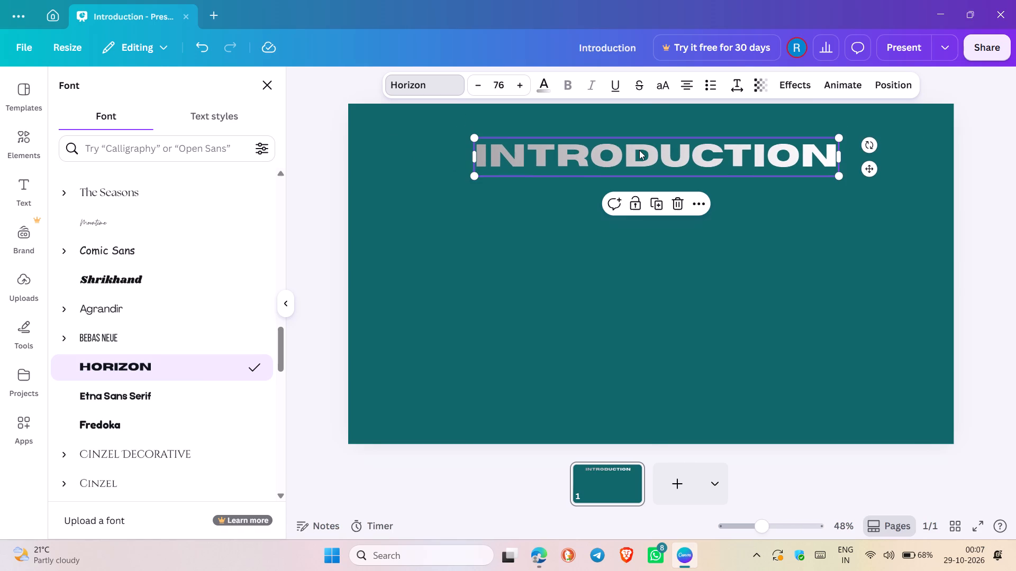
{"action": "left_click", "coordinate": [637, 151]}
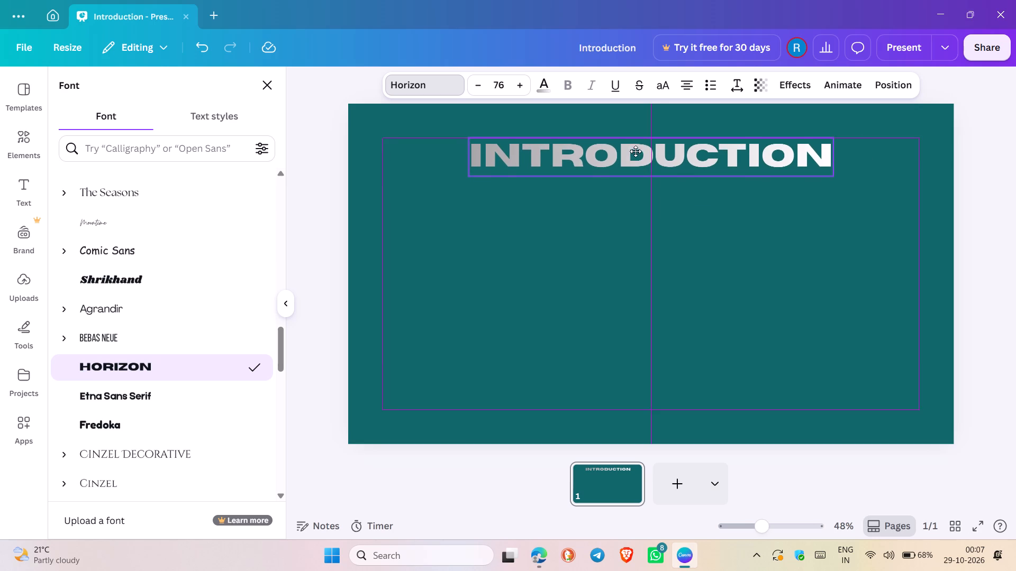
{"action": "left_click", "coordinate": [604, 360]}
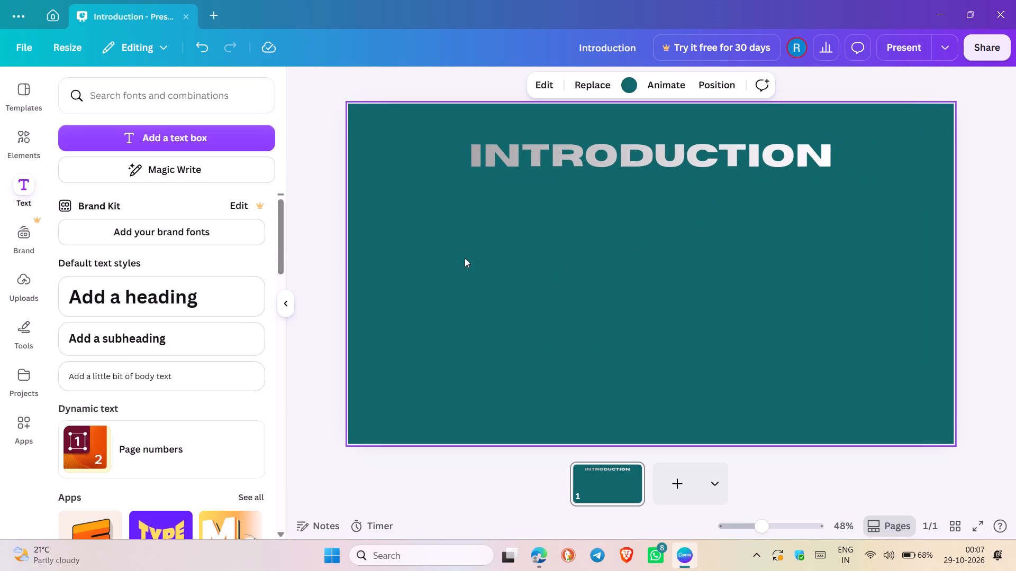
Add a text box with the pasted text "Oscillations and Waves" and scale it down to font size 46.7.
{"action": "left_click", "coordinate": [232, 126]}
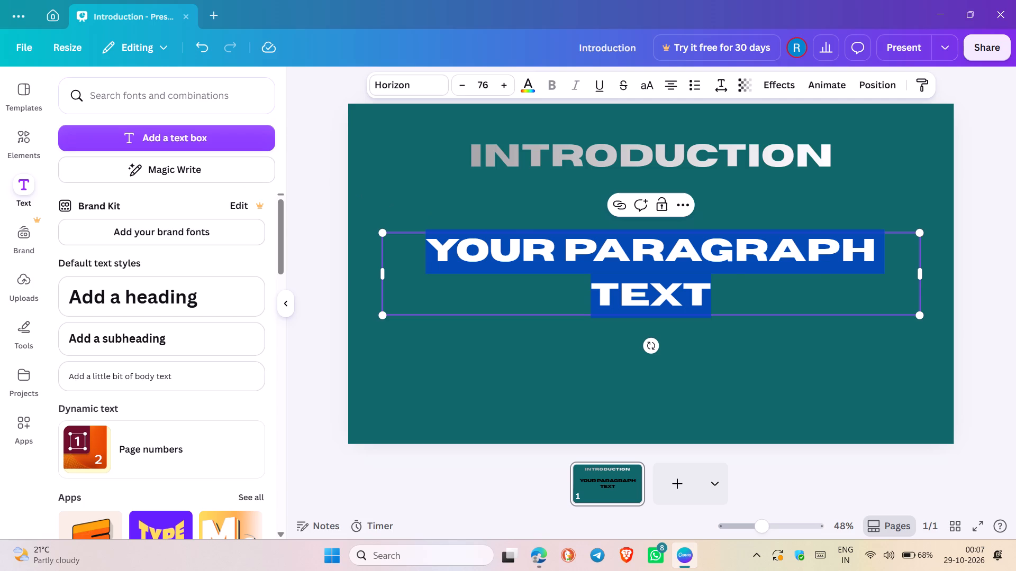
{"action": "key", "text": "ctrl+v"}
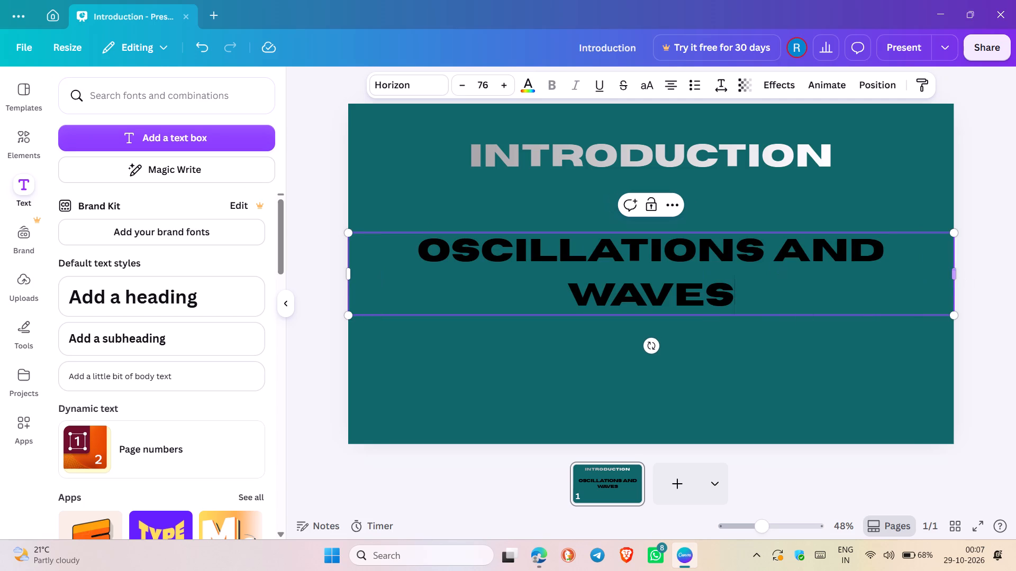
{"action": "left_click_drag", "start_coordinate": [957, 231], "coordinate": [721, 248]}
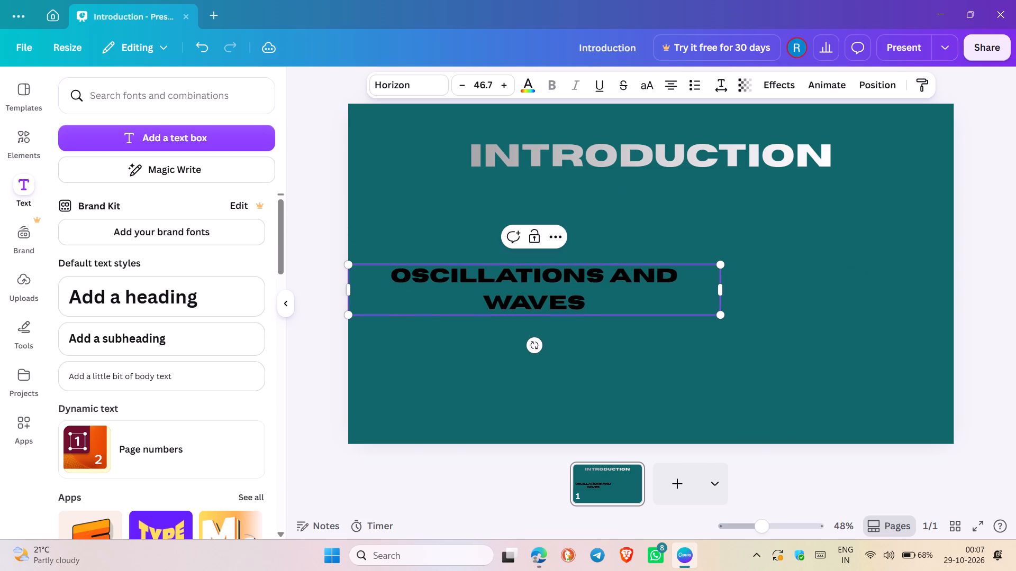
Move the Oscillations and Waves text up so it sits just beneath the Introduction heading.
{"action": "left_click_drag", "start_coordinate": [550, 287], "coordinate": [657, 292]}
{"action": "left_click_drag", "start_coordinate": [654, 339], "coordinate": [624, 300]}
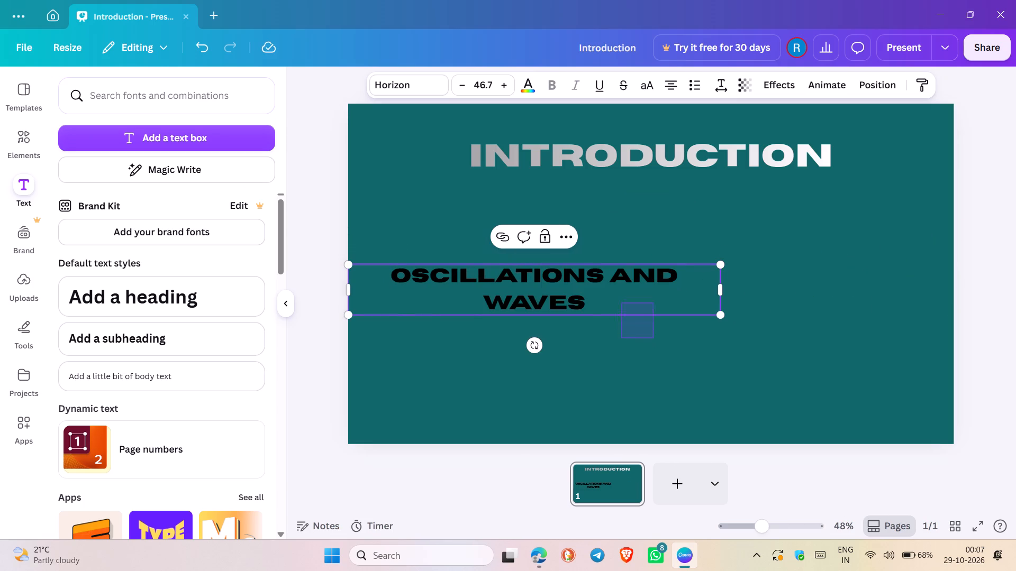
{"action": "left_click_drag", "start_coordinate": [624, 300], "coordinate": [626, 301]}
{"action": "left_click", "coordinate": [631, 371]}
{"action": "left_click_drag", "start_coordinate": [617, 300], "coordinate": [727, 248]}
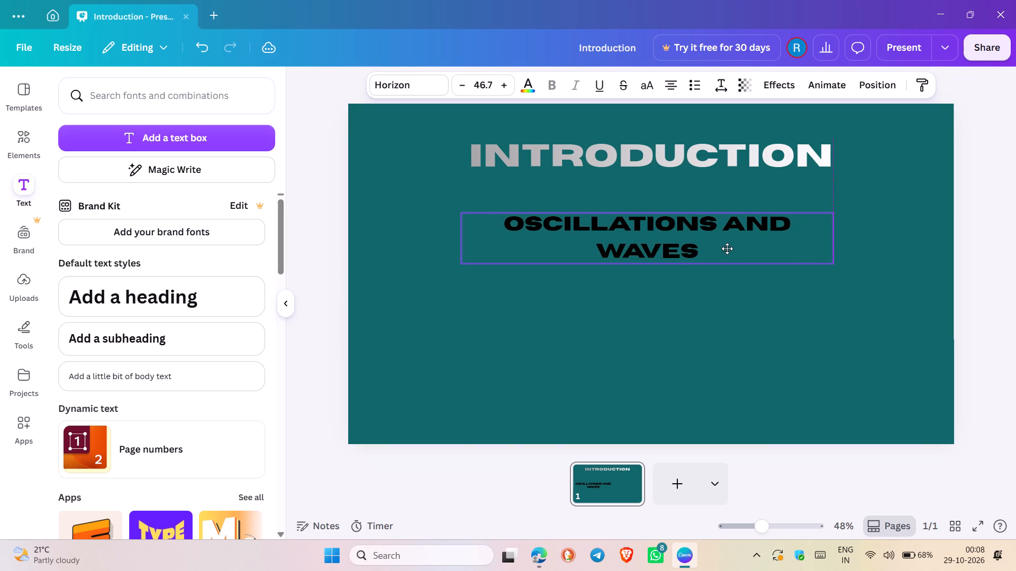
{"action": "left_click_drag", "start_coordinate": [727, 248], "coordinate": [729, 241]}
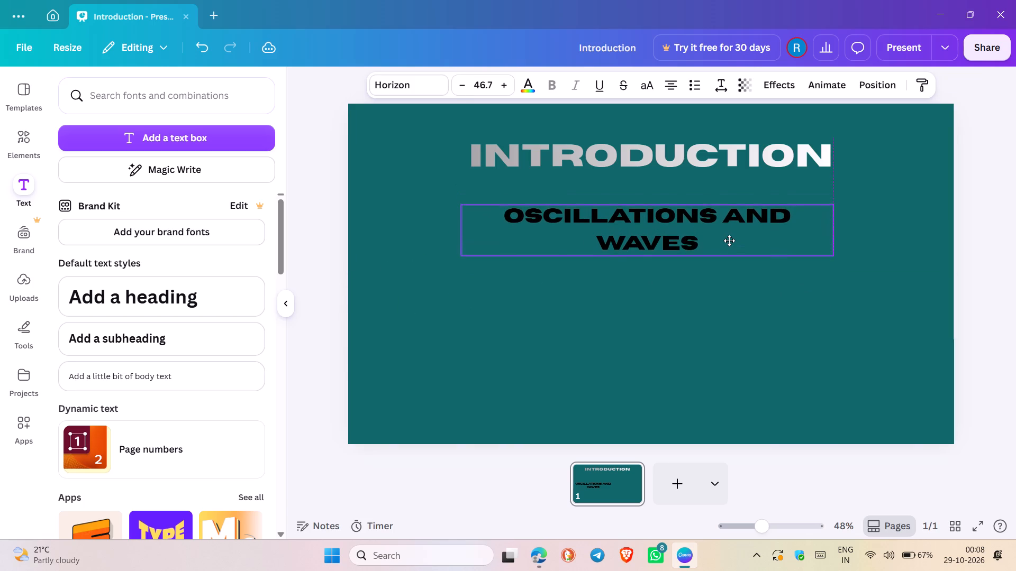
{"action": "left_click_drag", "start_coordinate": [729, 241], "coordinate": [729, 241]}
{"action": "left_click", "coordinate": [740, 237]}
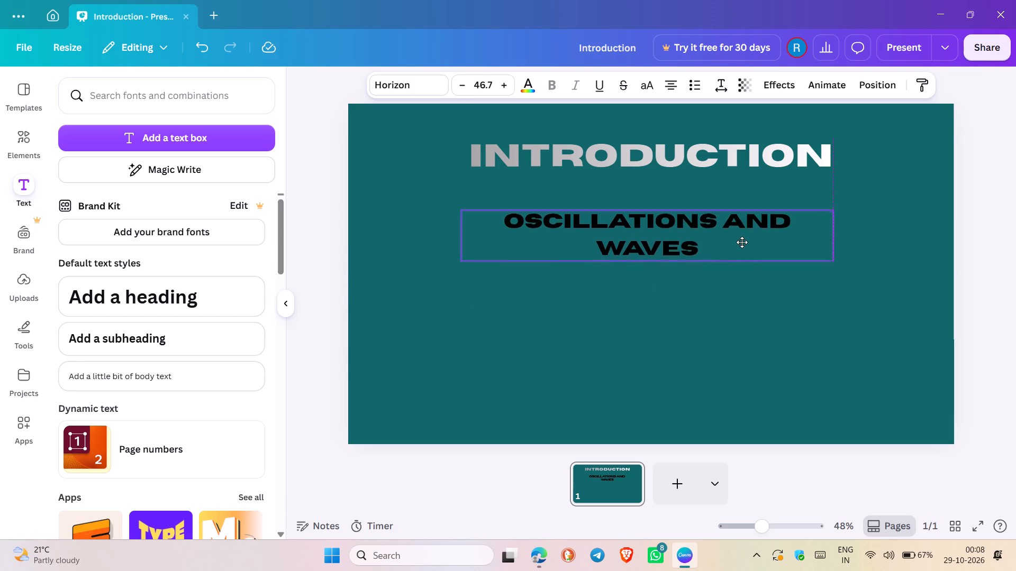
Widen the Oscillations and Waves text box just enough to fit the text on a single line.
{"action": "left_click_drag", "start_coordinate": [836, 234], "coordinate": [874, 233]}
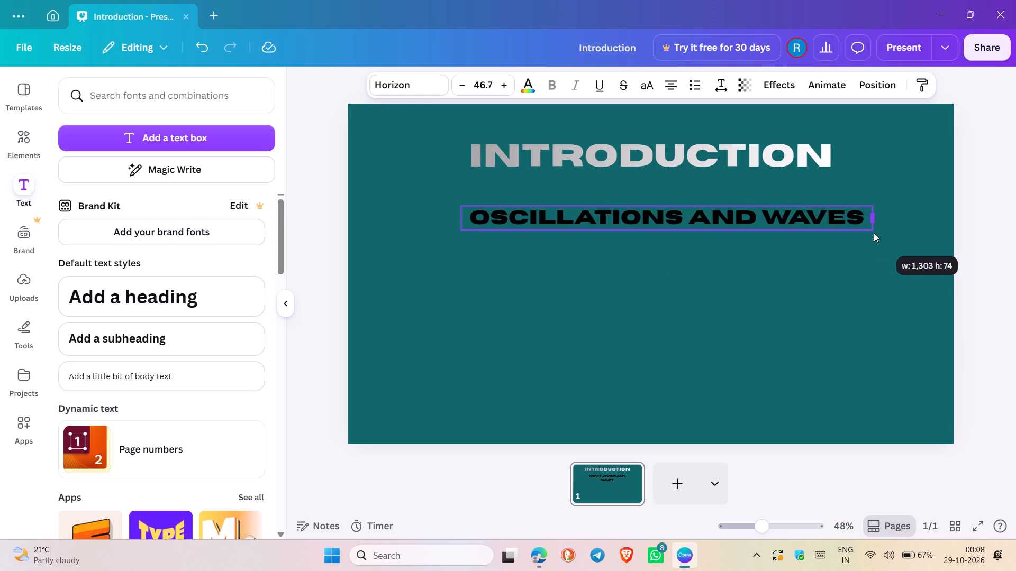
{"action": "left_click_drag", "start_coordinate": [874, 233], "coordinate": [862, 231]}
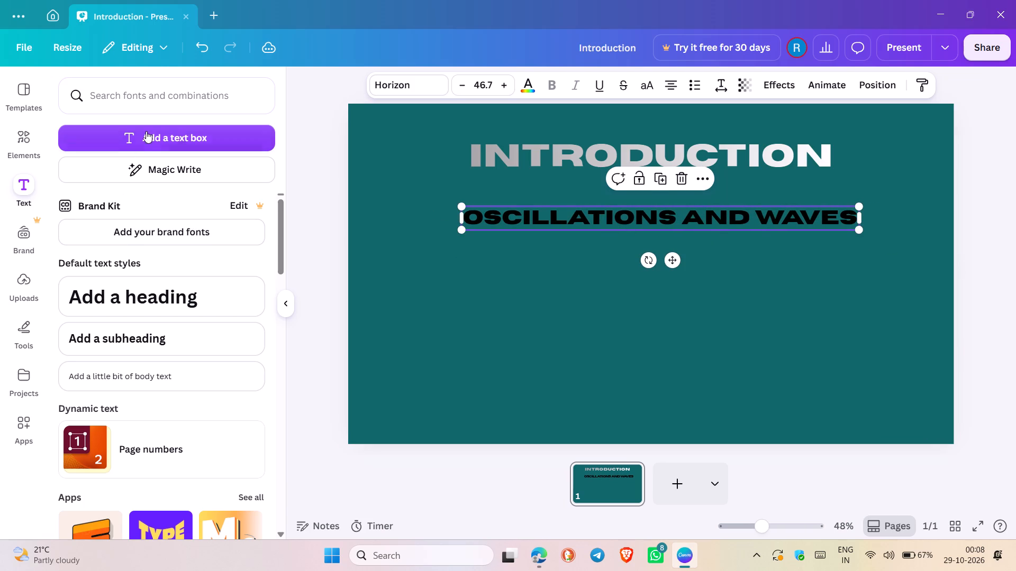
Change the colour of the whole Oscillations and Waves text to white.
{"action": "double_click", "coordinate": [498, 216]}
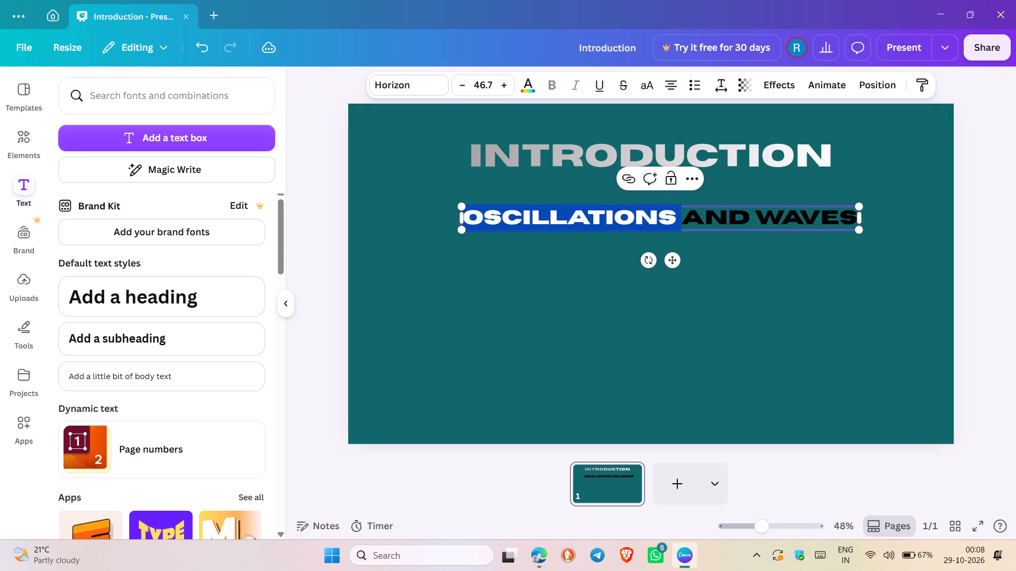
{"action": "key", "text": "ctrl+a"}
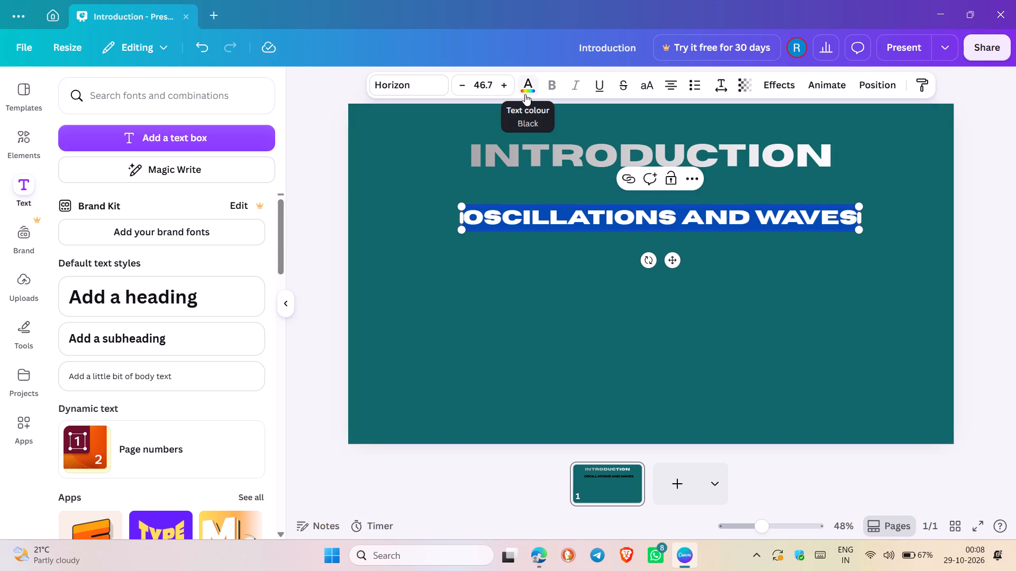
{"action": "left_click", "coordinate": [525, 94]}
{"action": "left_click", "coordinate": [252, 376]}
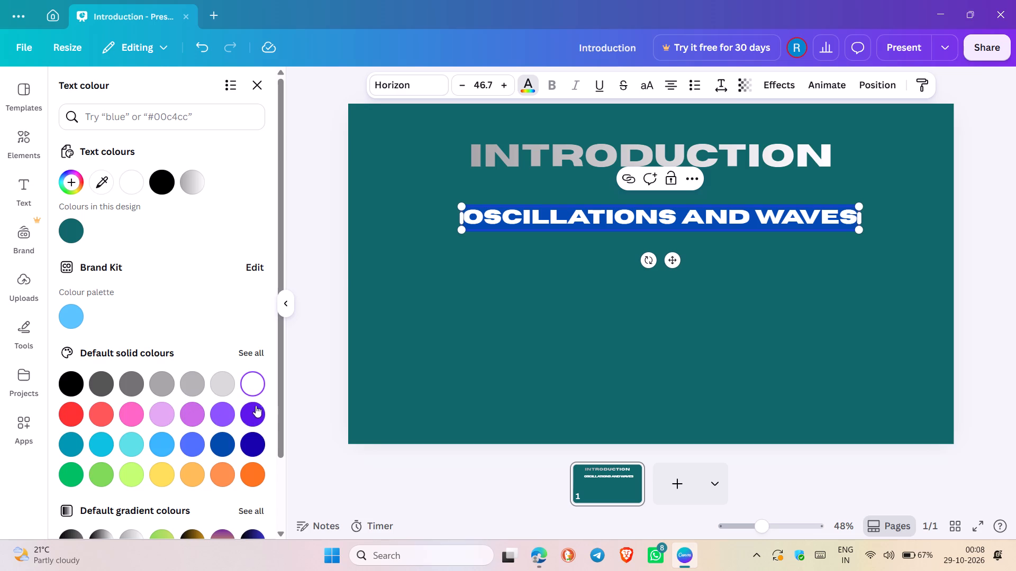
{"action": "left_click", "coordinate": [502, 349]}
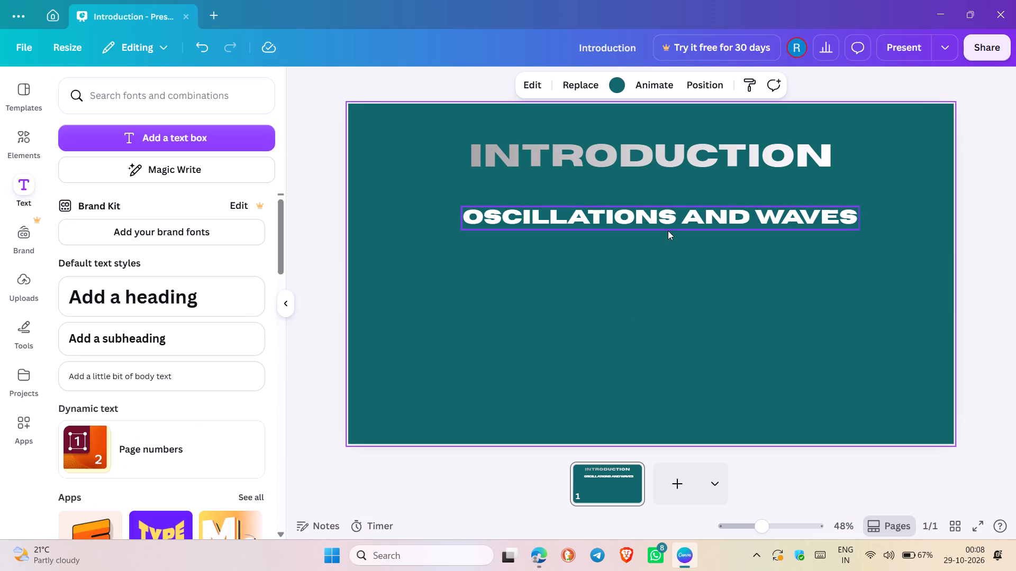
{"action": "left_click", "coordinate": [725, 308]}
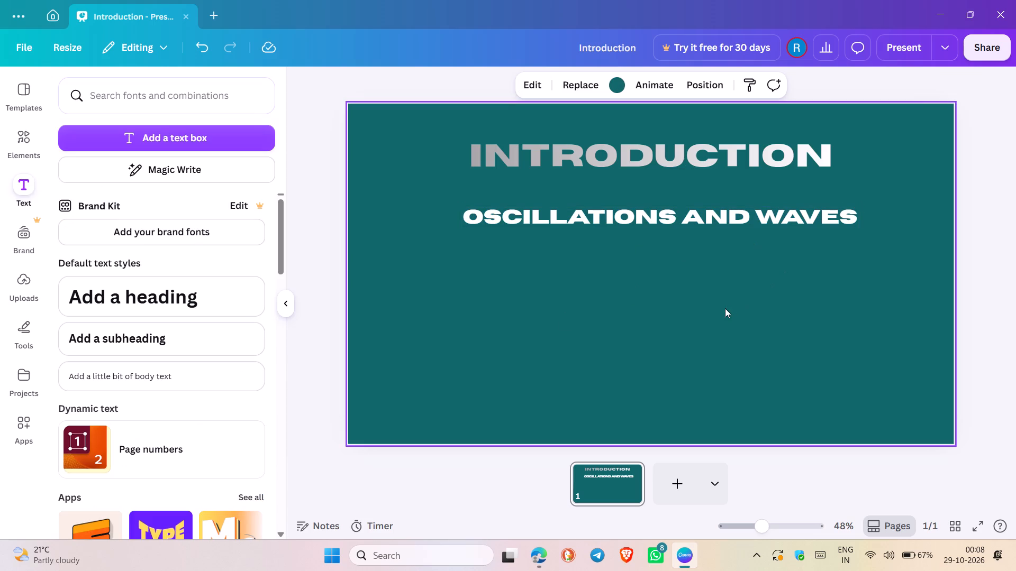
Scale the Oscillations and Waves text up to font size 50.9 and centre it under the Introduction heading.
{"action": "left_click", "coordinate": [711, 218]}
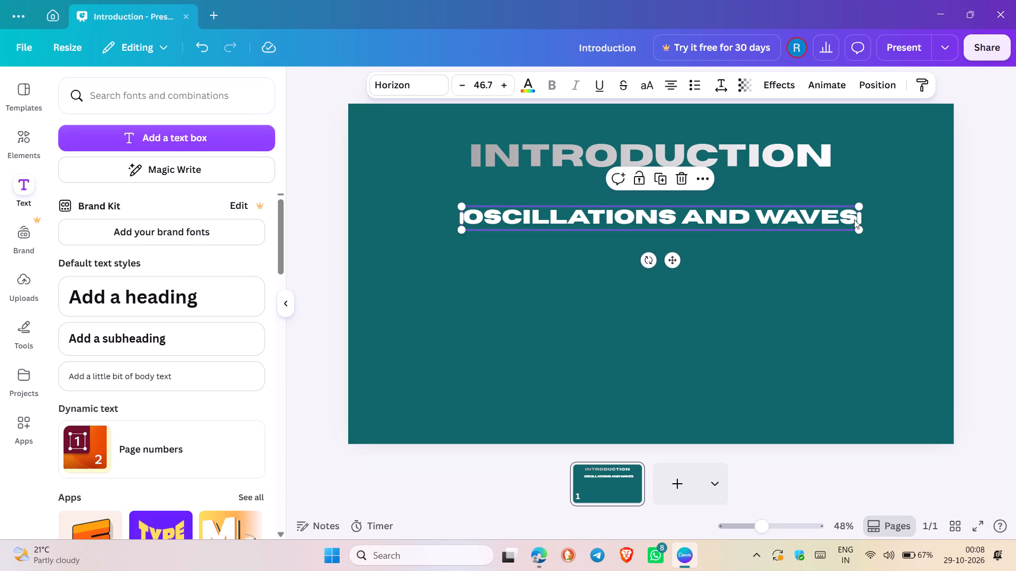
{"action": "left_click", "coordinate": [859, 216]}
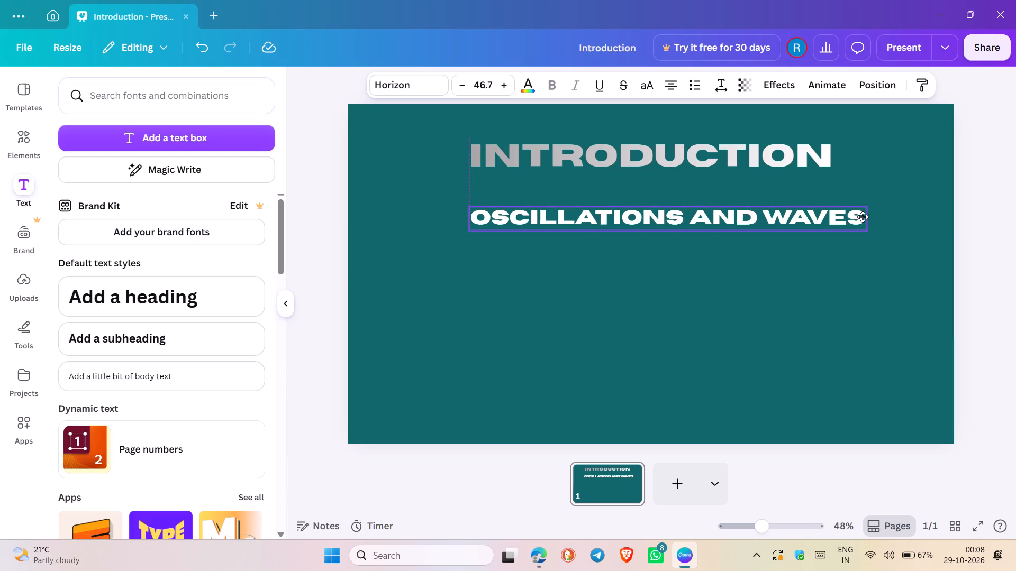
{"action": "left_click_drag", "start_coordinate": [869, 234], "coordinate": [892, 243]}
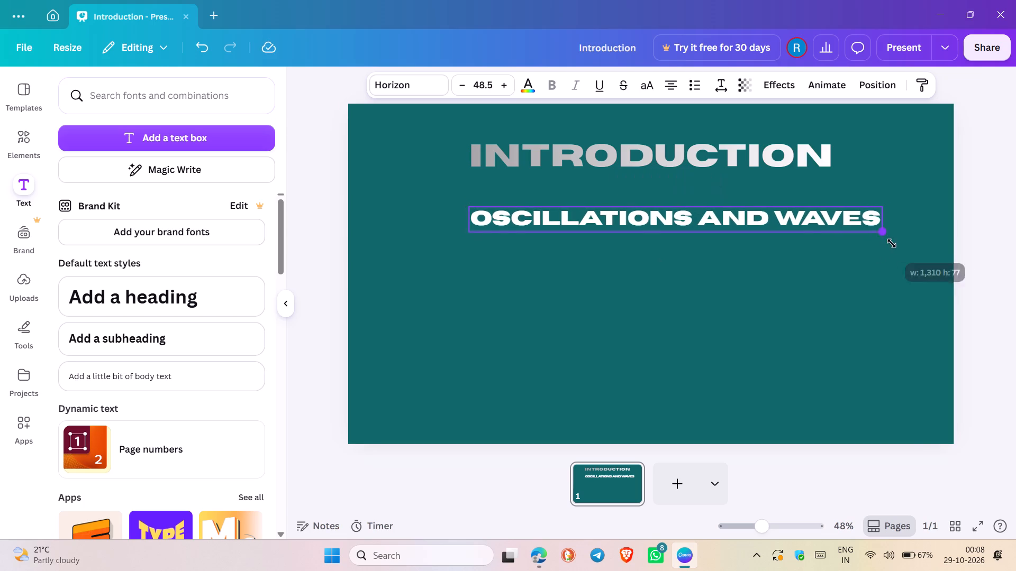
{"action": "left_click_drag", "start_coordinate": [892, 243], "coordinate": [904, 249]}
{"action": "left_click_drag", "start_coordinate": [771, 216], "coordinate": [725, 205]}
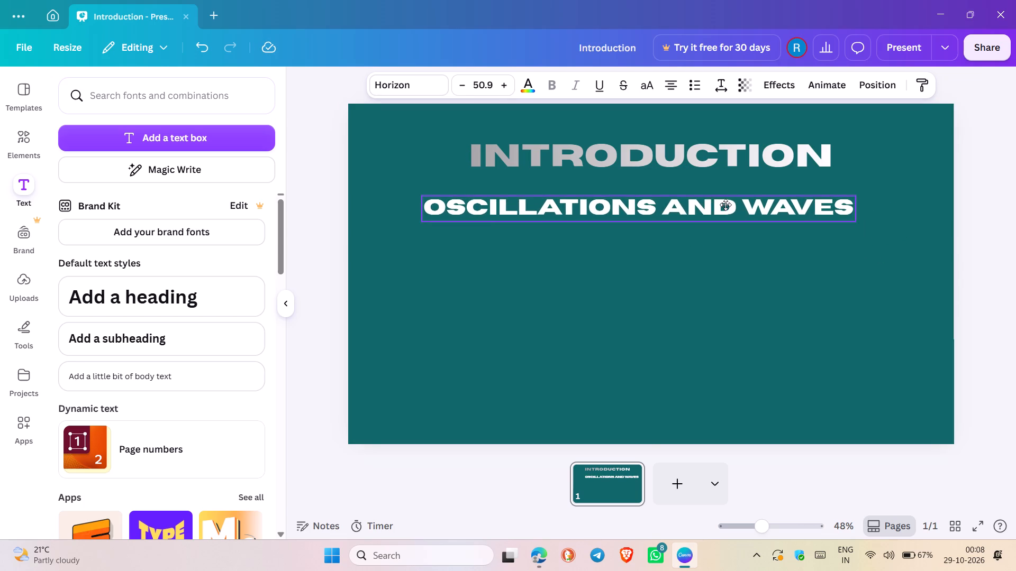
{"action": "left_click_drag", "start_coordinate": [725, 205], "coordinate": [736, 205]}
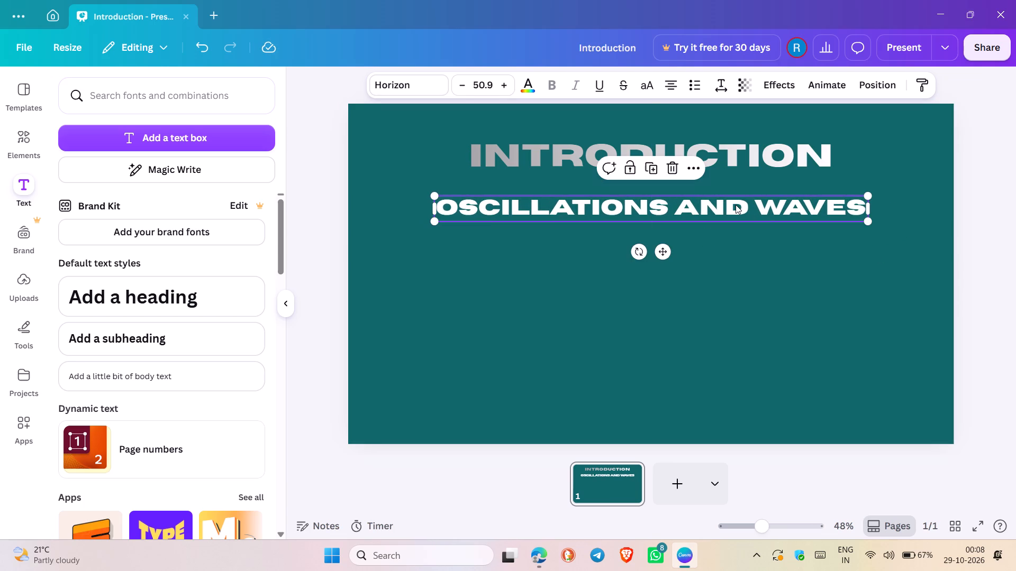
{"action": "left_click", "coordinate": [736, 273]}
Move the Introduction heading slightly up, keeping it centred, and nudge the Oscillations and Waves text up beneath it.
{"action": "left_click_drag", "start_coordinate": [680, 158], "coordinate": [681, 144]}
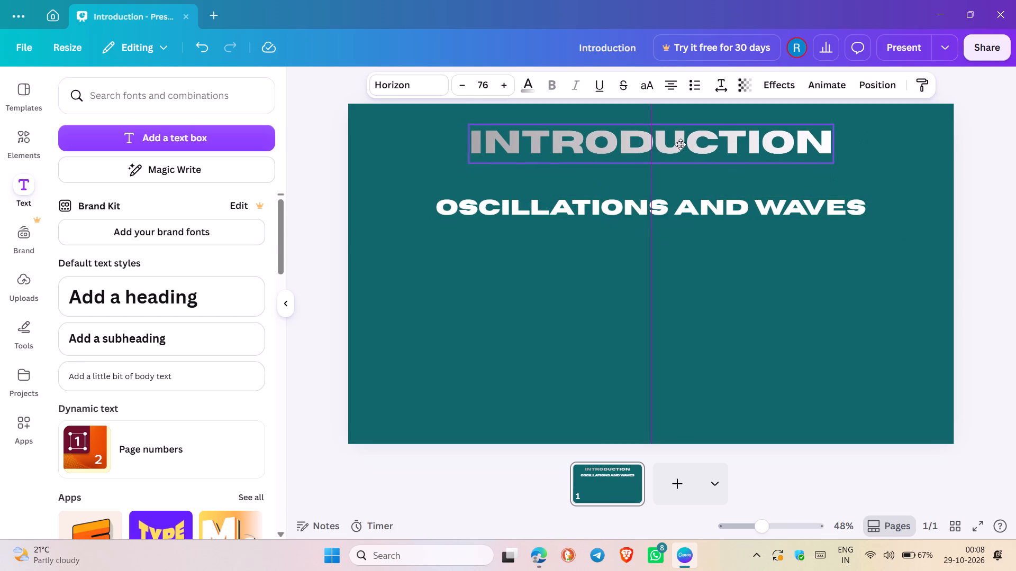
{"action": "left_click_drag", "start_coordinate": [681, 144], "coordinate": [684, 148]}
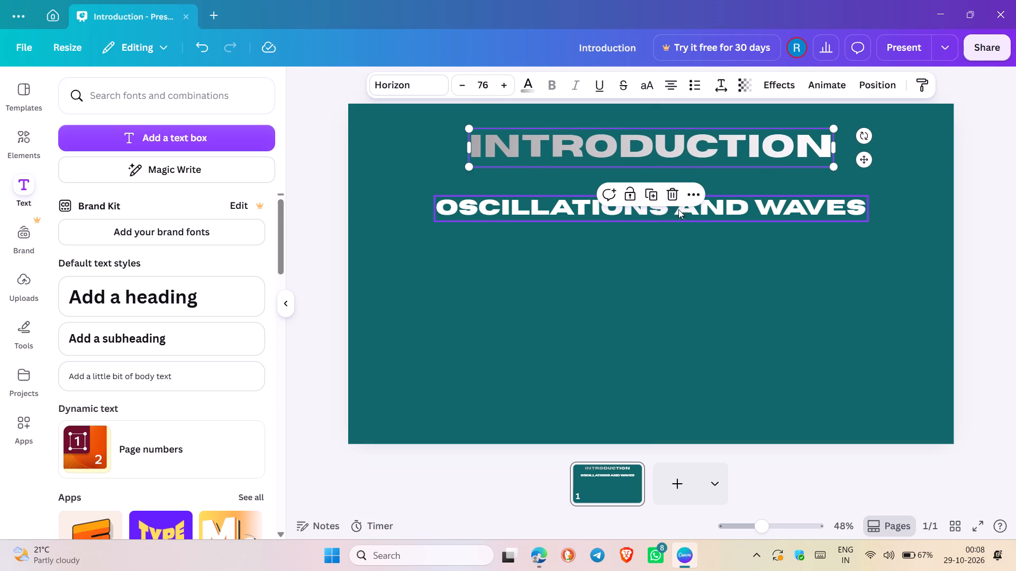
{"action": "left_click_drag", "start_coordinate": [725, 206], "coordinate": [726, 201]}
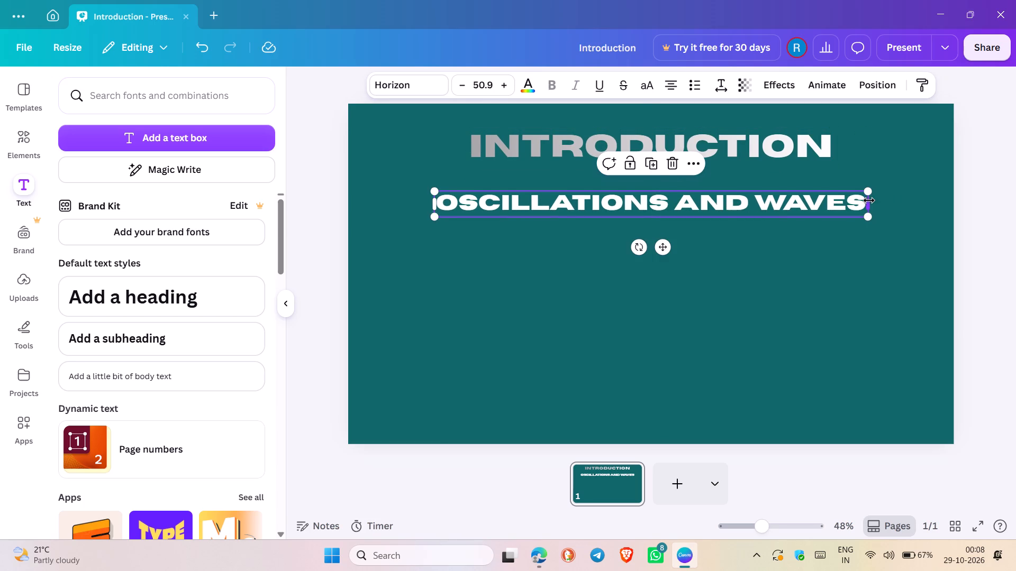
Narrow the Oscillations and Waves text box so it wraps onto two lines with the word Oscillations kept whole.
{"action": "left_click_drag", "start_coordinate": [869, 202], "coordinate": [707, 210]}
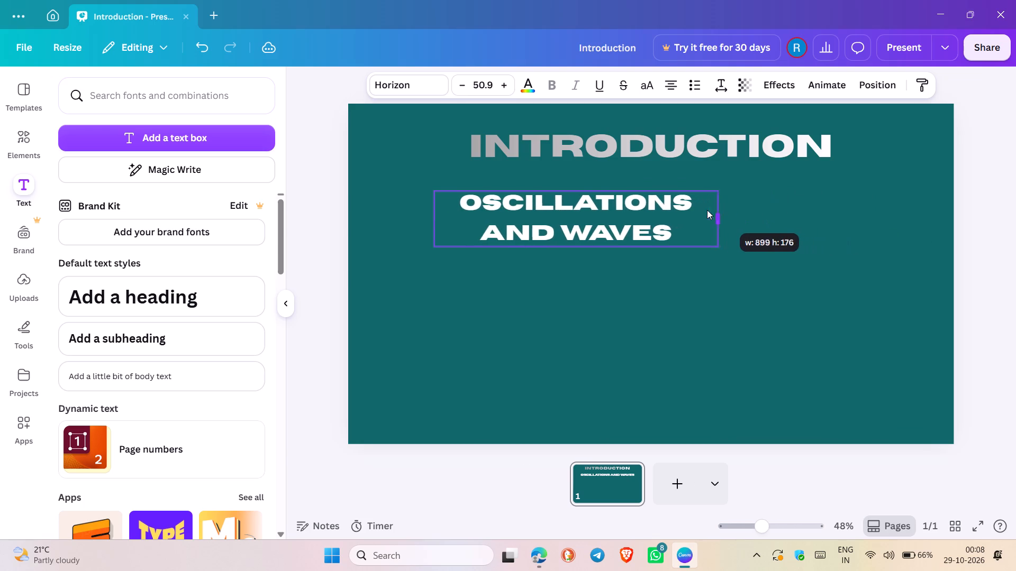
{"action": "left_click_drag", "start_coordinate": [707, 210], "coordinate": [617, 197]}
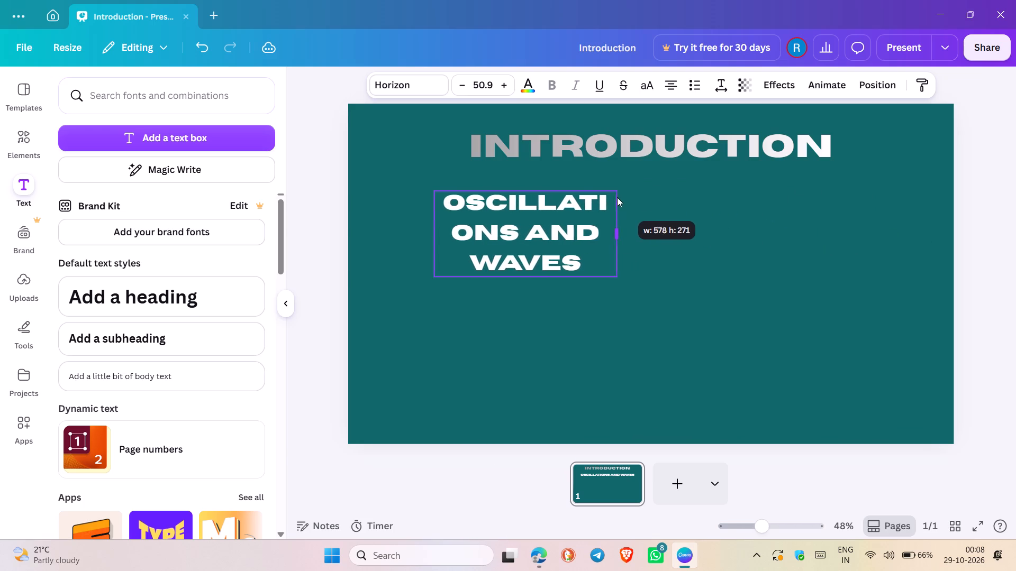
{"action": "left_click_drag", "start_coordinate": [617, 197], "coordinate": [605, 198]}
{"action": "left_click_drag", "start_coordinate": [608, 239], "coordinate": [630, 240]}
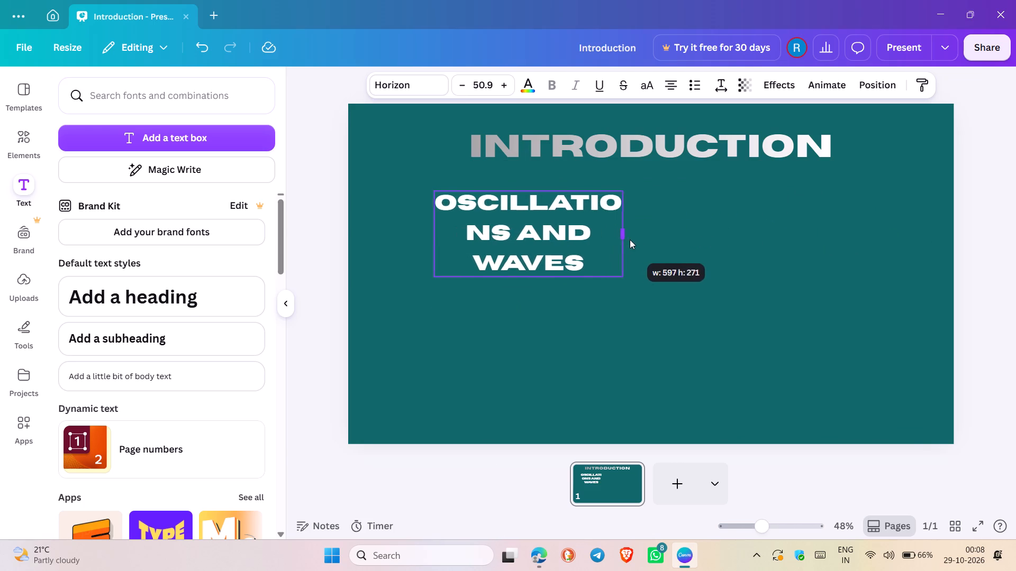
{"action": "left_click_drag", "start_coordinate": [630, 240], "coordinate": [654, 243]}
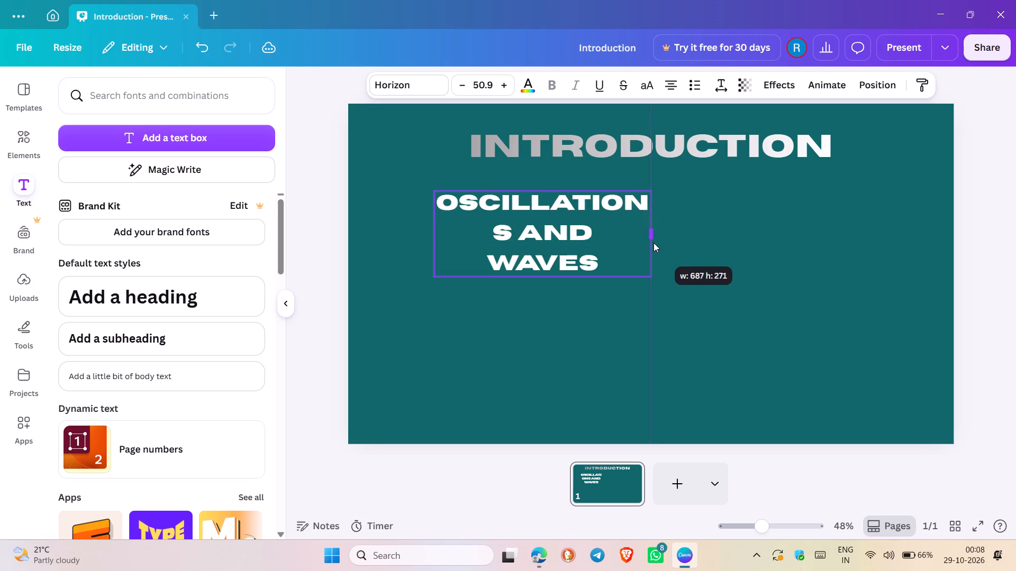
{"action": "left_click_drag", "start_coordinate": [654, 243], "coordinate": [672, 241]}
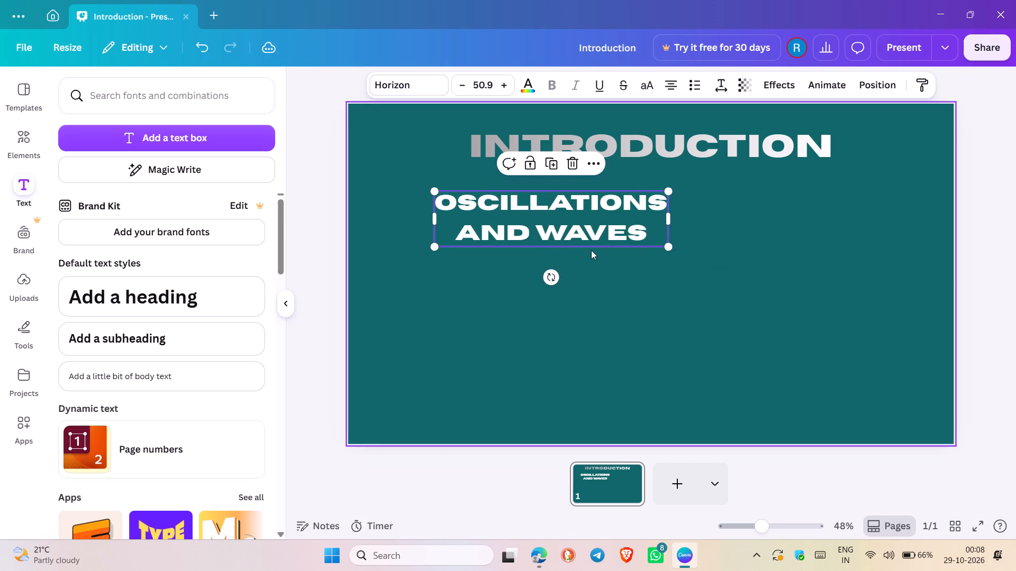
Cycle the list style of the Oscillations and Waves text back to no list, with the text left-aligned.
{"action": "left_click", "coordinate": [687, 84]}
{"action": "left_click", "coordinate": [687, 84]}
{"action": "left_click", "coordinate": [687, 84]}
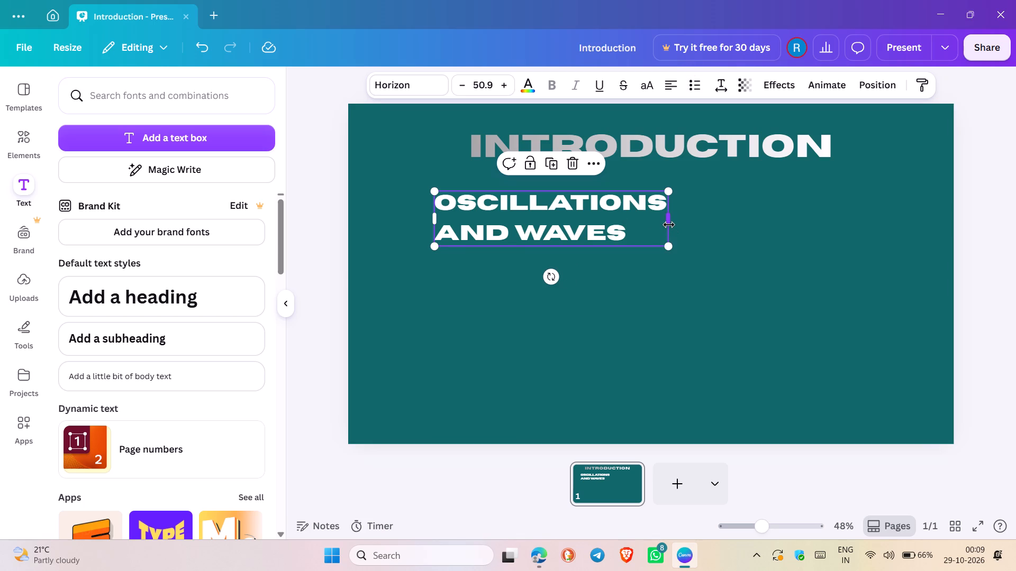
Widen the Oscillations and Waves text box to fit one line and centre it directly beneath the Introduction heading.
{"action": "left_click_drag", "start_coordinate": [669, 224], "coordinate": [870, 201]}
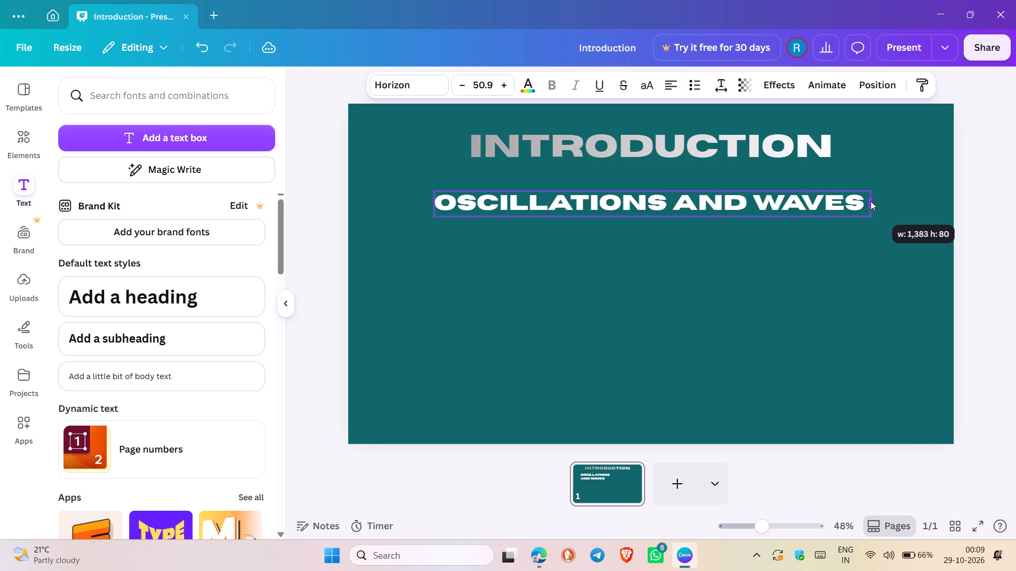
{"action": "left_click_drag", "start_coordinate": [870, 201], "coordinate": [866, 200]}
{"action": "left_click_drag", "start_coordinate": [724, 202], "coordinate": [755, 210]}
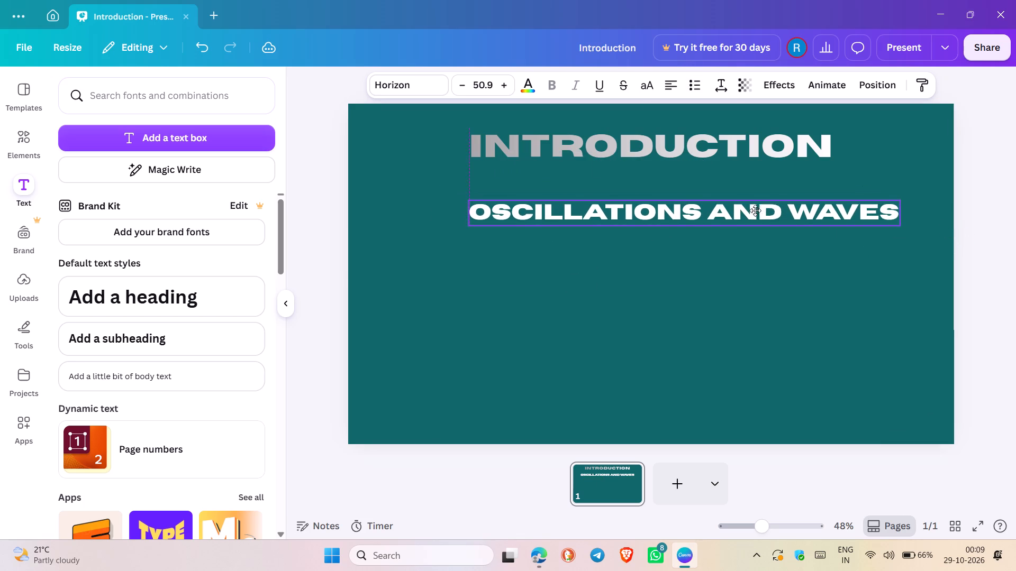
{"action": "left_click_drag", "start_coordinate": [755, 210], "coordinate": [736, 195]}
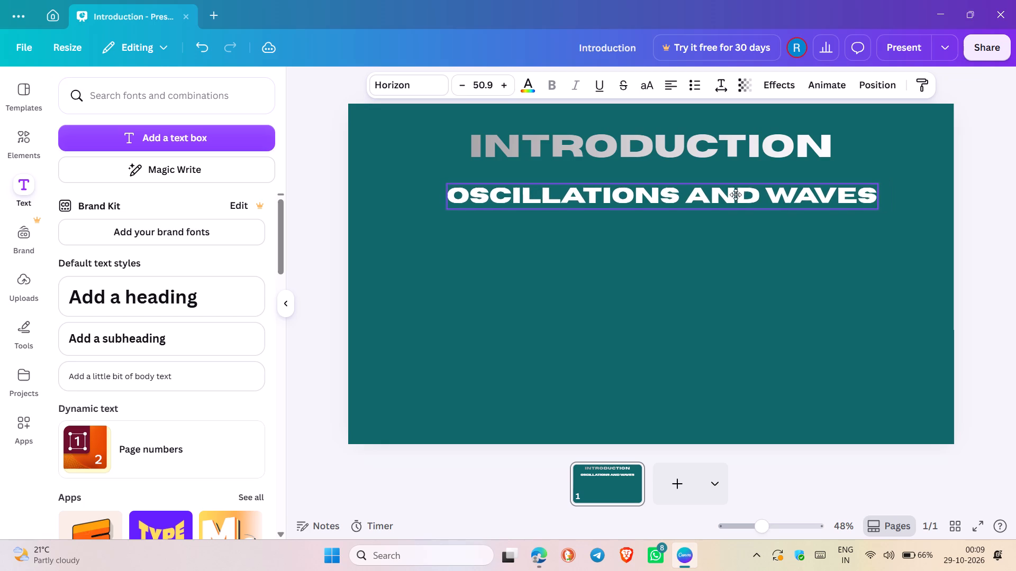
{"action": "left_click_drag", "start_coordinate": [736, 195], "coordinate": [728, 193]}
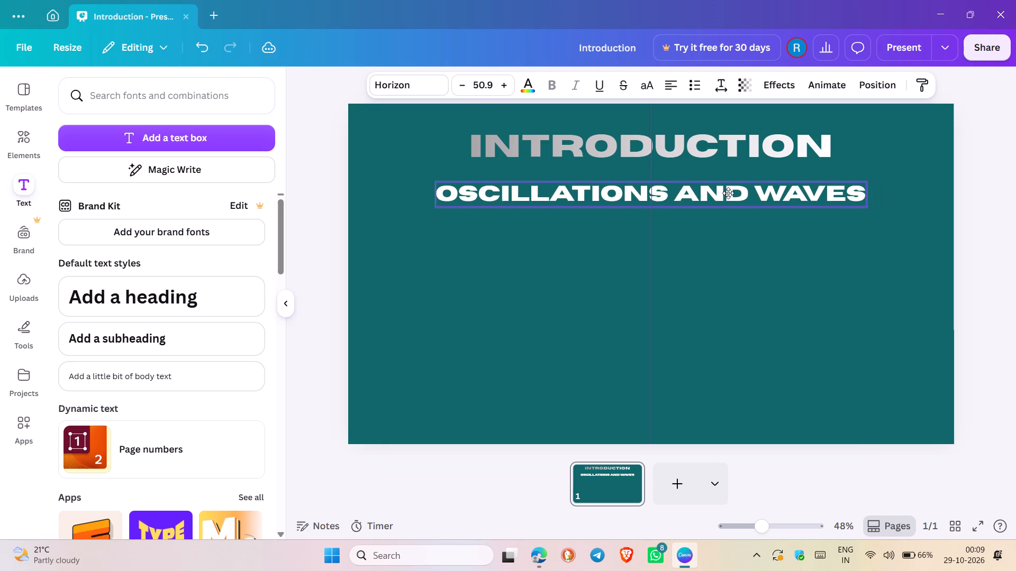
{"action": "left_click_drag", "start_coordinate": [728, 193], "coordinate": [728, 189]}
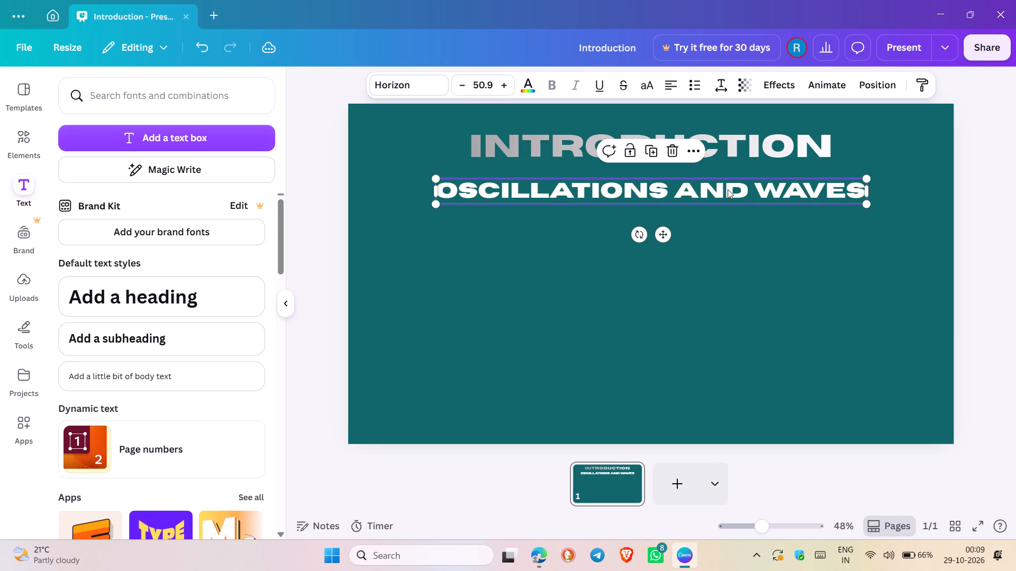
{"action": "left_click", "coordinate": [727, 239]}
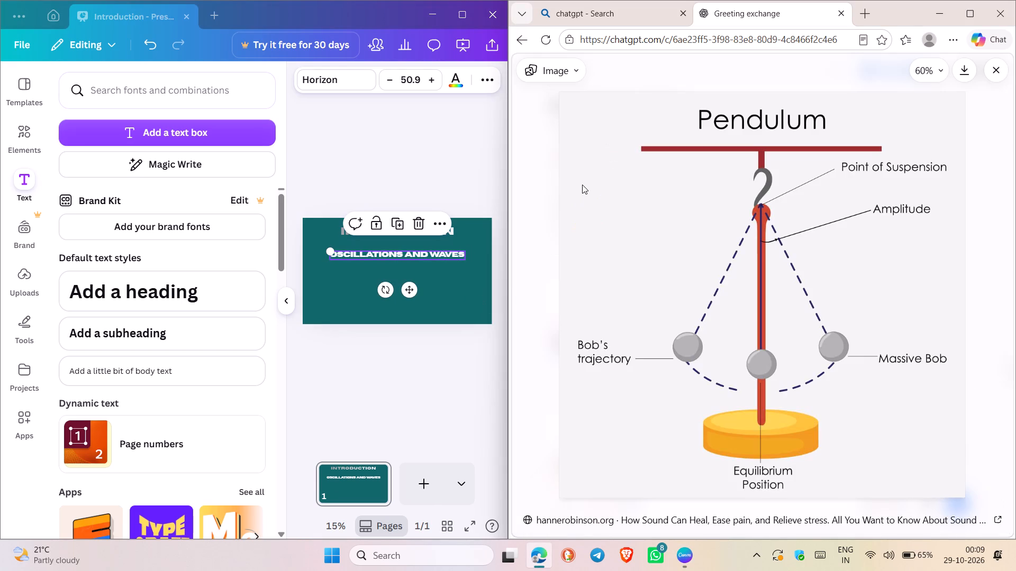
{"action": "right_click", "coordinate": [784, 245]}
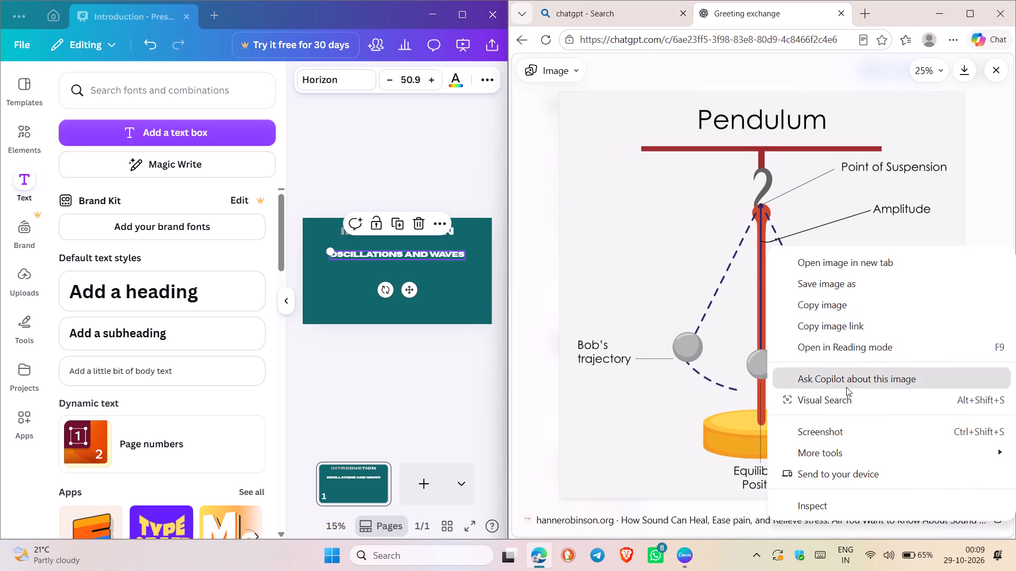
{"action": "left_click", "coordinate": [847, 303]}
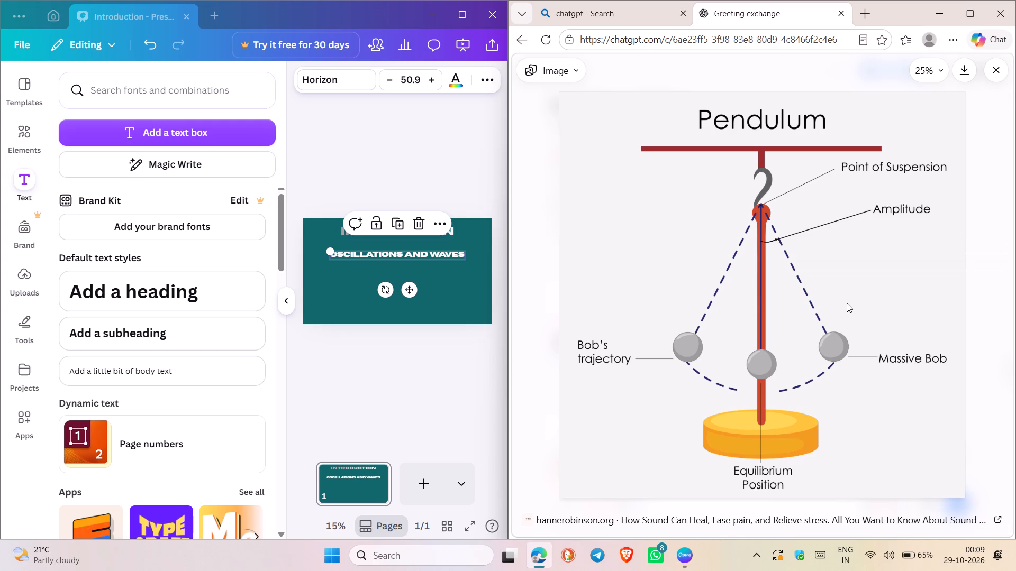
{"action": "left_click", "coordinate": [454, 292]}
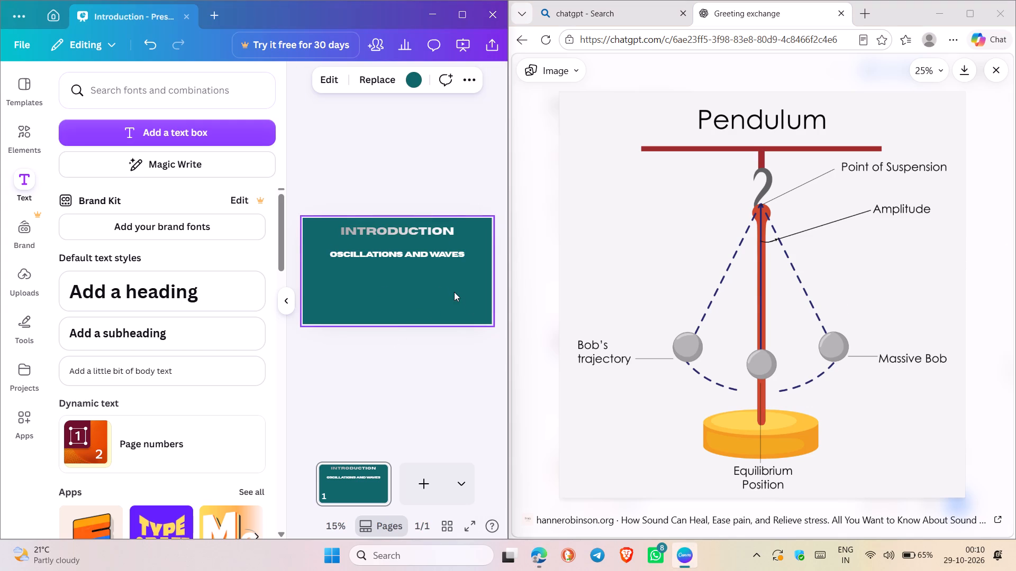
{"action": "left_click", "coordinate": [429, 284]}
{"action": "key", "text": "ctrl+v"}
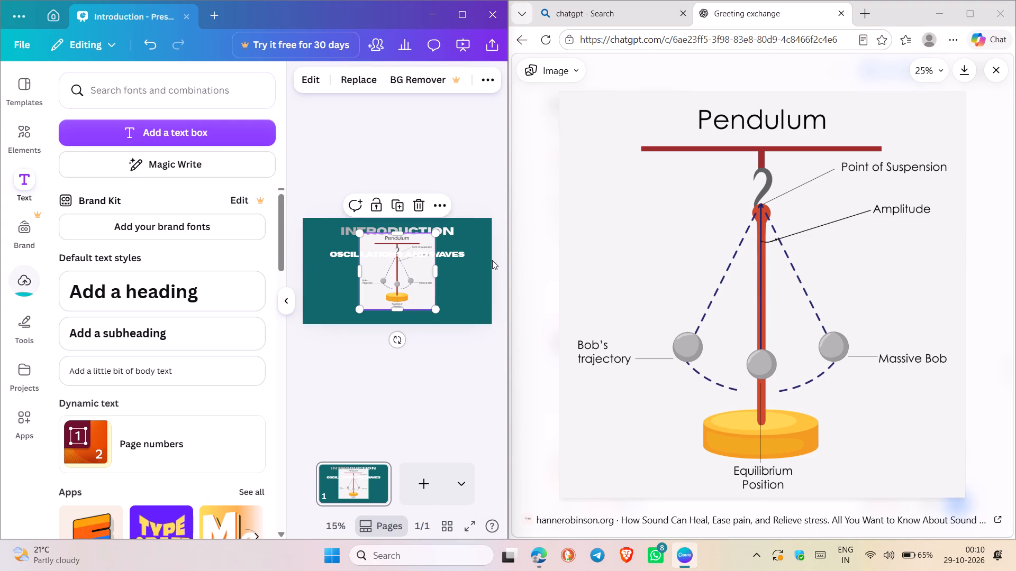
Maximise the presentation window, shrink the Pendulum image and place it at the slide's right side, clear of the Introduction heading.
{"action": "left_click", "coordinate": [462, 21]}
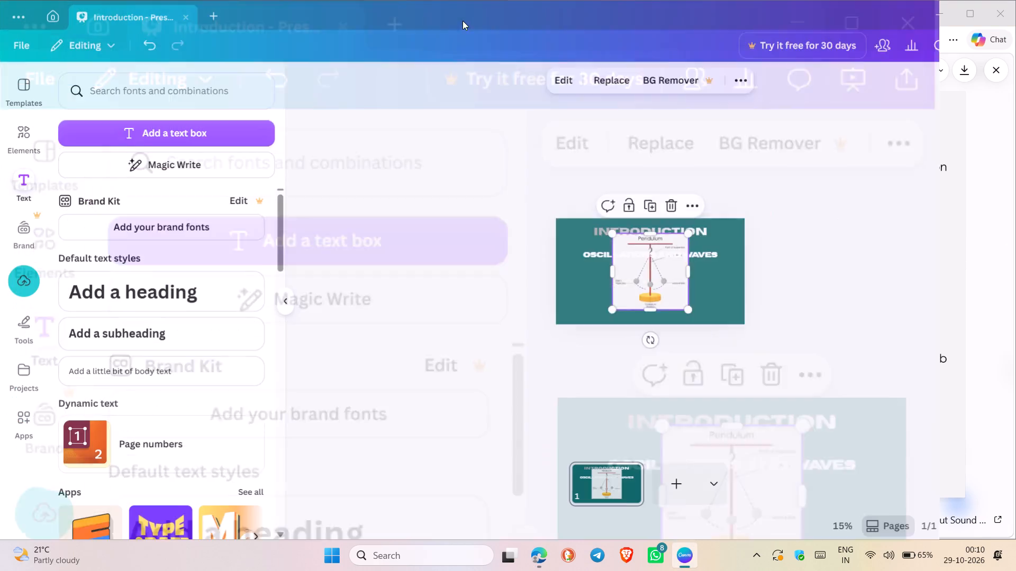
{"action": "left_click_drag", "start_coordinate": [775, 154], "coordinate": [709, 231]}
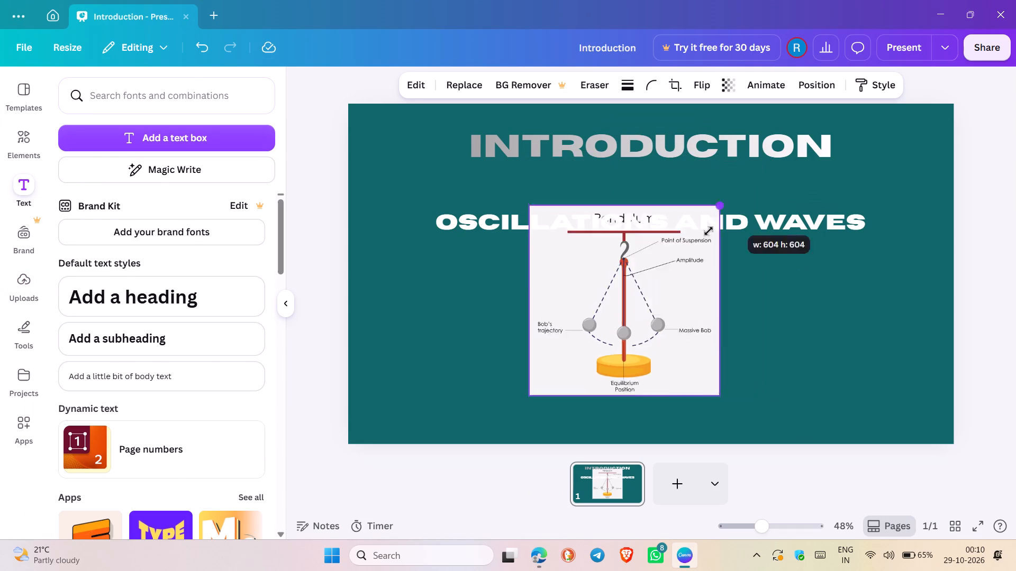
{"action": "left_click_drag", "start_coordinate": [709, 231], "coordinate": [681, 252]}
{"action": "left_click_drag", "start_coordinate": [602, 300], "coordinate": [850, 303]}
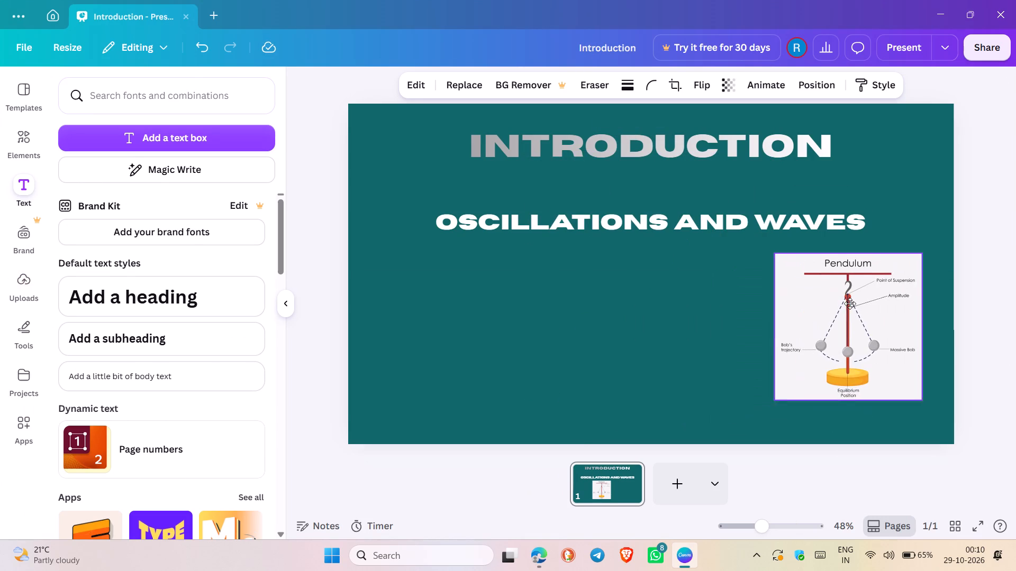
{"action": "left_click_drag", "start_coordinate": [850, 303], "coordinate": [843, 290]}
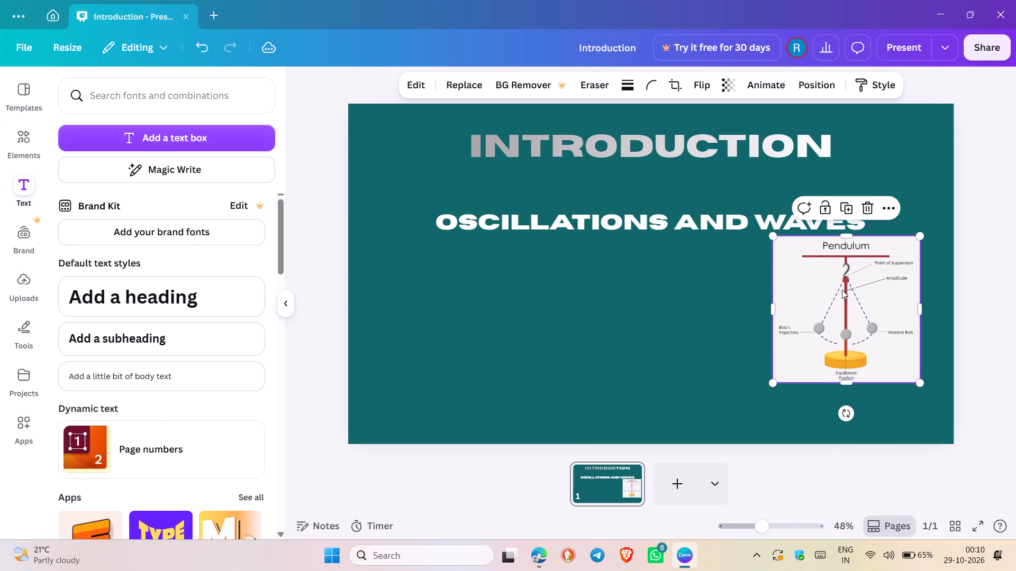
Move the Oscillations and Waves text to the slide's left edge and narrow its box to clear the Pendulum image.
{"action": "left_click_drag", "start_coordinate": [694, 224], "coordinate": [610, 255]}
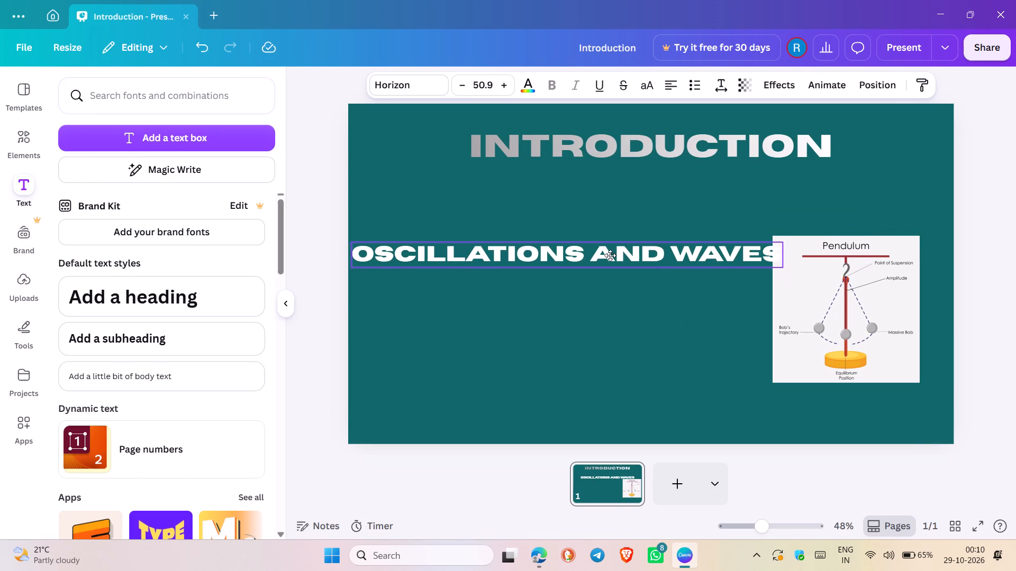
{"action": "left_click_drag", "start_coordinate": [610, 255], "coordinate": [613, 240]}
{"action": "left_click_drag", "start_coordinate": [788, 236], "coordinate": [736, 245]}
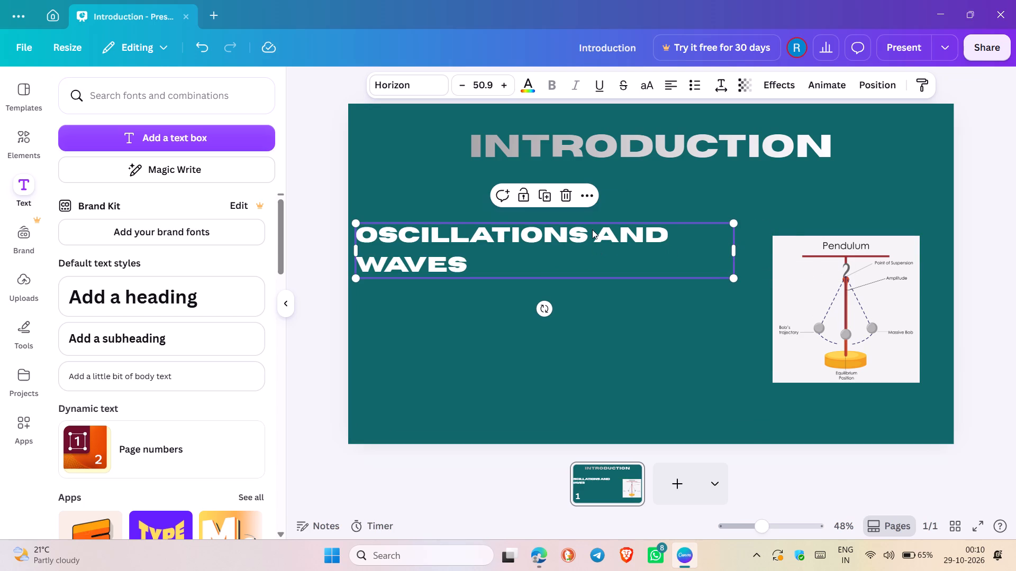
Insert five spaces after the word Oscillations and narrow the text box so And Waves wraps onto the second line.
{"action": "left_click", "coordinate": [591, 231]}
{"action": "key", "text": "space"}
{"action": "key", "text": "space"}
{"action": "key", "text": "space"}
{"action": "key", "text": "space"}
{"action": "key", "text": "space"}
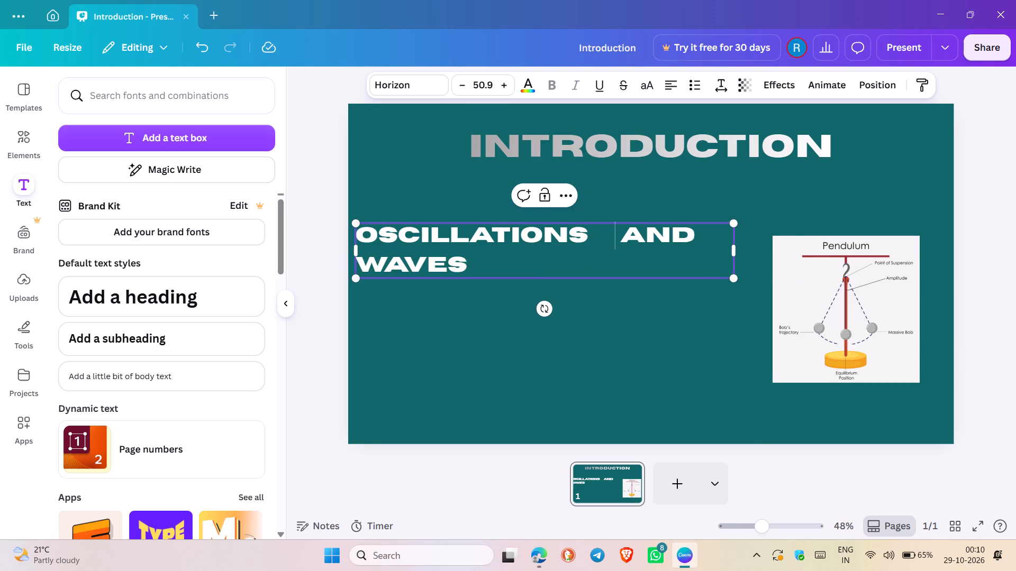
{"action": "left_click_drag", "start_coordinate": [734, 253], "coordinate": [684, 266]}
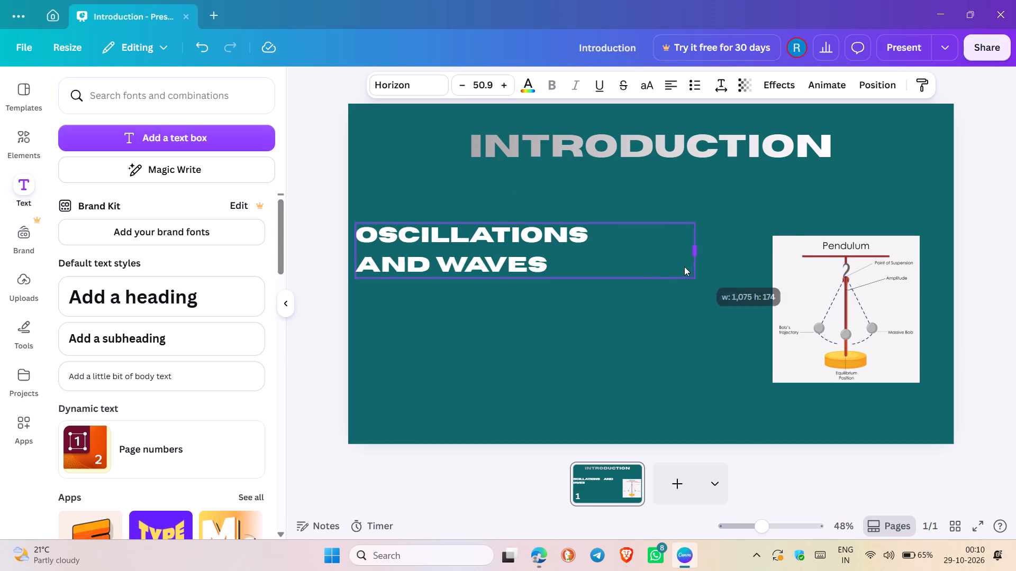
{"action": "left_click_drag", "start_coordinate": [684, 266], "coordinate": [615, 267]}
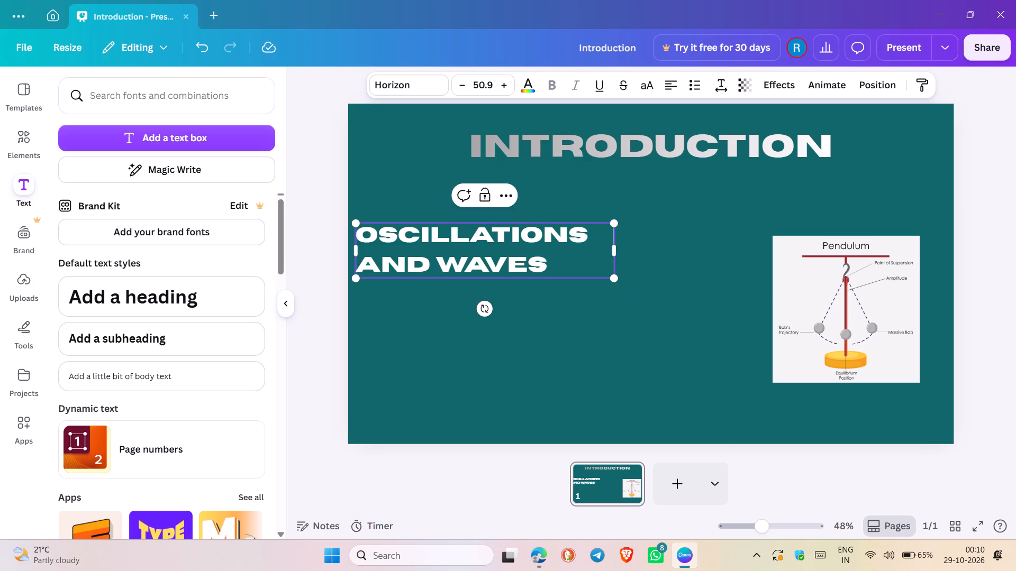
Insert six spaces between And and Waves on the text's second line.
{"action": "left_click", "coordinate": [432, 263]}
{"action": "key", "text": "space"}
{"action": "key", "text": "space"}
{"action": "key", "text": "space"}
{"action": "key", "text": "space"}
{"action": "key", "text": "space"}
{"action": "key", "text": "space"}
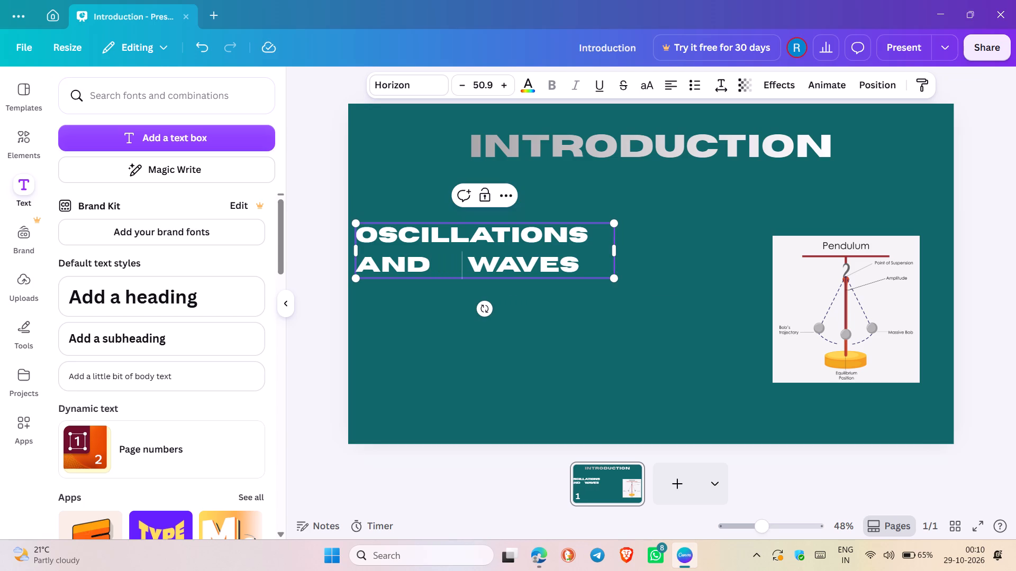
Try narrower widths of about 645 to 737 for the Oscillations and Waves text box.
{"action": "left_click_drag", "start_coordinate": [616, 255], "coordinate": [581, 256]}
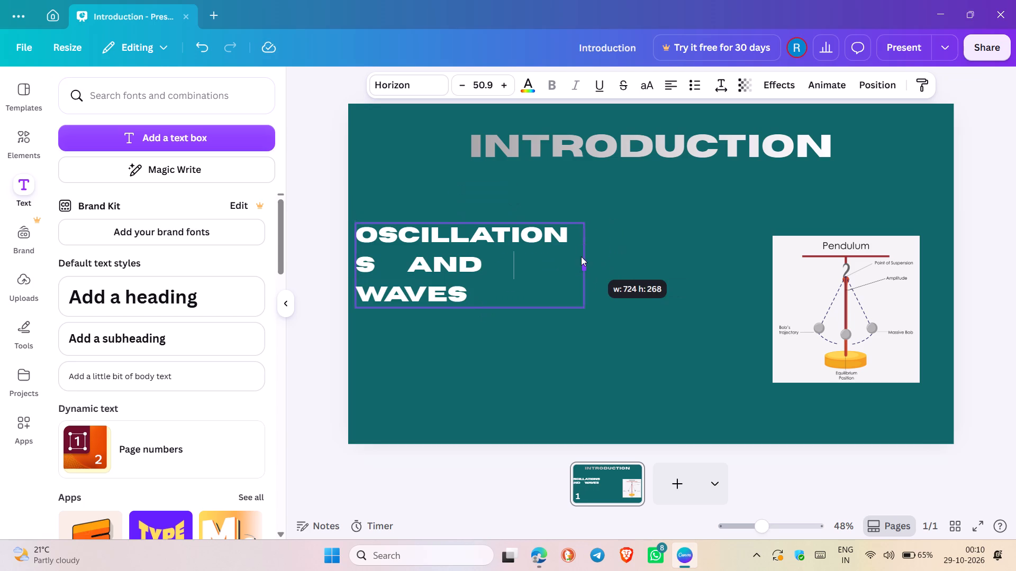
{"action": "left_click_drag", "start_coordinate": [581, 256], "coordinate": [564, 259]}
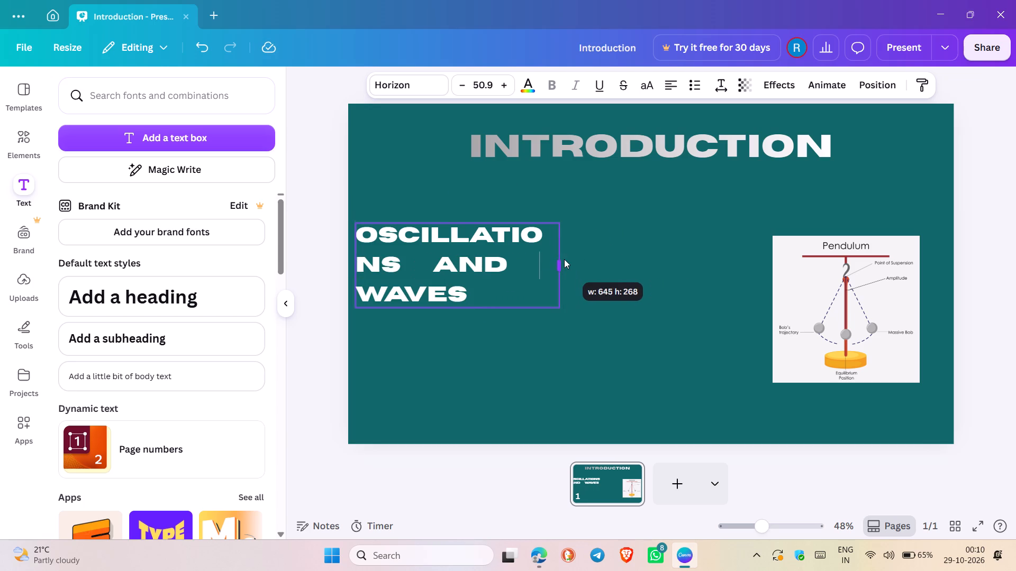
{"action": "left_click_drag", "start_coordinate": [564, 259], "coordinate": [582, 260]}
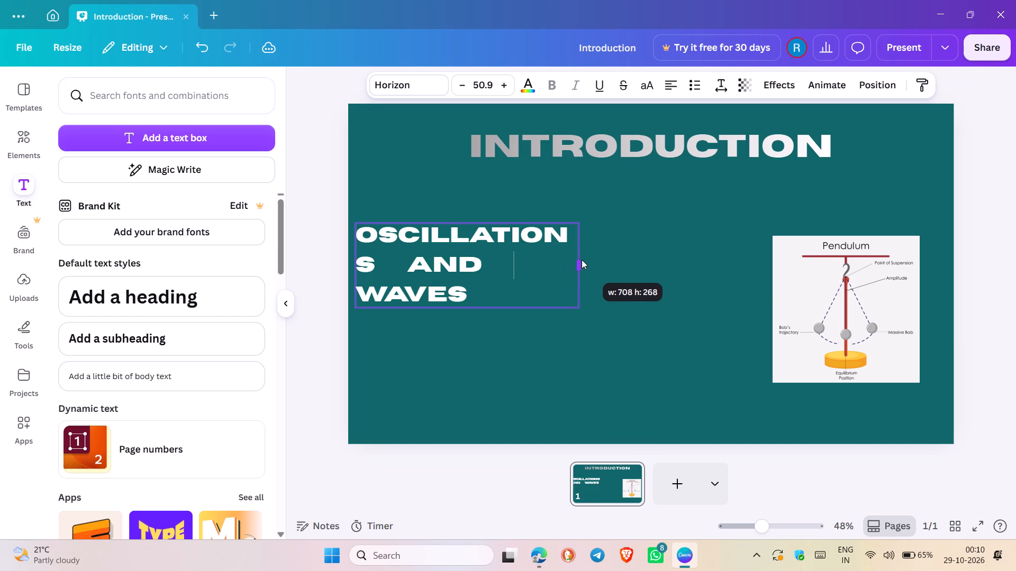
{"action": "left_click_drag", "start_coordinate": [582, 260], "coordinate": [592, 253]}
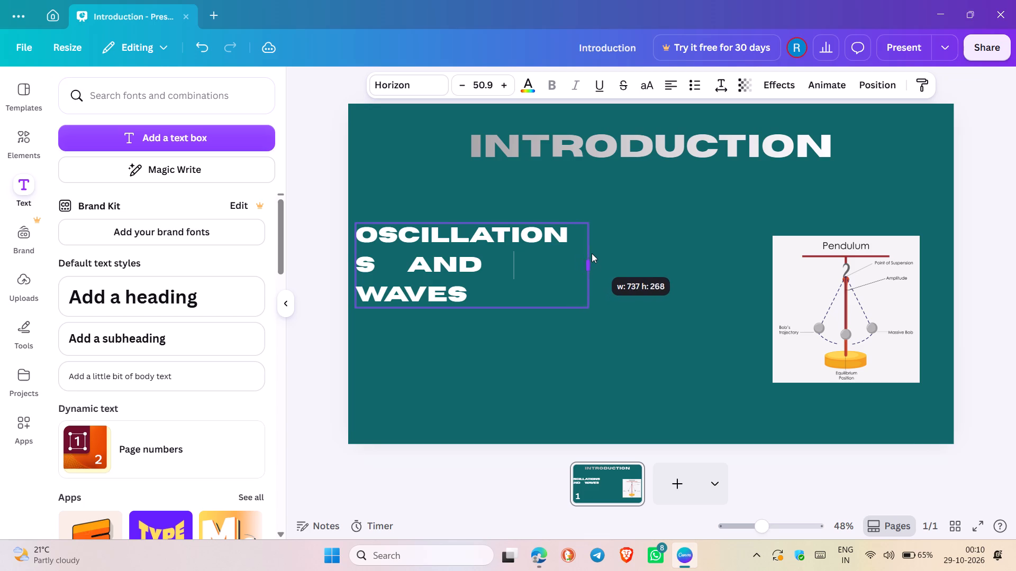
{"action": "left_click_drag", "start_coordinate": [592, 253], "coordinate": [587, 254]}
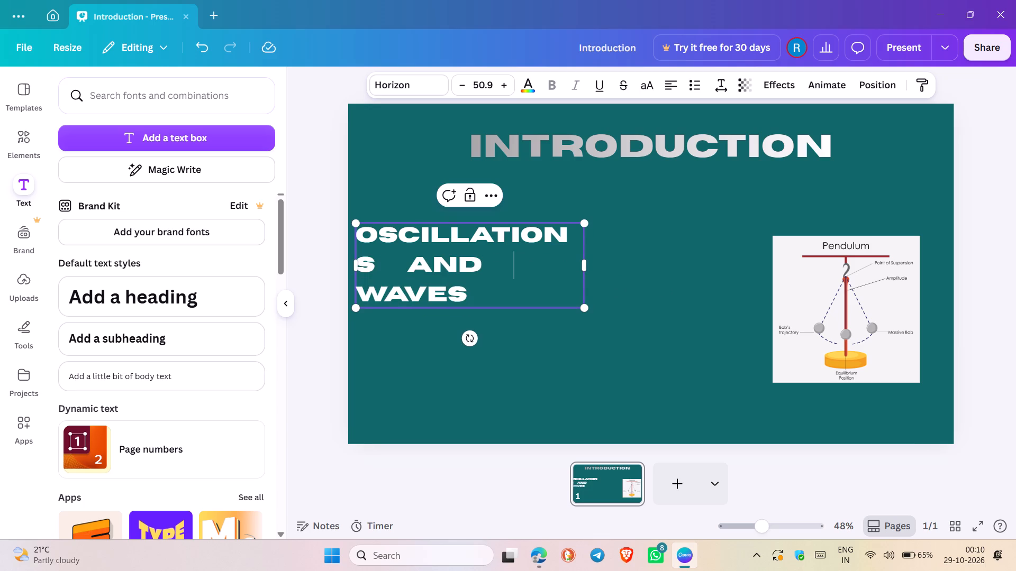
Insert three spaces between Oscillations and And, and widen the text box just enough to fit Oscillations on one line.
{"action": "left_click", "coordinate": [574, 235]}
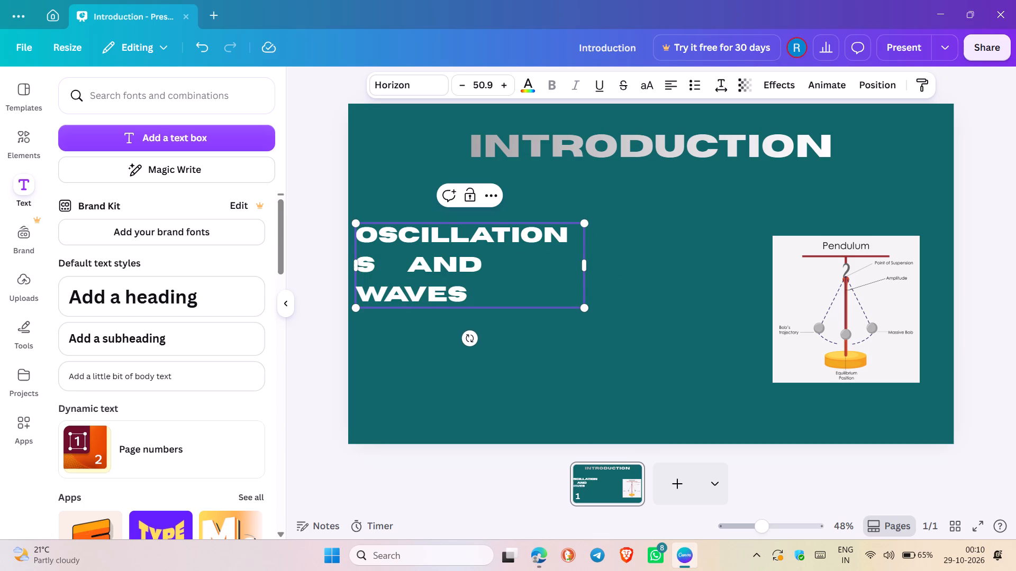
{"action": "left_click", "coordinate": [384, 271]}
{"action": "key", "text": "space"}
{"action": "key", "text": "space"}
{"action": "key", "text": "space"}
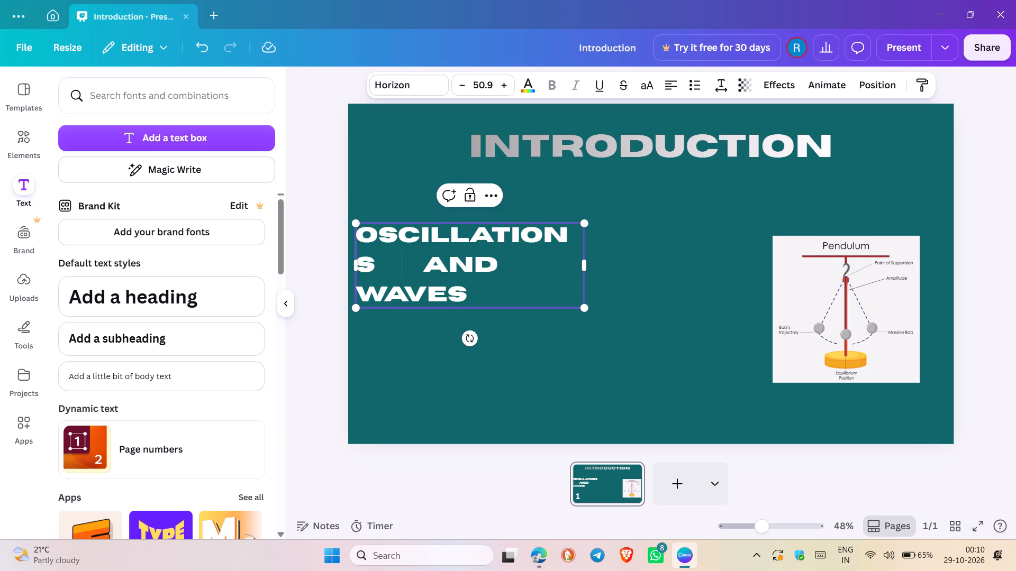
{"action": "left_click_drag", "start_coordinate": [589, 265], "coordinate": [599, 269]}
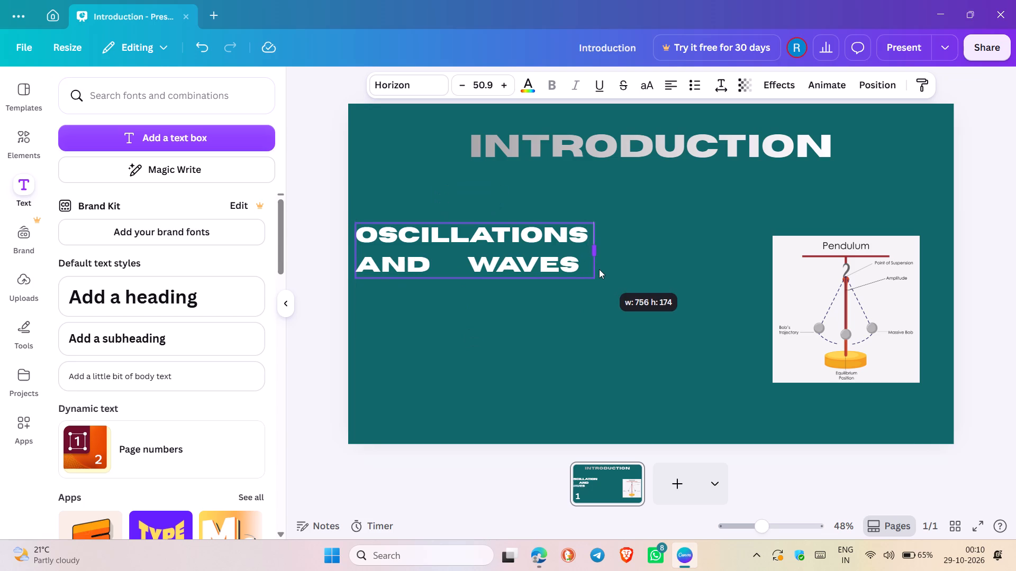
{"action": "left_click_drag", "start_coordinate": [599, 269], "coordinate": [595, 264]}
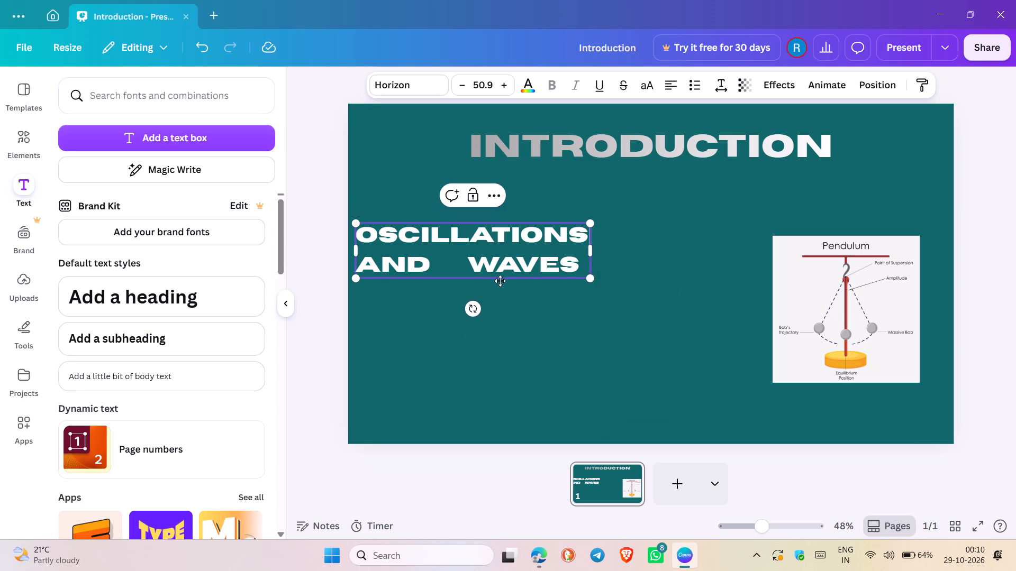
Enlarge the Oscillations and Waves text proportionally to a font size of about 74.1.
{"action": "left_click", "coordinate": [497, 280]}
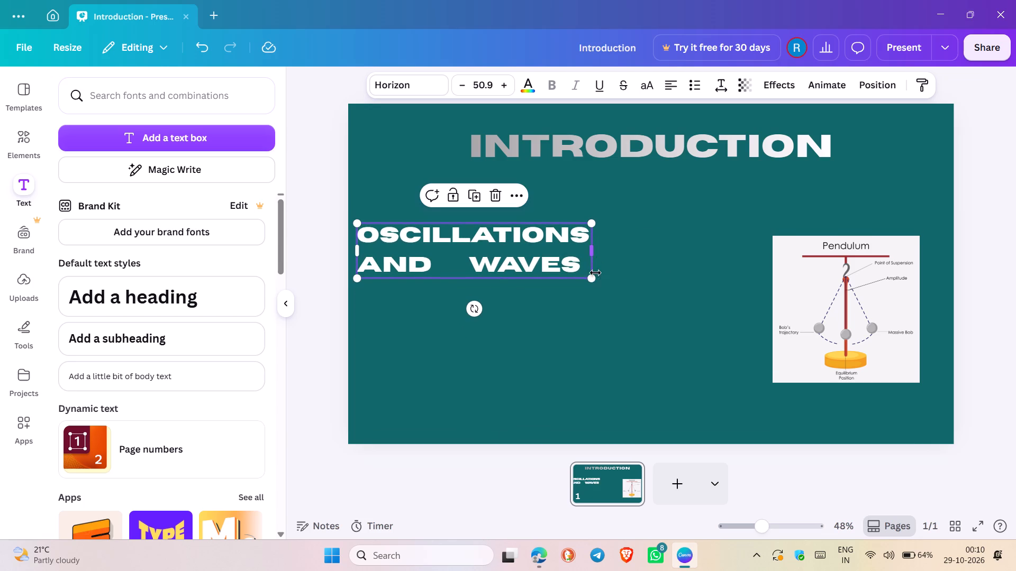
{"action": "left_click_drag", "start_coordinate": [590, 279], "coordinate": [674, 403]}
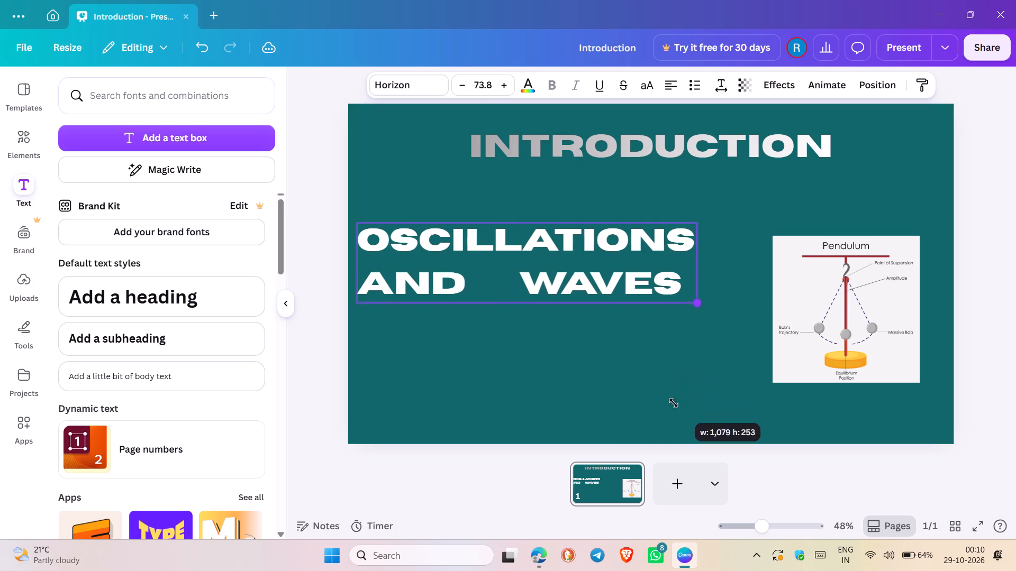
{"action": "left_click_drag", "start_coordinate": [674, 403], "coordinate": [674, 404]}
Insert five more spaces between And and Waves so Waves wraps onto a third line.
{"action": "left_click", "coordinate": [503, 269]}
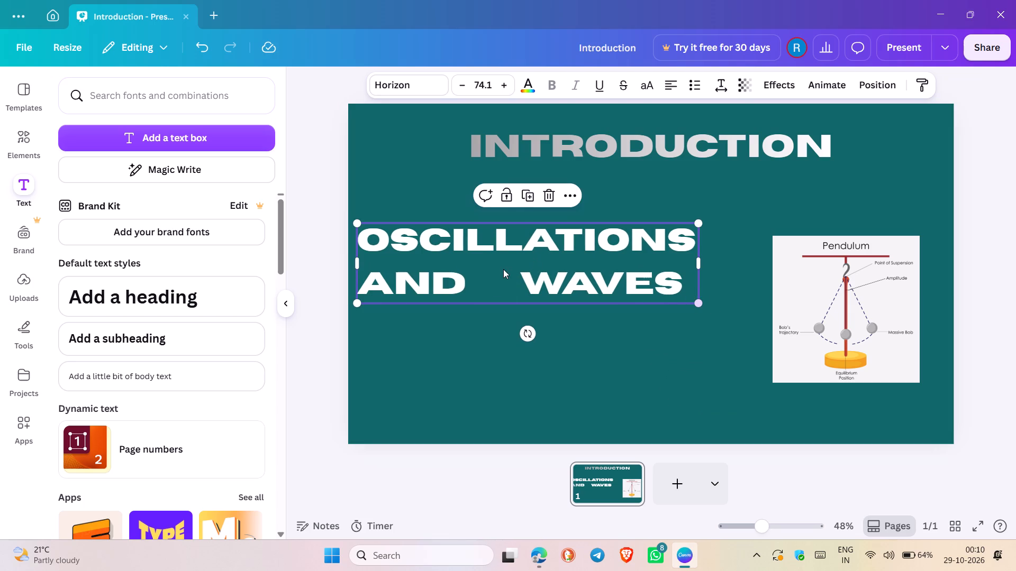
{"action": "key", "text": "space"}
{"action": "key", "text": "space"}
{"action": "key", "text": "space"}
{"action": "key", "text": "space"}
{"action": "key", "text": "space"}
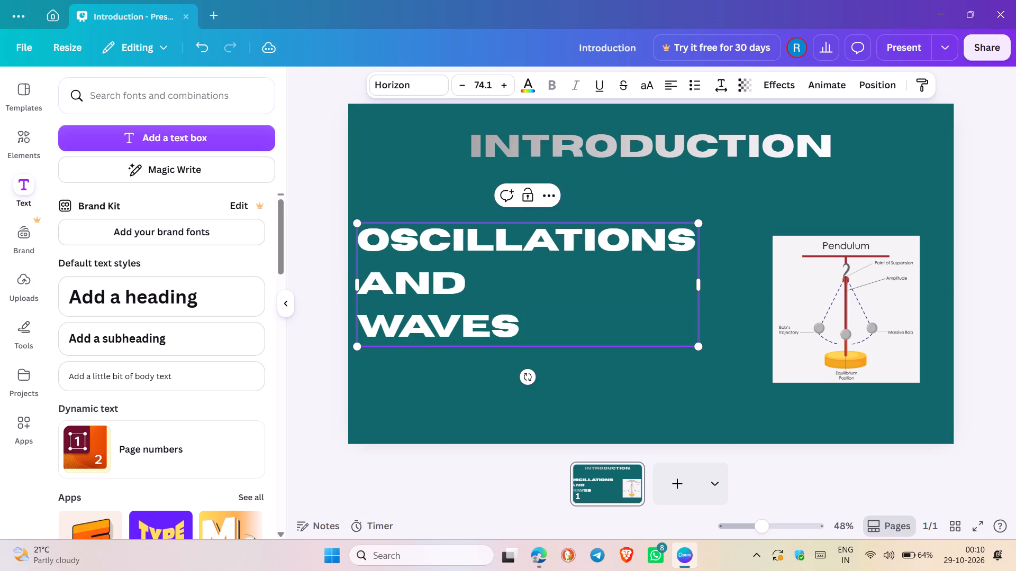
Try to indent the word And on the second line with six spaces before it.
{"action": "left_click", "coordinate": [359, 280]}
{"action": "key", "text": "space"}
{"action": "key", "text": "space"}
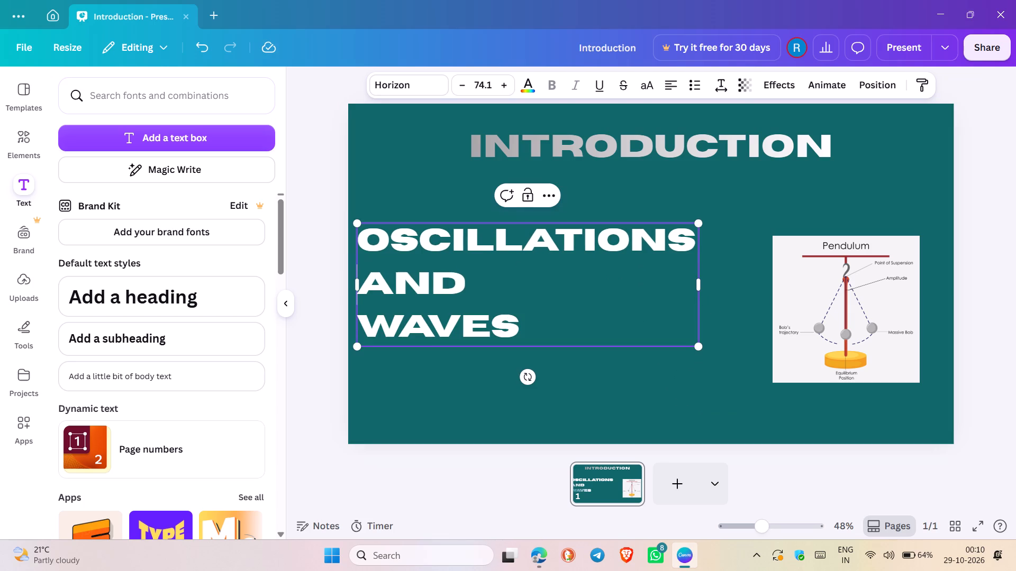
{"action": "key", "text": "space"}
{"action": "key", "text": "space"}
{"action": "left_click", "coordinate": [361, 281]}
{"action": "key", "text": "space"}
{"action": "key", "text": "space"}
Insert fourteen spaces after the A of And on the second line.
{"action": "left_click", "coordinate": [393, 288]}
{"action": "key", "text": "space"}
{"action": "key", "text": "space"}
{"action": "key", "text": "space"}
{"action": "key", "text": "space"}
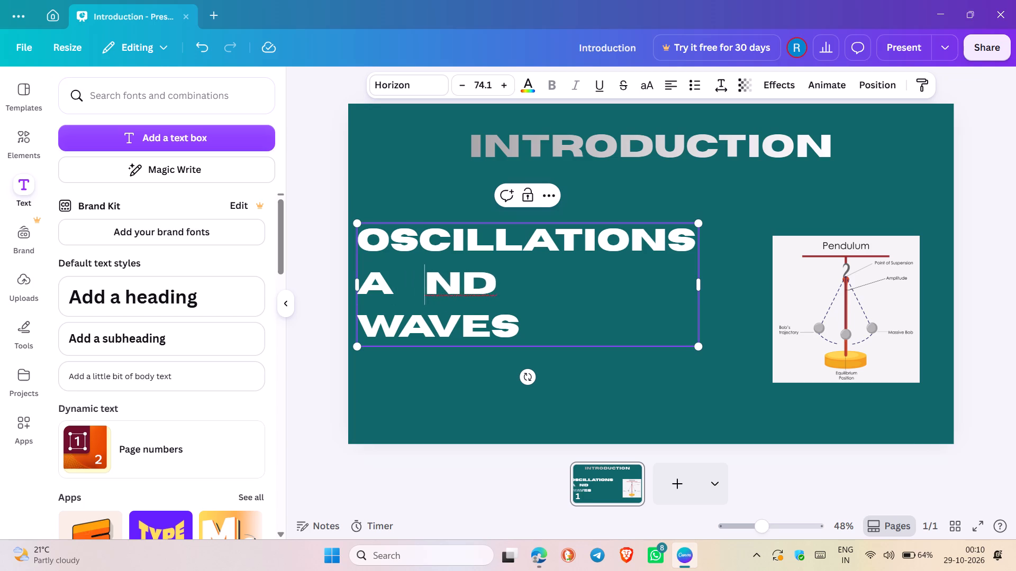
{"action": "key", "text": "space"}
{"action": "key", "text": "space"}
{"action": "key", "text": "space"}
{"action": "key", "text": "space"}
{"action": "key", "text": "space"}
{"action": "key", "text": "space"}
{"action": "key", "text": "space"}
{"action": "key", "text": "space"}
{"action": "key", "text": "space"}
{"action": "key", "text": "space"}
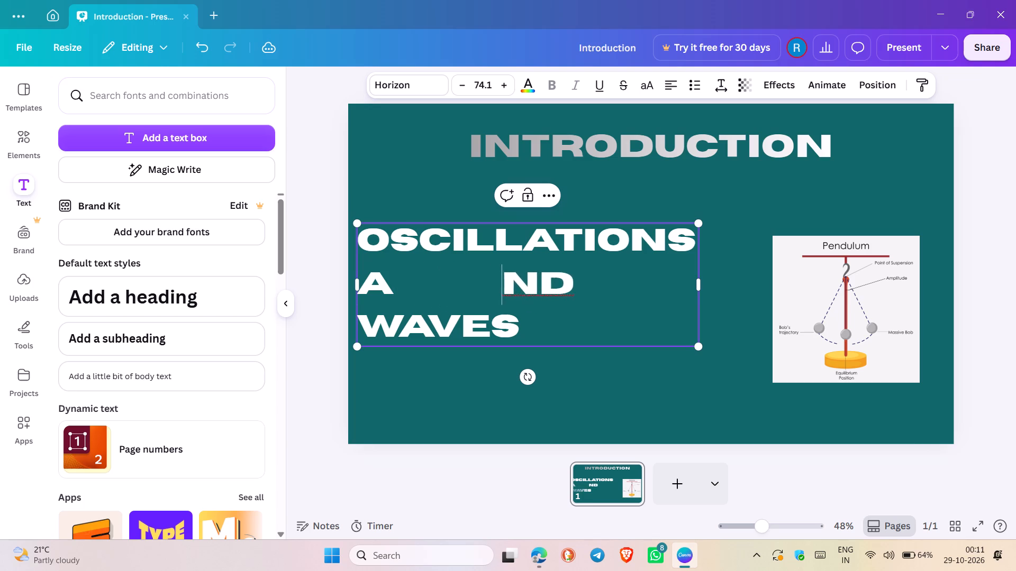
Make the word And whole after the inserted spaces by adding A before nd and deleting the stray A.
{"action": "left_click", "coordinate": [388, 278]}
{"action": "key", "text": "BackSpace"}
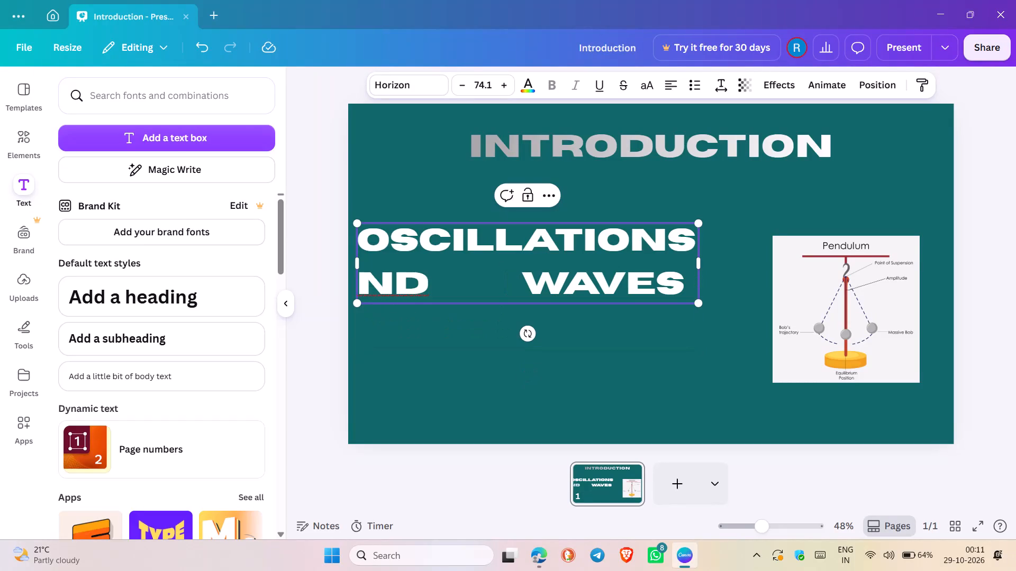
{"action": "key", "text": "a"}
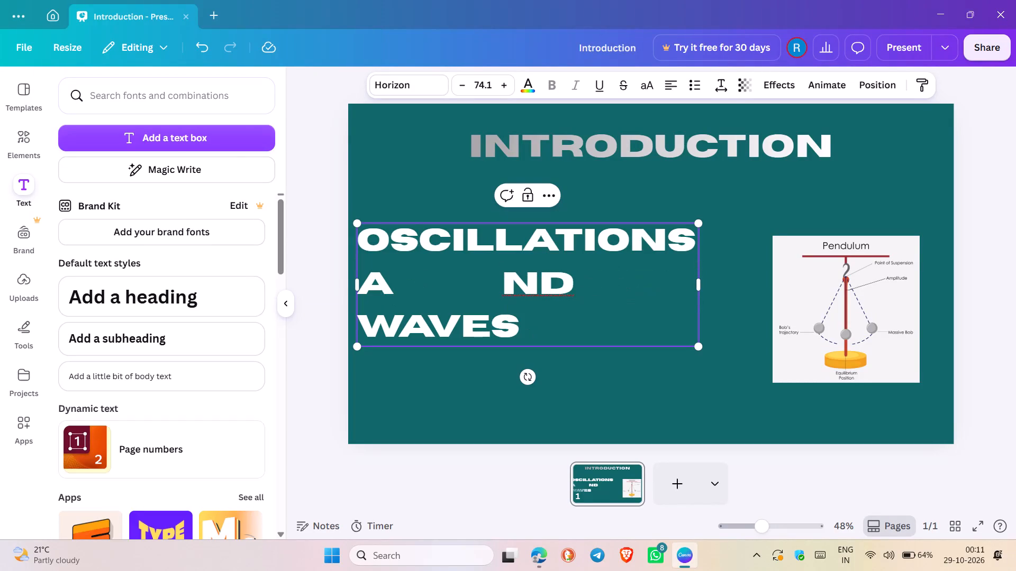
{"action": "left_click", "coordinate": [501, 286]}
{"action": "key", "text": "a"}
{"action": "left_click", "coordinate": [421, 288]}
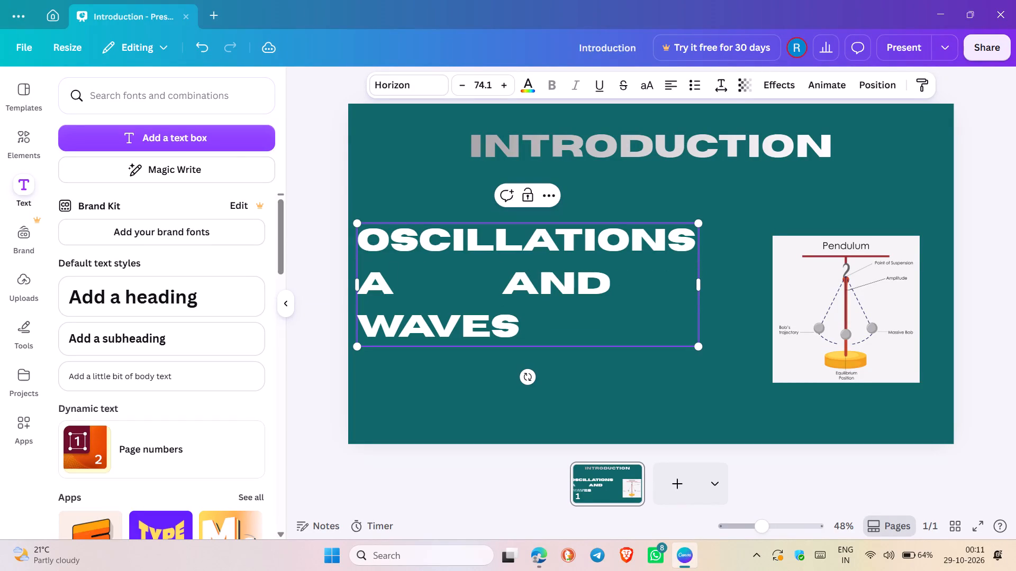
{"action": "key", "text": "Left"}
{"action": "key", "text": "Left"}
{"action": "key", "text": "Left"}
{"action": "key", "text": "Left"}
{"action": "key", "text": "BackSpace"}
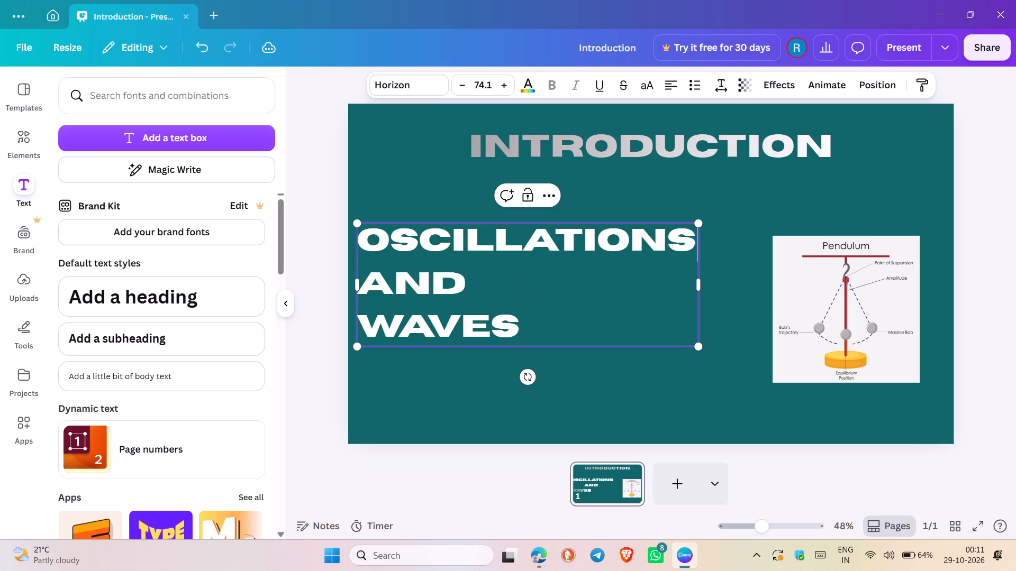
Try to push And along the second line by adding eleven spaces after Oscillations.
{"action": "key", "text": "space"}
{"action": "key", "text": "space"}
{"action": "key", "text": "space"}
{"action": "key", "text": "space"}
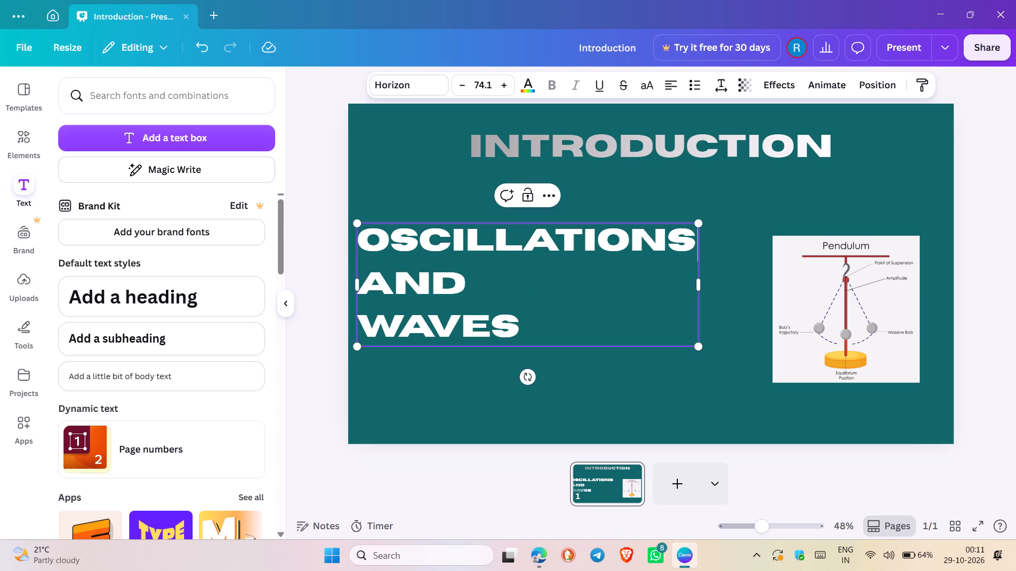
{"action": "key", "text": "space"}
{"action": "left_click", "coordinate": [696, 242]}
{"action": "key", "text": "space"}
{"action": "key", "text": "space"}
{"action": "key", "text": "space"}
{"action": "key", "text": "space"}
{"action": "key", "text": "space"}
{"action": "key", "text": "space"}
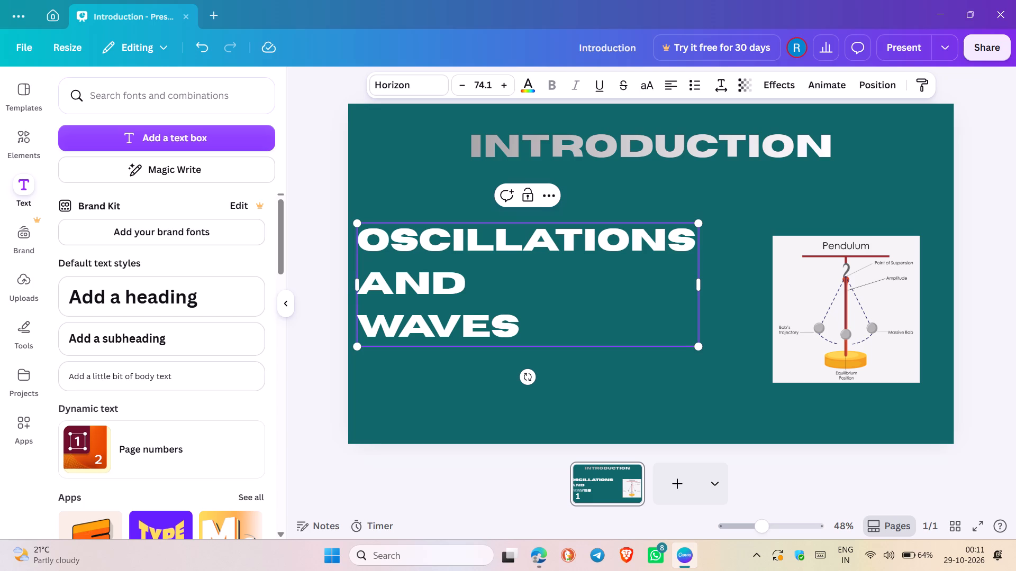
Try to indent And with five more spaces before it.
{"action": "left_click", "coordinate": [365, 277]}
{"action": "key", "text": "space"}
{"action": "key", "text": "space"}
{"action": "key", "text": "space"}
{"action": "key", "text": "Right"}
{"action": "key", "text": "Left"}
{"action": "key", "text": "space"}
{"action": "key", "text": "space"}
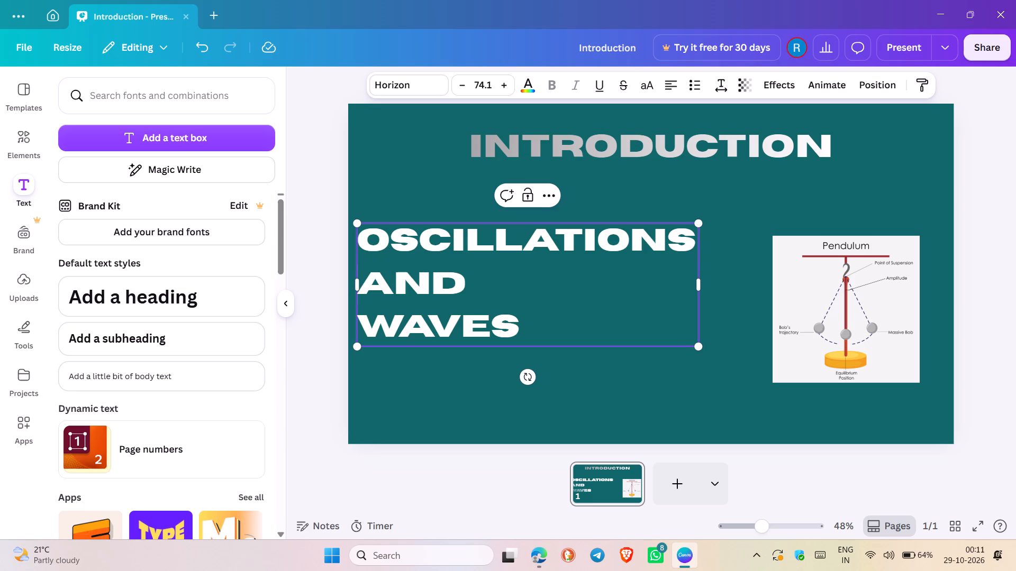
Try to indent Waves on the third line with three spaces before it.
{"action": "left_click", "coordinate": [361, 332]}
{"action": "key", "text": "space"}
{"action": "key", "text": "space"}
{"action": "key", "text": "space"}
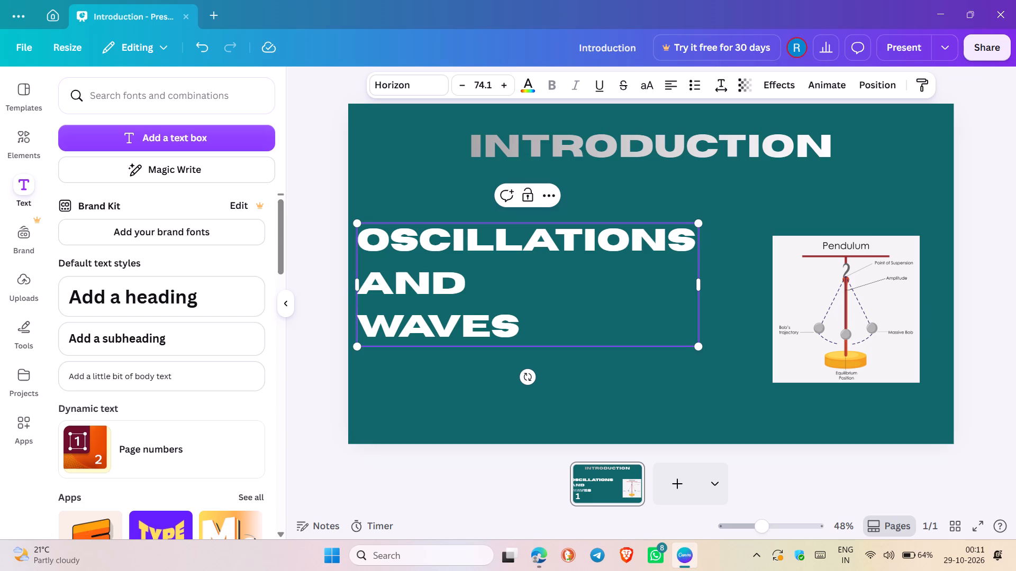
Add three spaces after And, and delete the word And together with adjoining spaces.
{"action": "left_click", "coordinate": [485, 285]}
{"action": "key", "text": "space"}
{"action": "key", "text": "space"}
{"action": "key", "text": "space"}
{"action": "key", "text": "Left"}
{"action": "key", "text": "Left"}
{"action": "key", "text": "Left"}
{"action": "key", "text": "Left"}
{"action": "key", "text": "BackSpace"}
{"action": "key", "text": "BackSpace"}
{"action": "key", "text": "BackSpace"}
{"action": "key", "text": "BackSpace"}
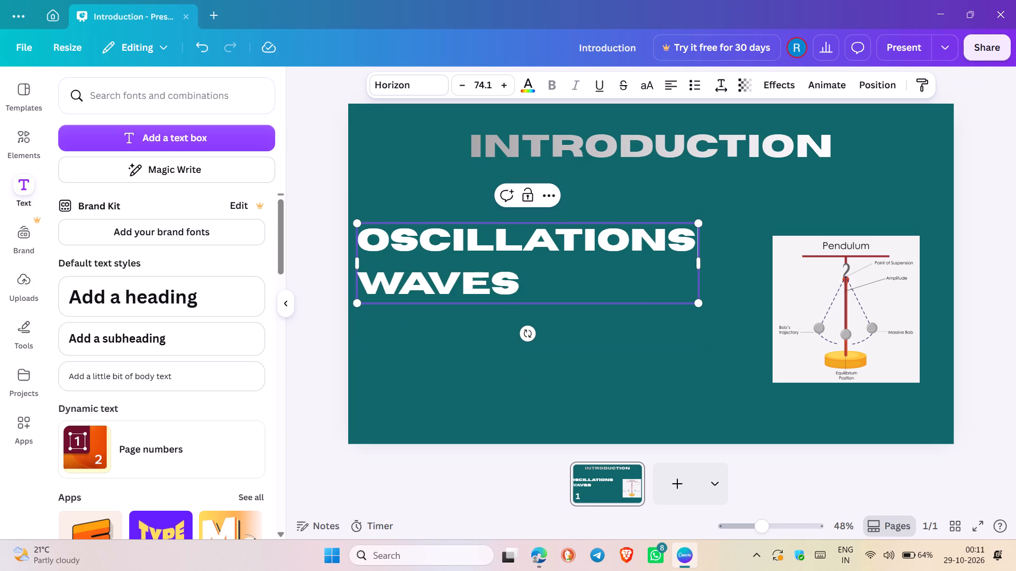
{"action": "key", "text": "BackSpace"}
{"action": "key", "text": "BackSpace"}
{"action": "key", "text": "Escape"}
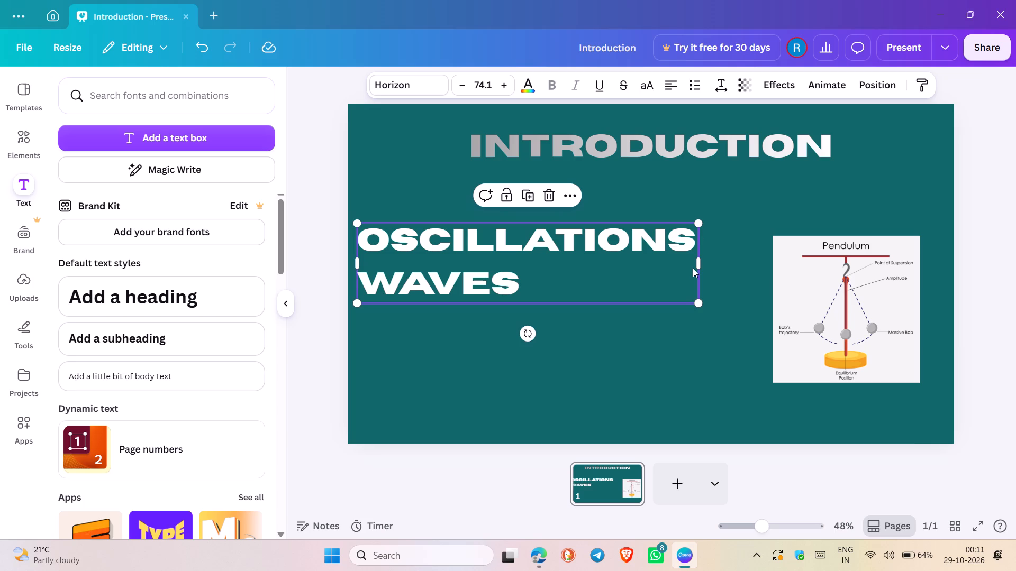
Undo the spacing, enlarging, resizing and left-side placement of the topic text until Oscillations and Waves sits on one line beneath the heading.
{"action": "key", "text": "ctrl+z"}
{"action": "key", "text": "ctrl+z"}
{"action": "key", "text": "ctrl+z"}
{"action": "key", "text": "ctrl+z"}
{"action": "key", "text": "ctrl+z"}
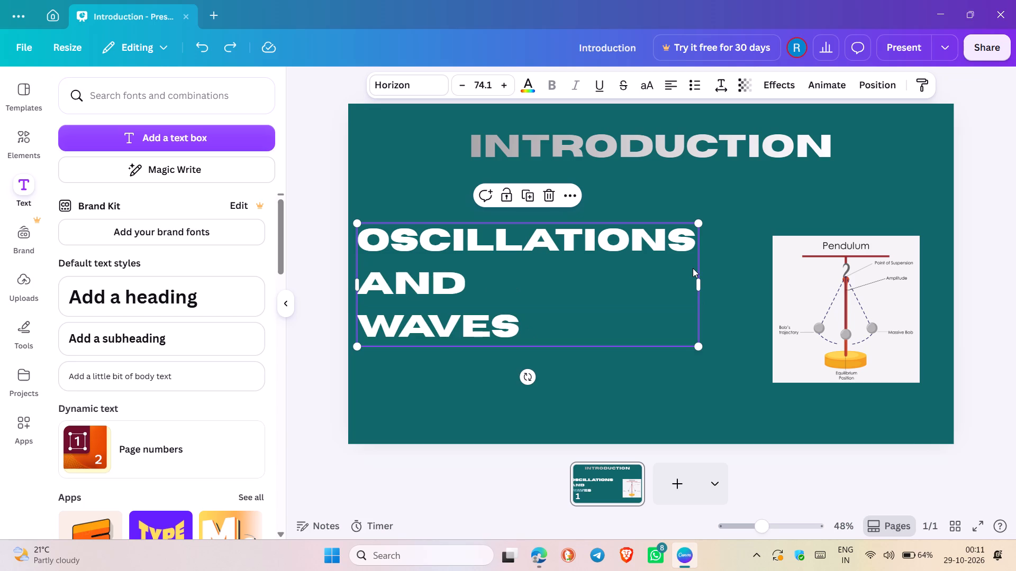
{"action": "key", "text": "ctrl+z"}
{"action": "key", "text": "ctrl+z"}
{"action": "key", "text": "ctrl+z"}
{"action": "key", "text": "z"}
{"action": "key", "text": "ctrl+z"}
{"action": "key", "text": "ctrl+z"}
{"action": "key", "text": "ctrl+z"}
{"action": "key", "text": "ctrl+z"}
{"action": "key", "text": "ctrl+z"}
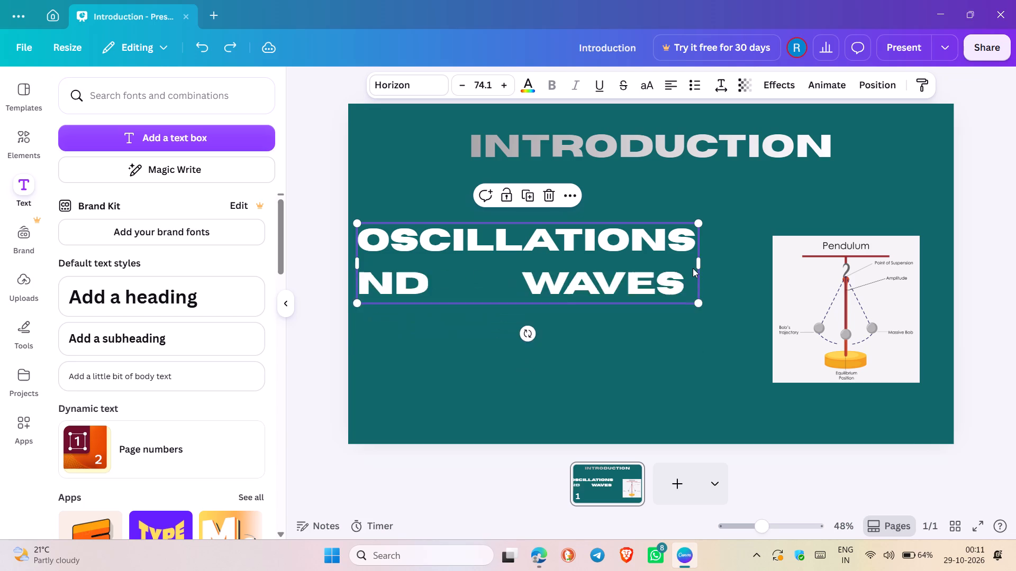
{"action": "key", "text": "ctrl+z"}
{"action": "key", "text": "ctrl+z"}
{"action": "key", "text": "ctrl+z"}
{"action": "key", "text": "ctrl+z"}
{"action": "key", "text": "ctrl+z"}
{"action": "key", "text": "ctrl+z"}
{"action": "key", "text": "ctrl+z"}
{"action": "key", "text": "ctrl+z"}
{"action": "key", "text": "ctrl+z"}
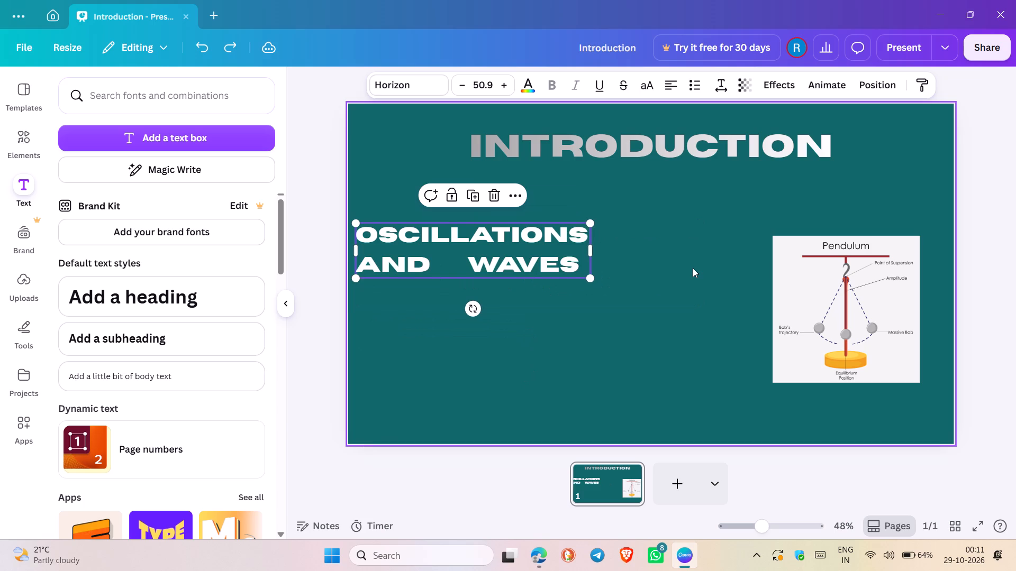
{"action": "key", "text": "ctrl+z"}
{"action": "key", "text": "ctrl+z"}
{"action": "key", "text": "ctrl+z"}
{"action": "key", "text": "ctrl+z"}
{"action": "key", "text": "ctrl+z"}
{"action": "key", "text": "ctrl+z"}
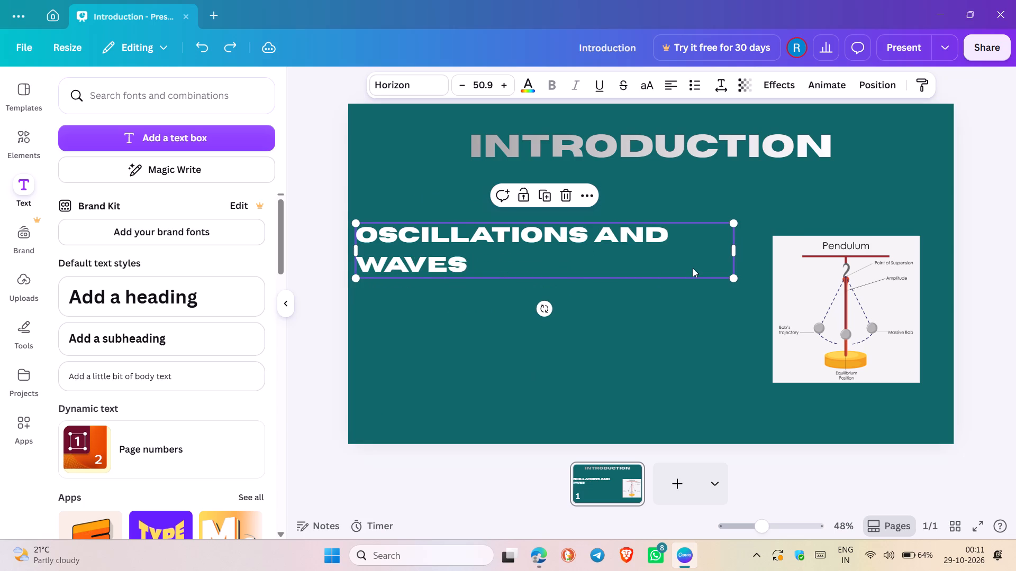
{"action": "key", "text": "ctrl+z"}
{"action": "key", "text": "ctrl+z"}
{"action": "left_click", "coordinate": [702, 334]}
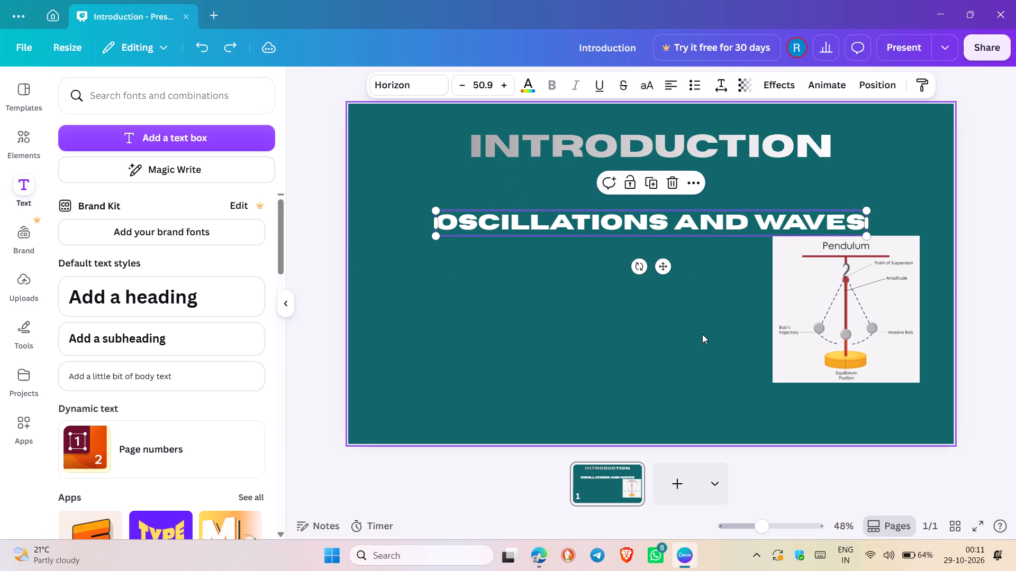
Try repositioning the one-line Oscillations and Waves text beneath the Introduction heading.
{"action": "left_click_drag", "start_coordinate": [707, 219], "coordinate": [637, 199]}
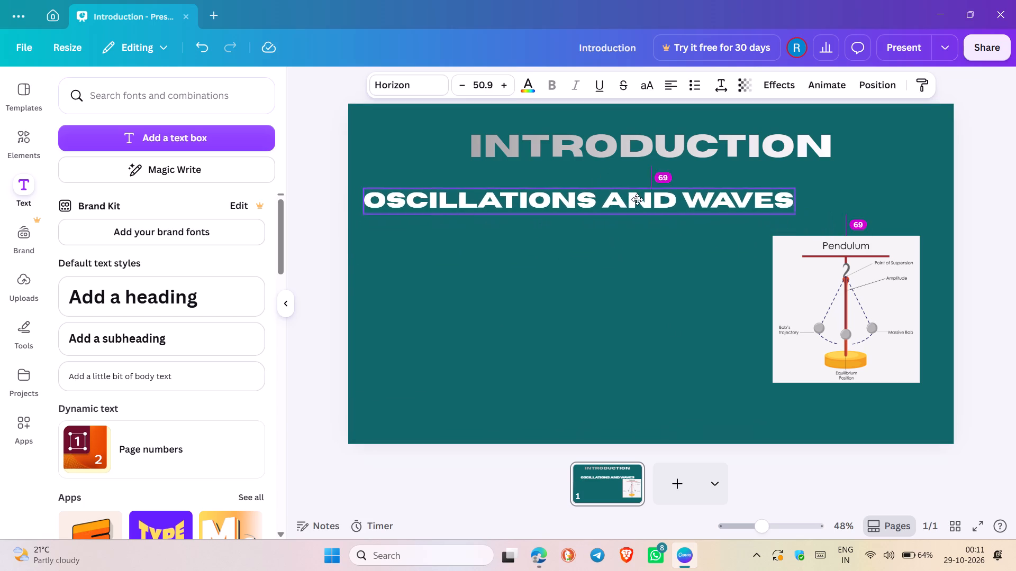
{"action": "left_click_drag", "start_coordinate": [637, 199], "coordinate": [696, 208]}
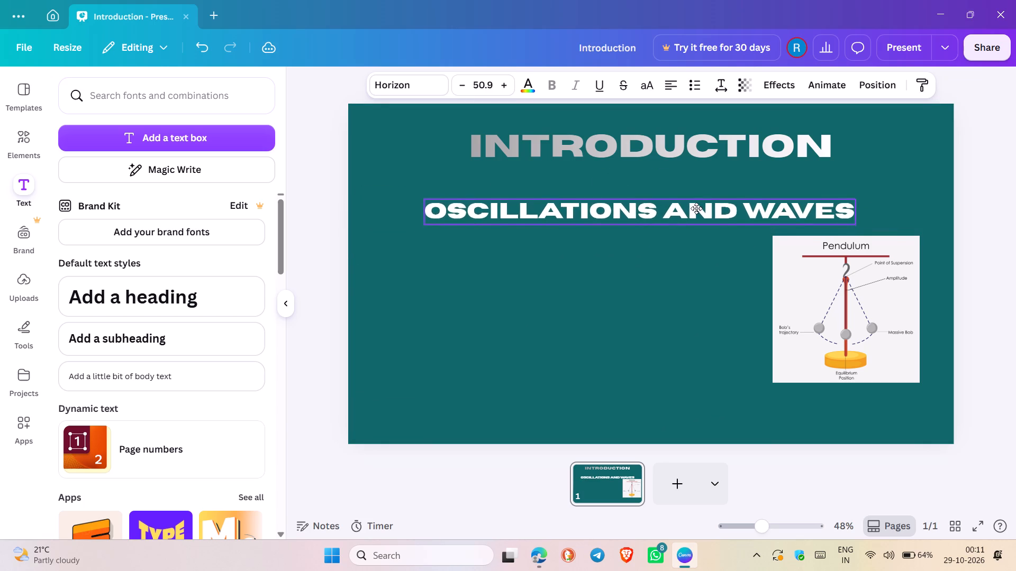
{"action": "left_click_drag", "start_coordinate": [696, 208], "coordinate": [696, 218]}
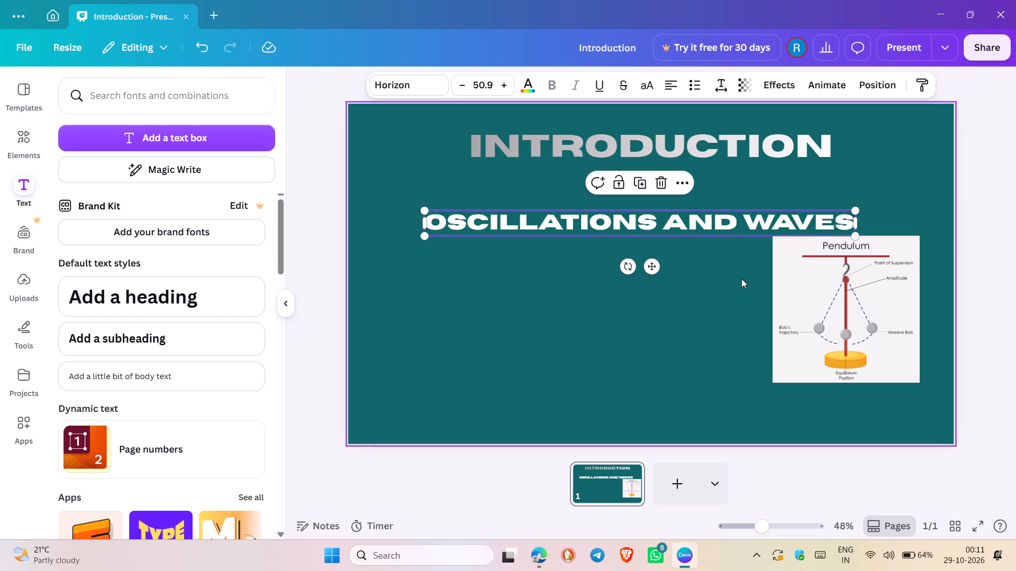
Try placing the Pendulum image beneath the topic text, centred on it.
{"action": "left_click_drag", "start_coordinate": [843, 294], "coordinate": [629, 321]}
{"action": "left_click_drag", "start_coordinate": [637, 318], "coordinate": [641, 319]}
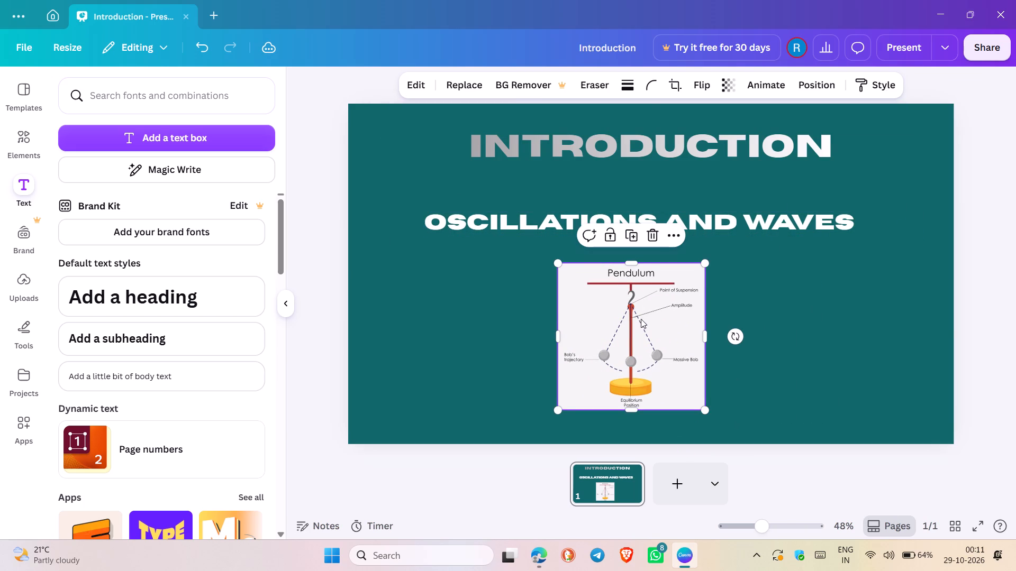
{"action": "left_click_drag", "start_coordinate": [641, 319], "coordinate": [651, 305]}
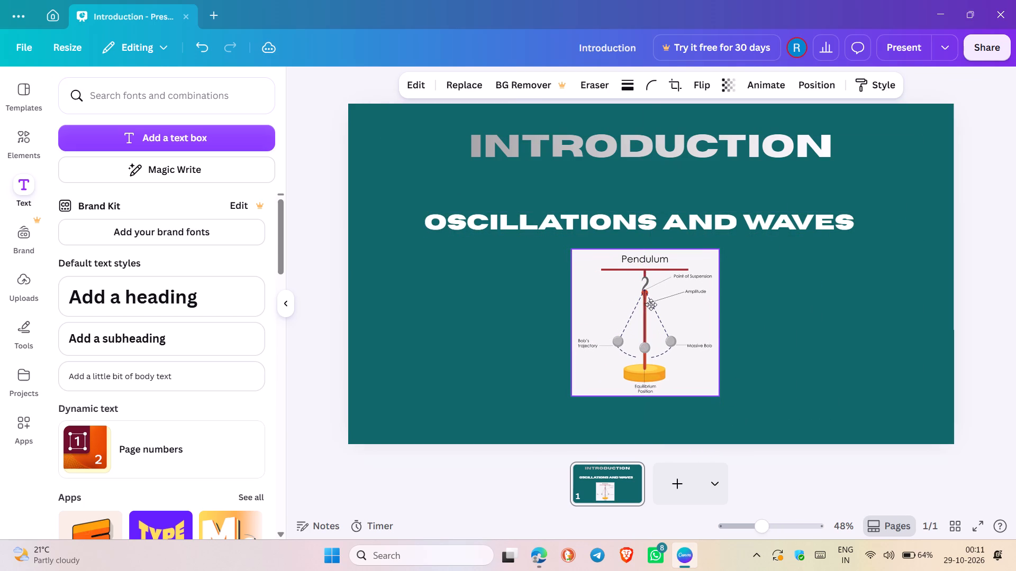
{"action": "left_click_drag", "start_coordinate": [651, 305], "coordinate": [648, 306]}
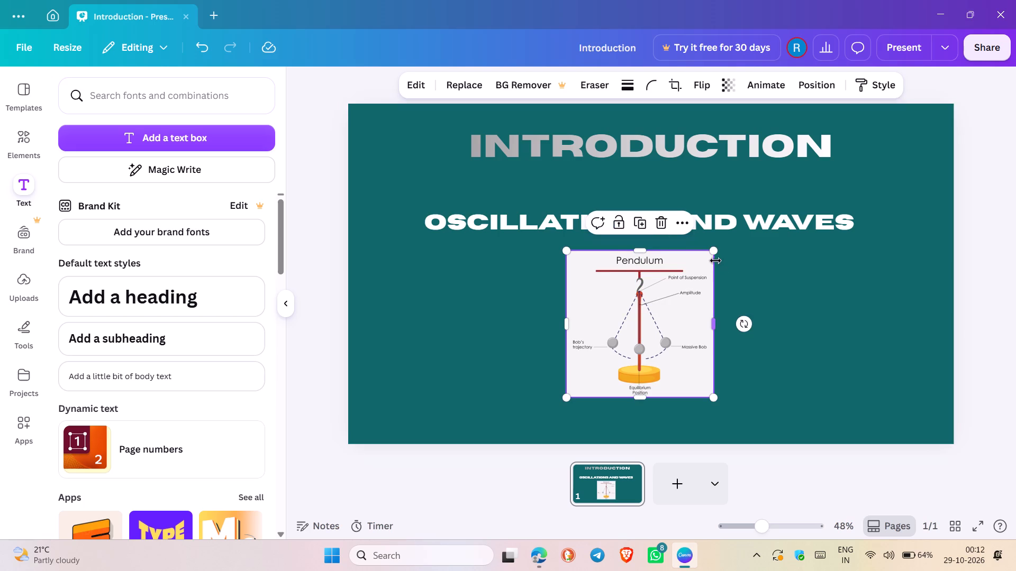
Delete the Pendulum image from the slide.
{"action": "left_click", "coordinate": [664, 223]}
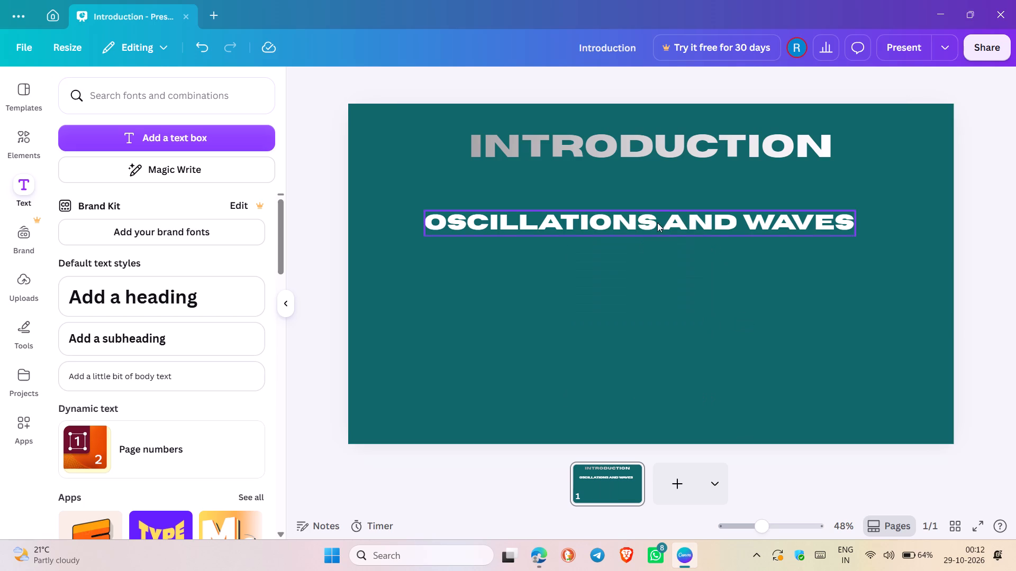
Move the Oscillations and Waves text to the slide's horizontal centre, with its lower edge on the slide's horizontal midline.
{"action": "left_click_drag", "start_coordinate": [657, 223], "coordinate": [666, 325]}
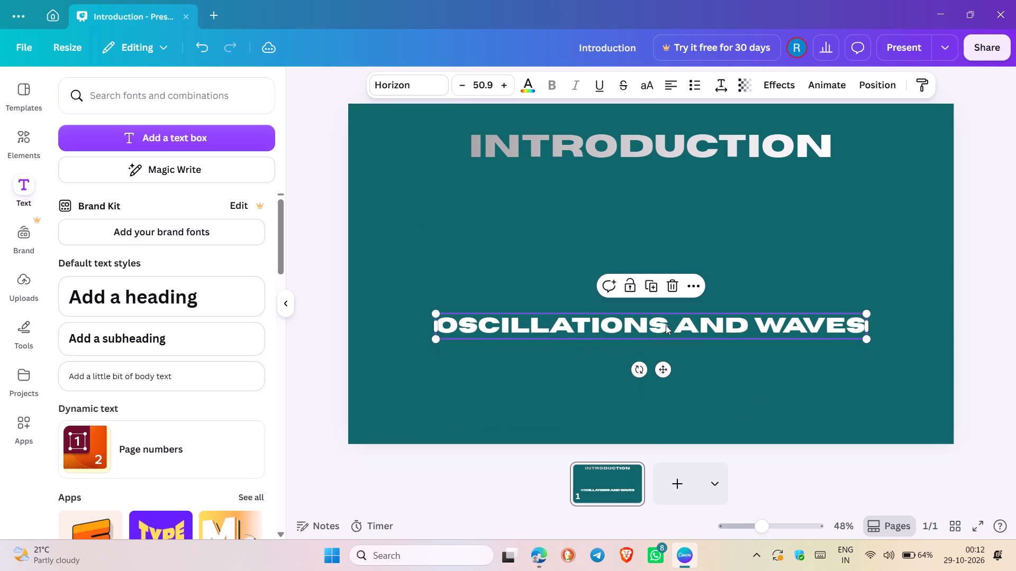
{"action": "left_click_drag", "start_coordinate": [646, 333], "coordinate": [634, 279]}
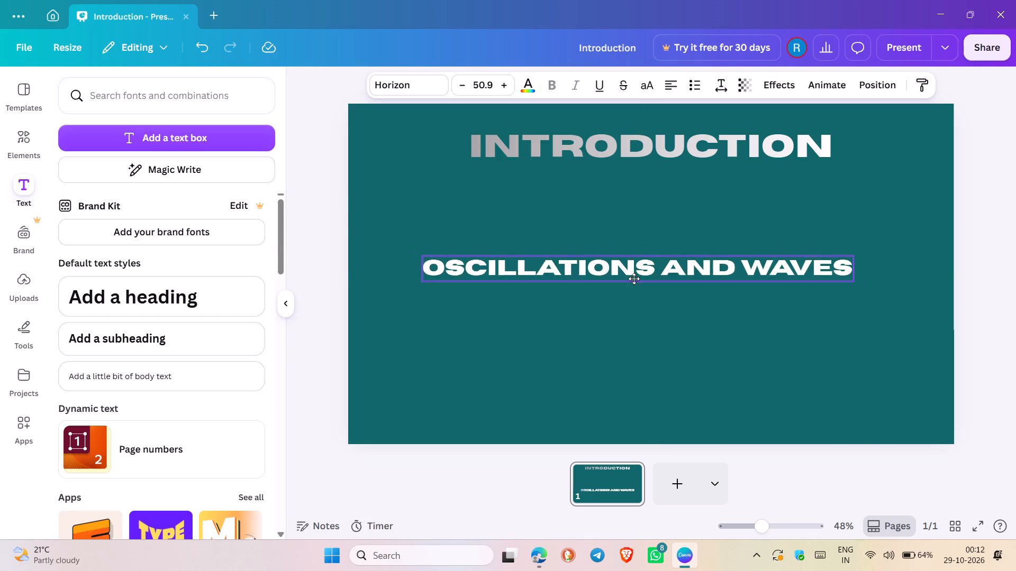
{"action": "left_click_drag", "start_coordinate": [634, 279], "coordinate": [637, 271]}
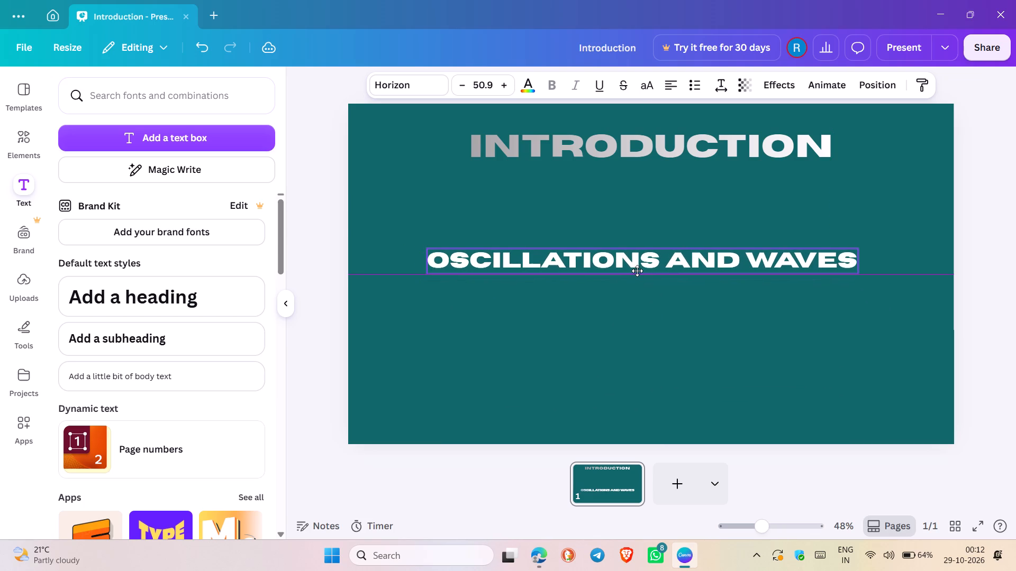
{"action": "left_click_drag", "start_coordinate": [637, 271], "coordinate": [645, 268]}
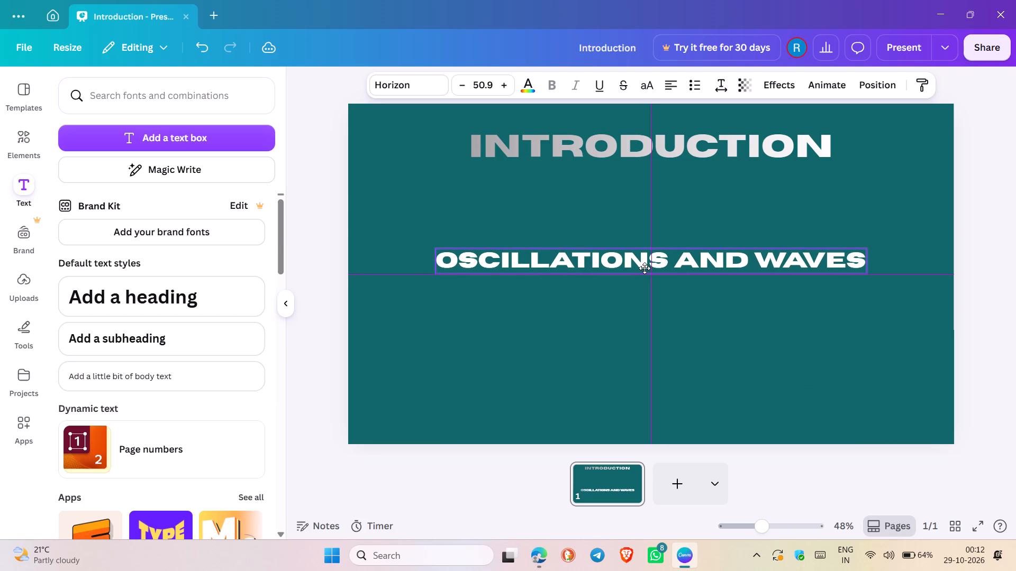
{"action": "left_click_drag", "start_coordinate": [645, 268], "coordinate": [643, 268]}
Delete the Introduction heading, leaving only the Oscillations and Waves text on the slide.
{"action": "left_click_drag", "start_coordinate": [731, 314], "coordinate": [728, 137]}
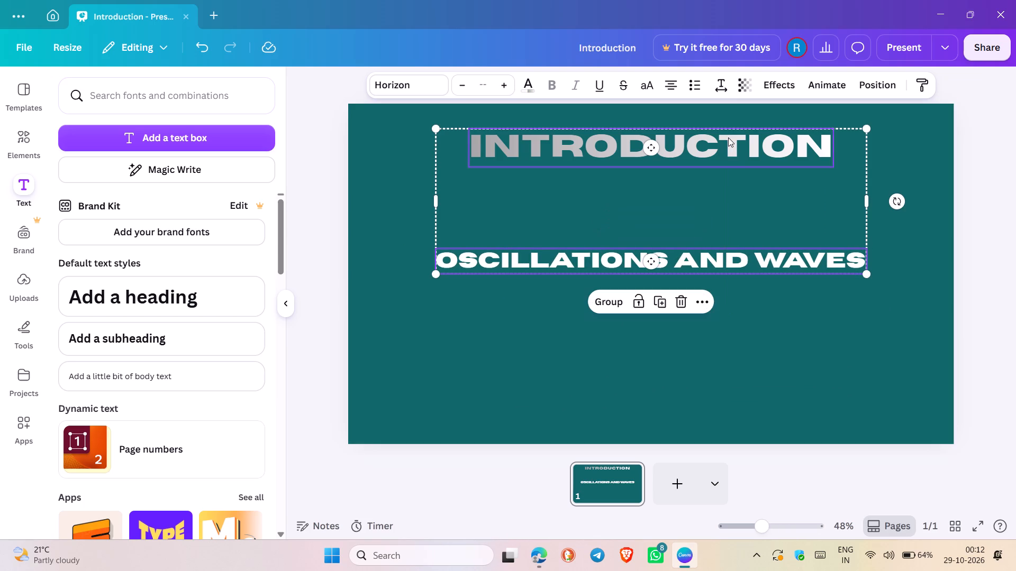
{"action": "left_click", "coordinate": [740, 176]}
{"action": "left_click_drag", "start_coordinate": [787, 306], "coordinate": [685, 149]}
{"action": "left_click", "coordinate": [723, 302]}
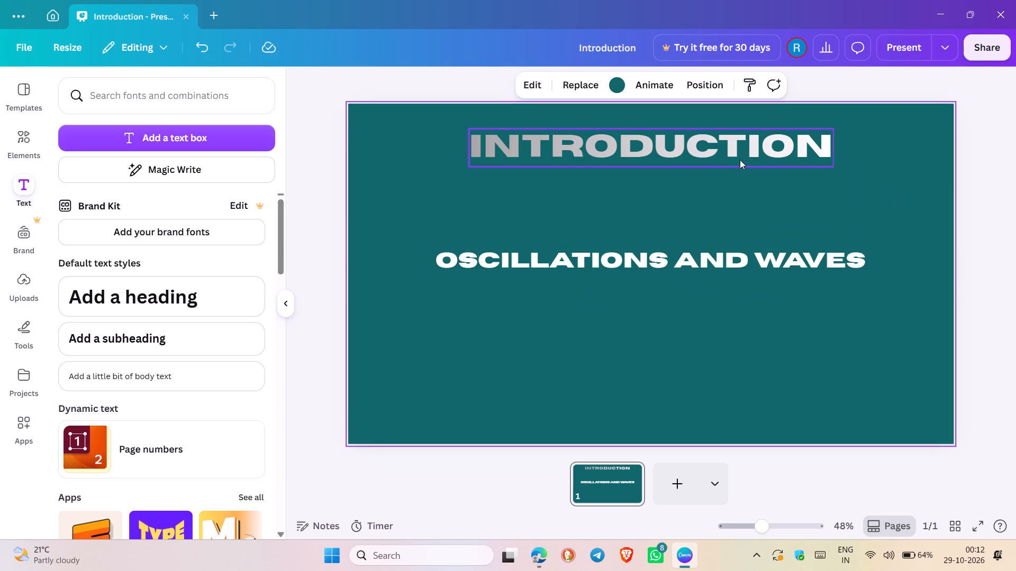
{"action": "left_click", "coordinate": [740, 160]}
{"action": "left_click", "coordinate": [671, 189]}
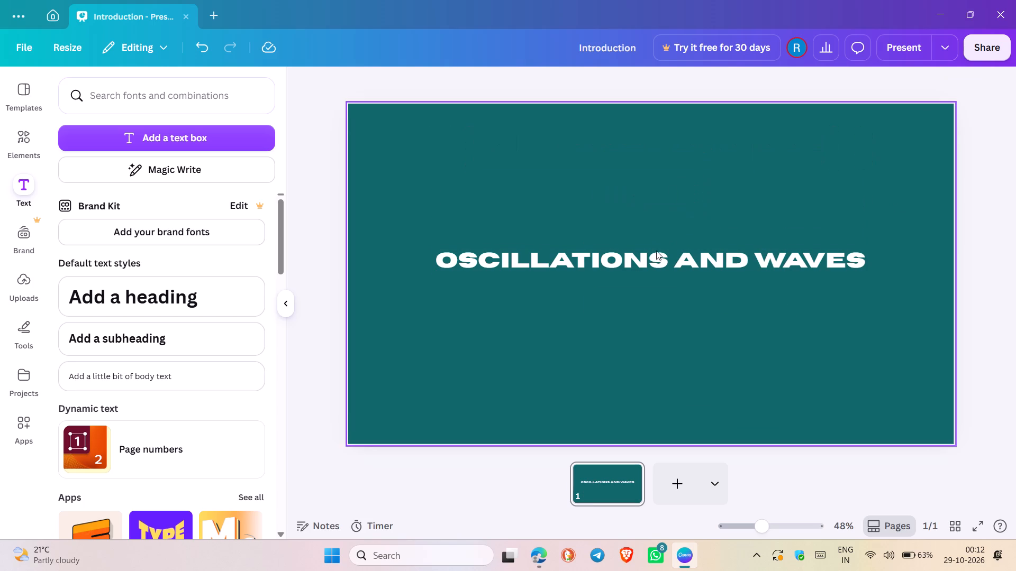
Select the entire Oscillations and Waves text and apply the Horizon font.
{"action": "left_click", "coordinate": [648, 266]}
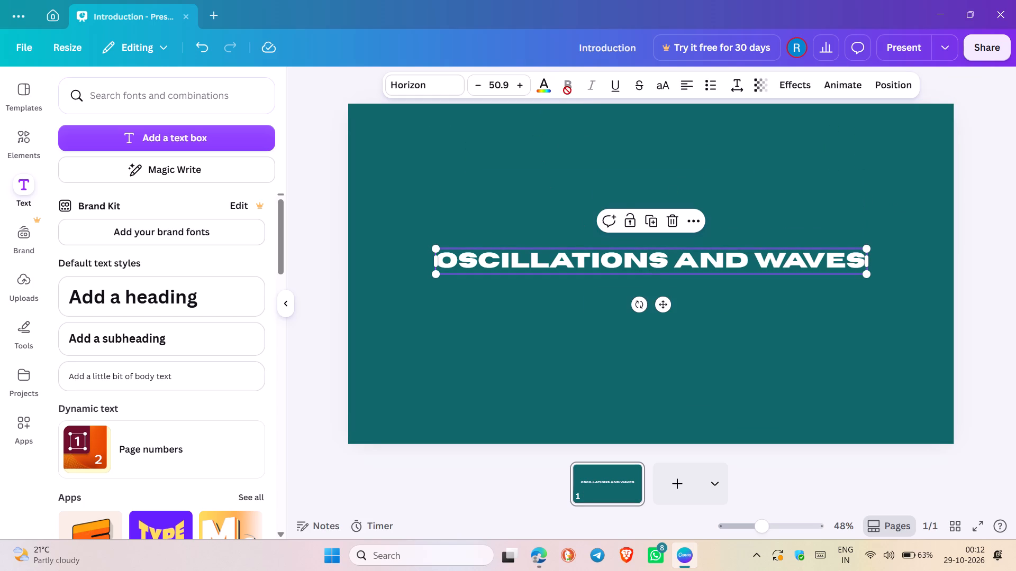
{"action": "double_click", "coordinate": [507, 256]}
{"action": "key", "text": "ctrl+a"}
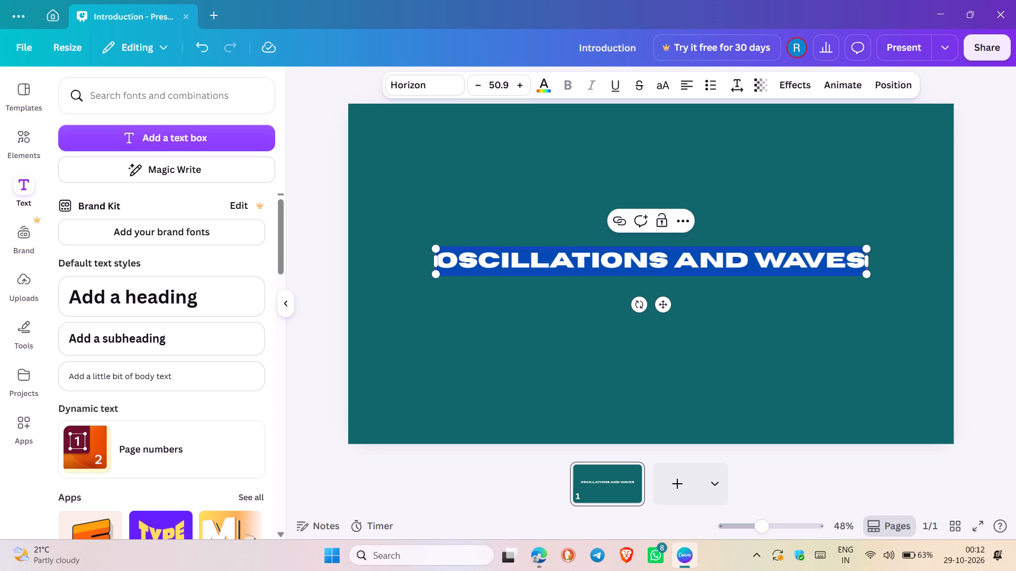
{"action": "left_click", "coordinate": [419, 84]}
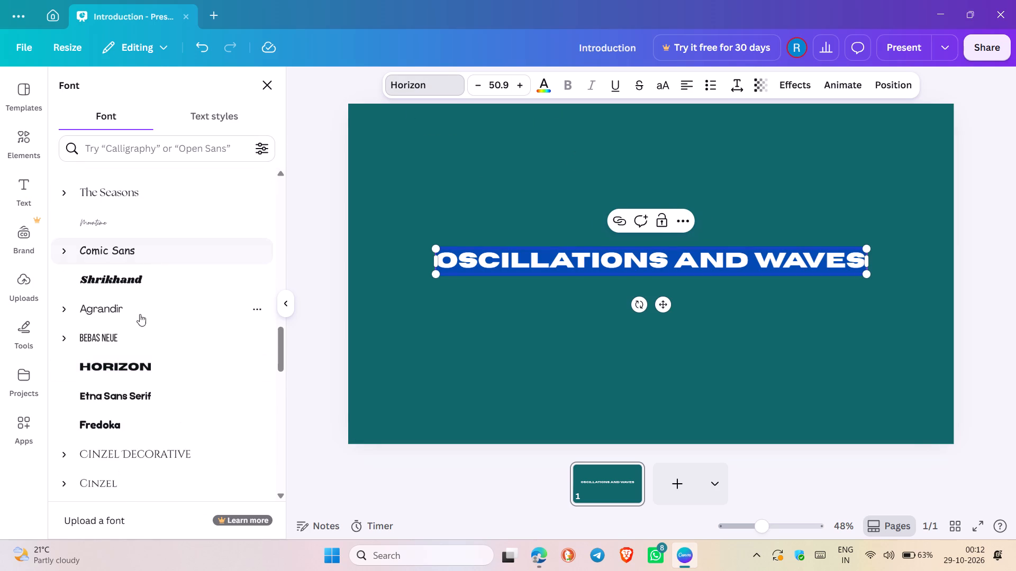
{"action": "left_click", "coordinate": [142, 361]}
Colour the Oscillations and Waves text with the 90° linear gradient from #a6a6a6 to #ffffff.
{"action": "left_click", "coordinate": [548, 85]}
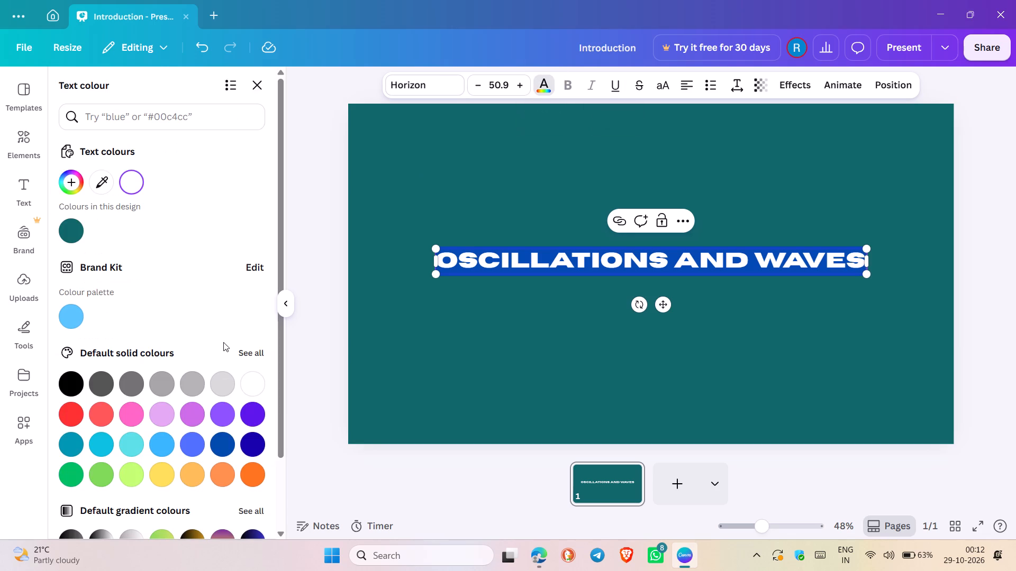
{"action": "left_click", "coordinate": [218, 385]}
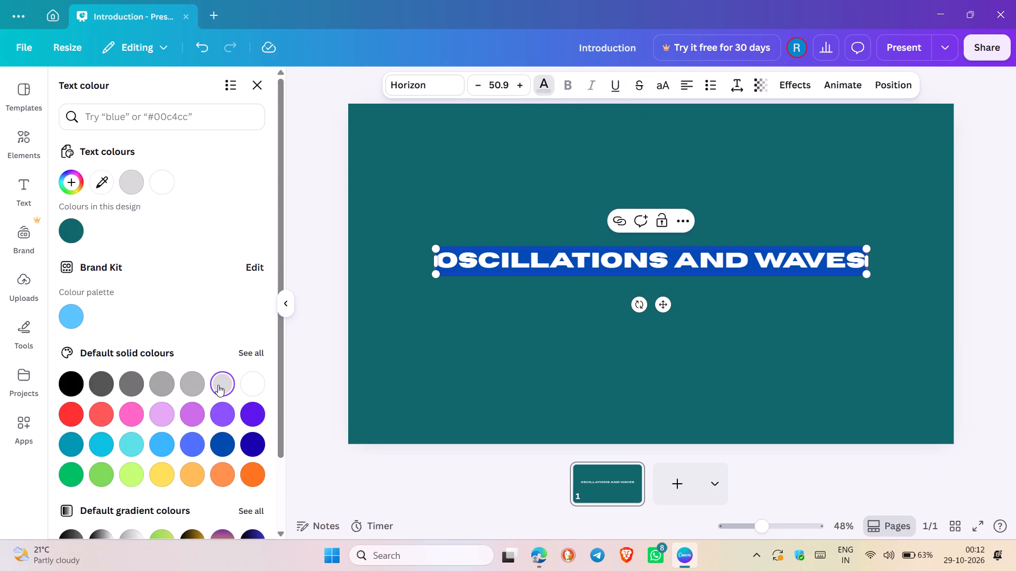
{"action": "scroll", "coordinate": [195, 390], "scroll_direction": "down", "scroll_amount": 1}
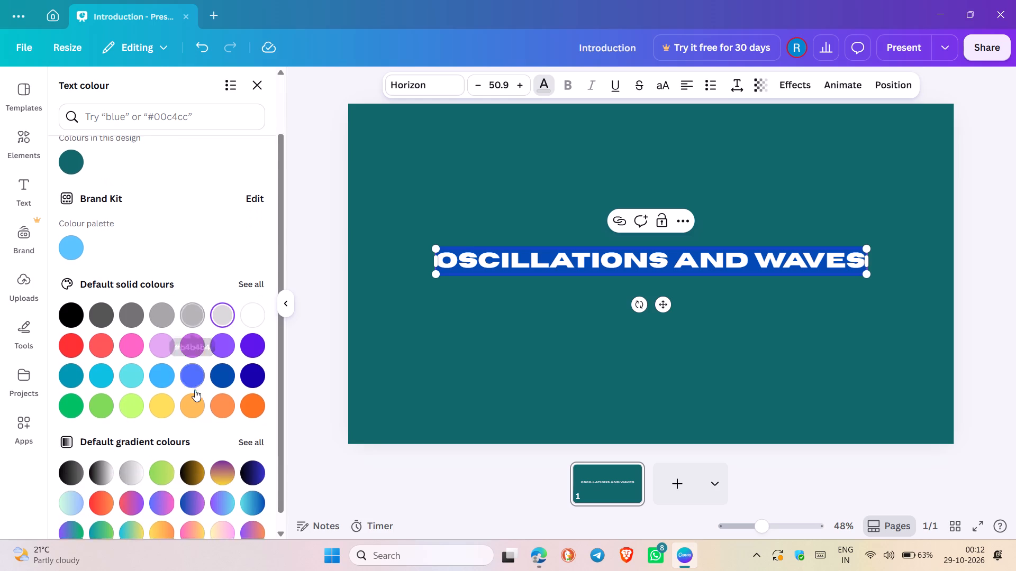
{"action": "scroll", "coordinate": [195, 390], "scroll_direction": "down", "scroll_amount": 1}
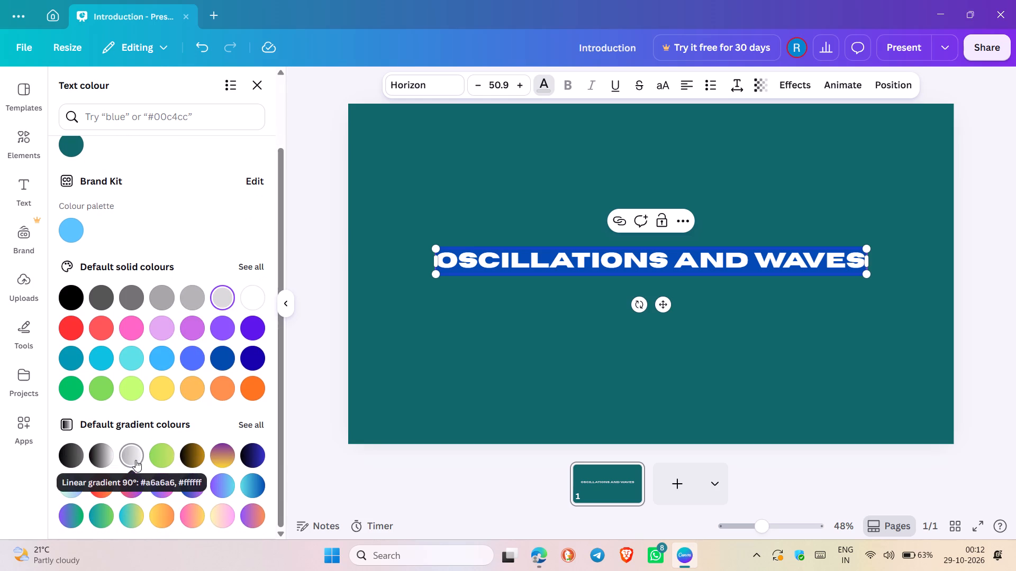
{"action": "left_click", "coordinate": [135, 460]}
{"action": "left_click", "coordinate": [400, 395]}
{"action": "left_click_drag", "start_coordinate": [516, 336], "coordinate": [595, 283]}
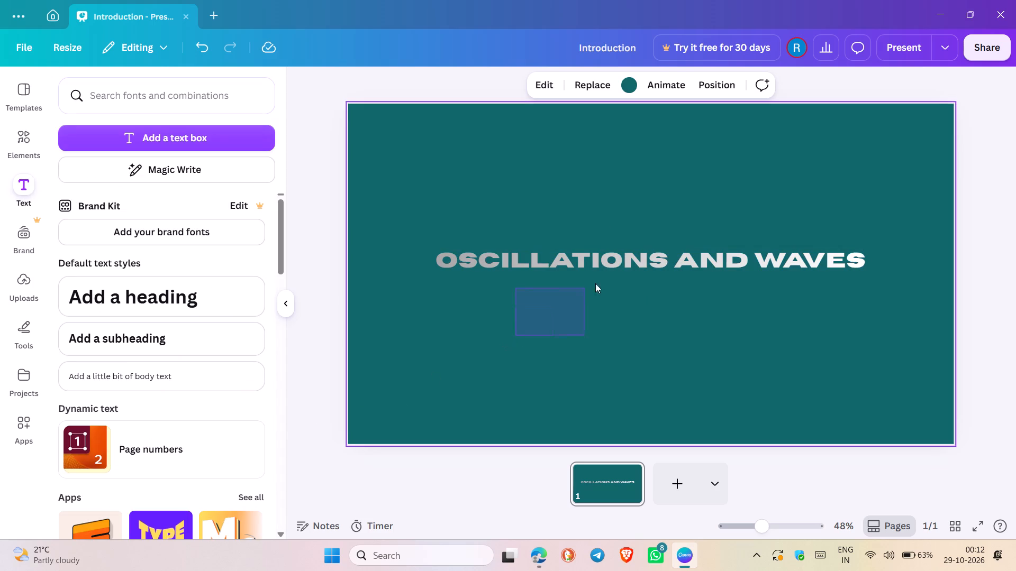
{"action": "left_click_drag", "start_coordinate": [595, 283], "coordinate": [561, 326]}
{"action": "left_click", "coordinate": [561, 326]}
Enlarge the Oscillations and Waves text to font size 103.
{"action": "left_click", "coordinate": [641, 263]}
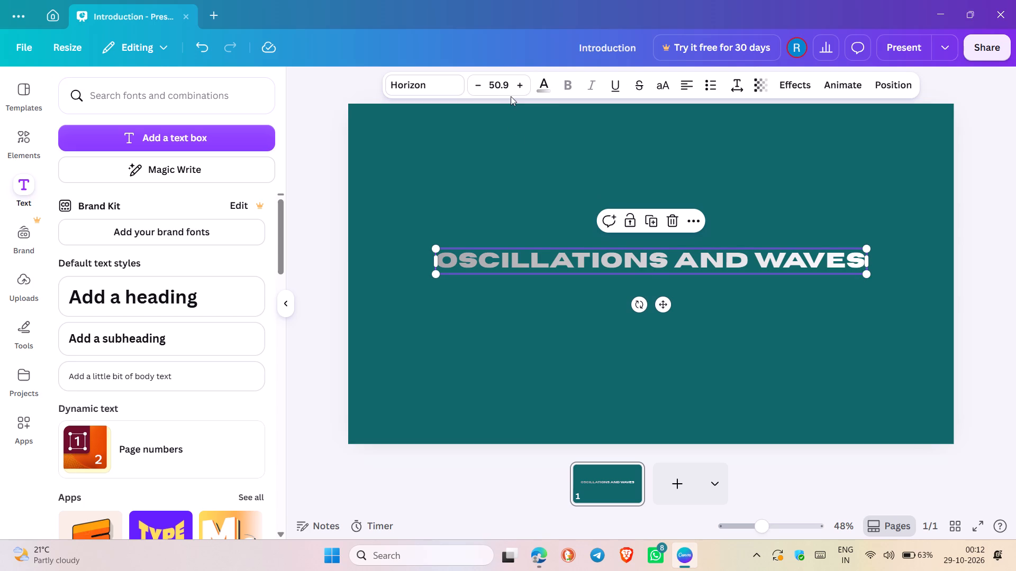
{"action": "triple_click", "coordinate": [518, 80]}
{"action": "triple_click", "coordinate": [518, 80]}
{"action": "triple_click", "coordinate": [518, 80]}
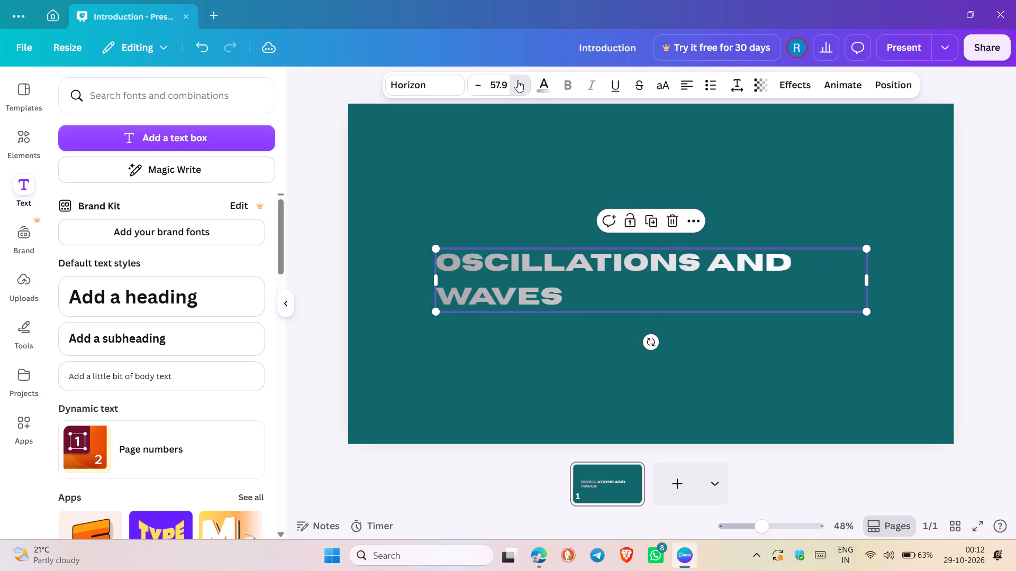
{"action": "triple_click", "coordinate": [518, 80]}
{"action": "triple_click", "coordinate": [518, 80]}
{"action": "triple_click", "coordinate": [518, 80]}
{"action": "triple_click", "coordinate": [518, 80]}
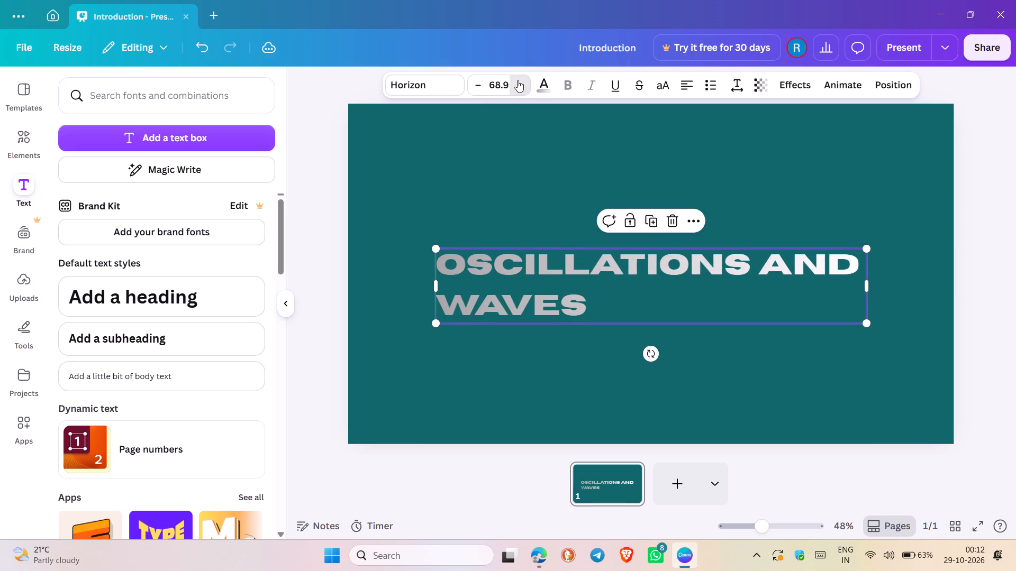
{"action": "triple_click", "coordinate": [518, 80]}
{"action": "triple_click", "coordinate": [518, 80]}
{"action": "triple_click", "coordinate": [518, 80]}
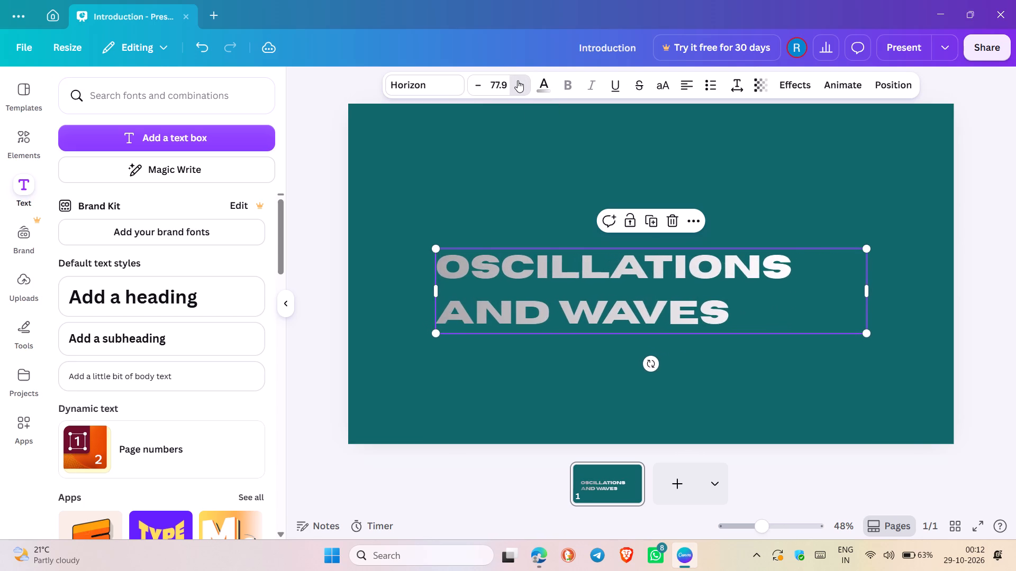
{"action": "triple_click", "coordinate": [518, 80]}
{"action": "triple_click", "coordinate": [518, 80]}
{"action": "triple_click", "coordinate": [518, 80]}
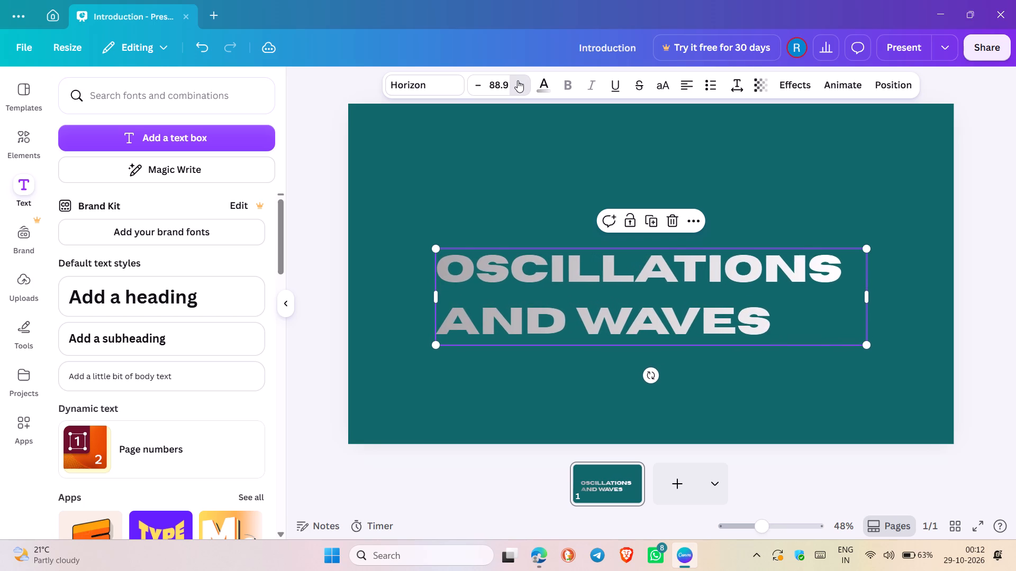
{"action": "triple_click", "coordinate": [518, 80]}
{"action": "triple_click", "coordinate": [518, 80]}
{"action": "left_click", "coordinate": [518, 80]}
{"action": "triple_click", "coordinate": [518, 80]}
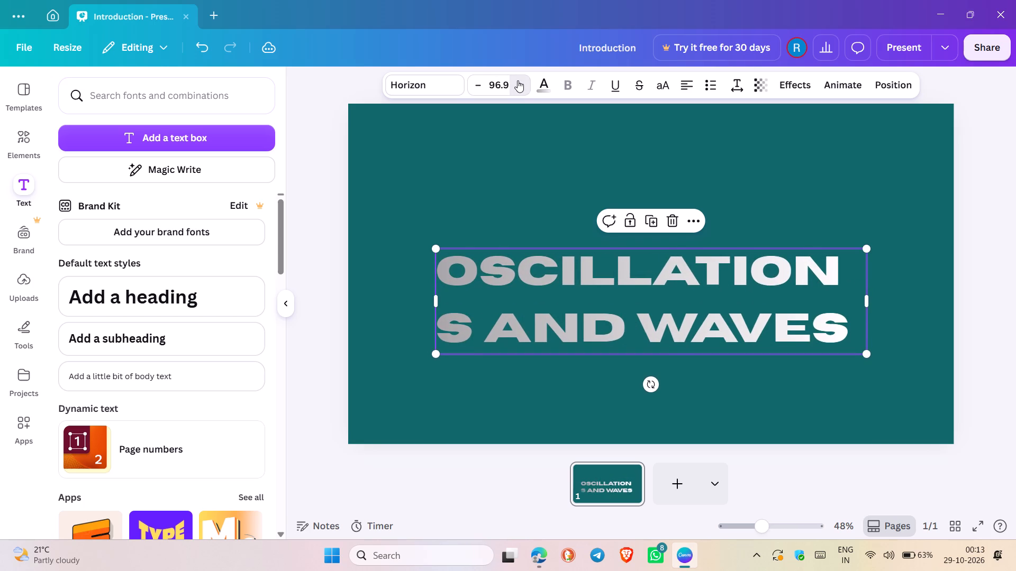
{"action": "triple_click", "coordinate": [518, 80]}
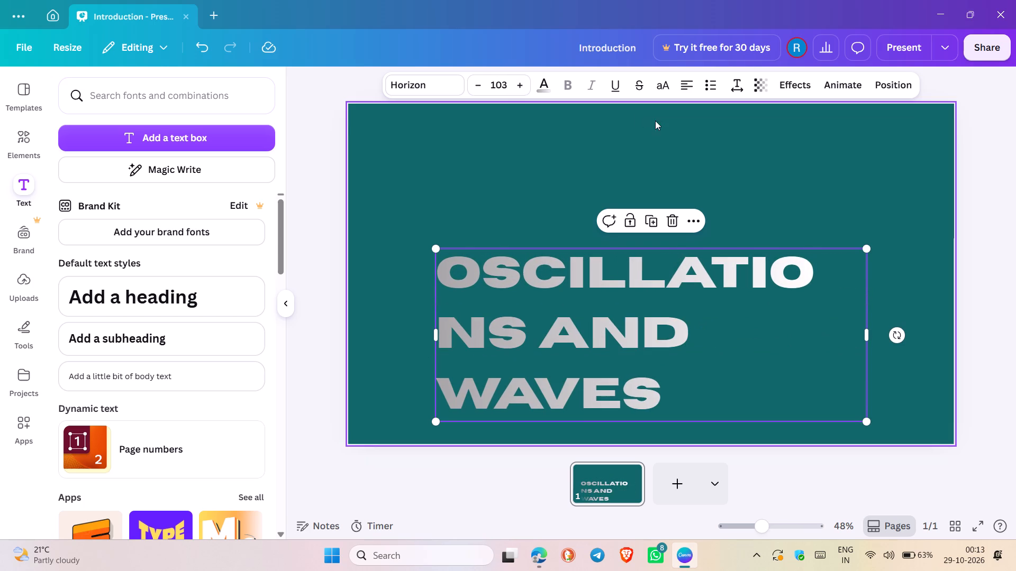
Scale the Oscillations and Waves text to about size 96.6 and widen its text box so OSCILLATIONS fits on one line.
{"action": "left_click_drag", "start_coordinate": [866, 249], "coordinate": [772, 291]}
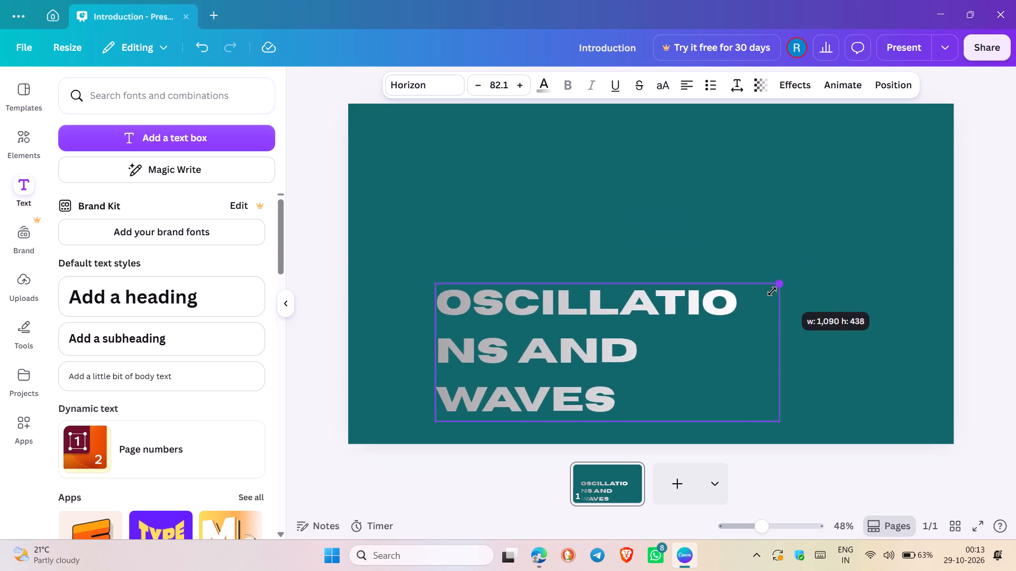
{"action": "left_click_drag", "start_coordinate": [772, 291], "coordinate": [834, 244]}
{"action": "left_click_drag", "start_coordinate": [841, 343], "coordinate": [897, 339]}
{"action": "double_click", "coordinate": [885, 427]}
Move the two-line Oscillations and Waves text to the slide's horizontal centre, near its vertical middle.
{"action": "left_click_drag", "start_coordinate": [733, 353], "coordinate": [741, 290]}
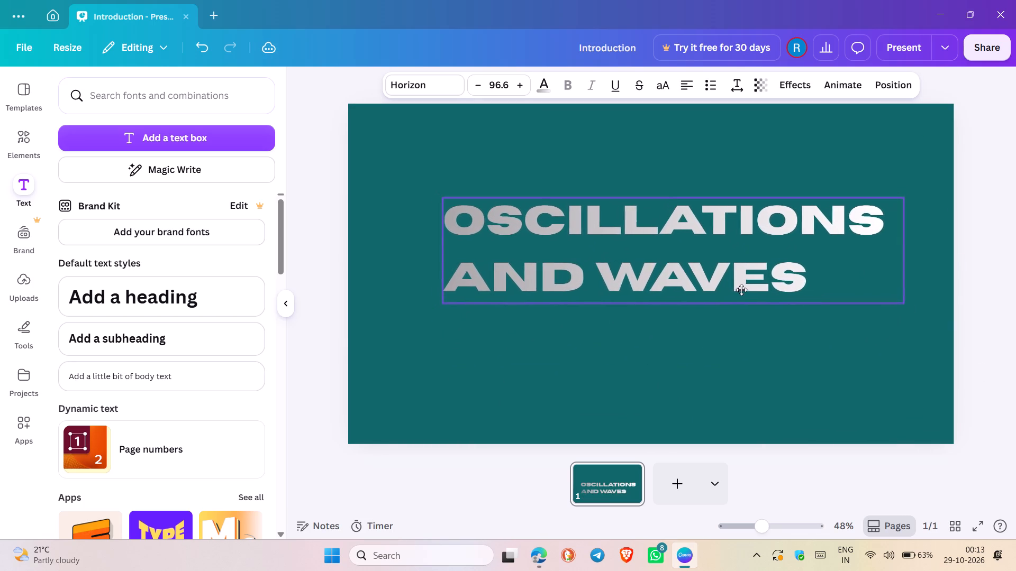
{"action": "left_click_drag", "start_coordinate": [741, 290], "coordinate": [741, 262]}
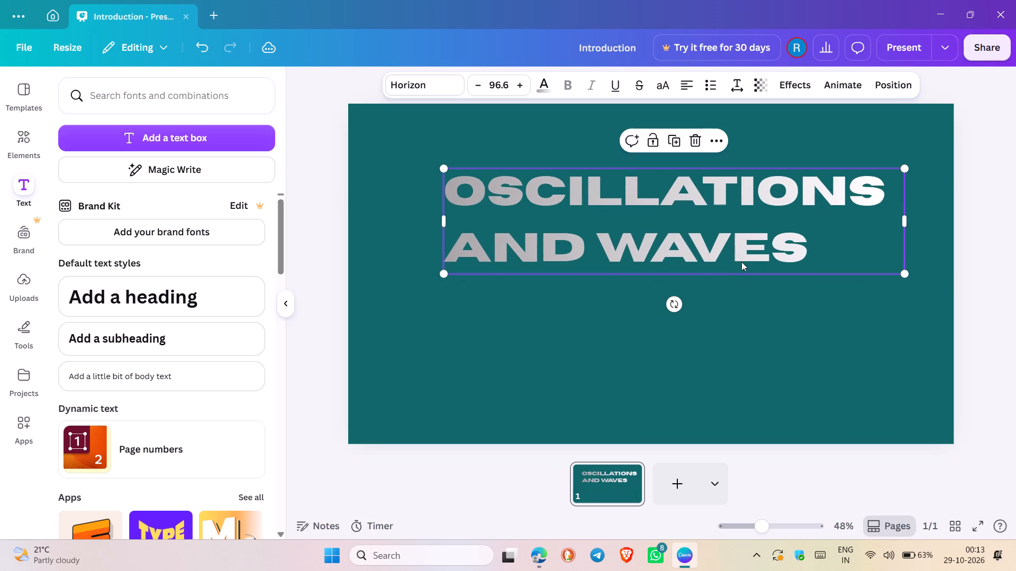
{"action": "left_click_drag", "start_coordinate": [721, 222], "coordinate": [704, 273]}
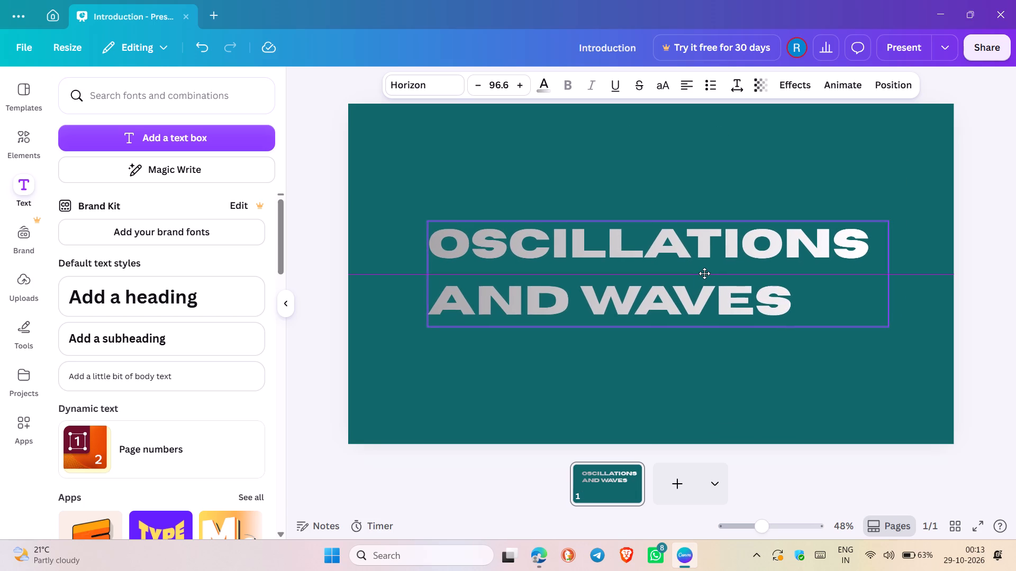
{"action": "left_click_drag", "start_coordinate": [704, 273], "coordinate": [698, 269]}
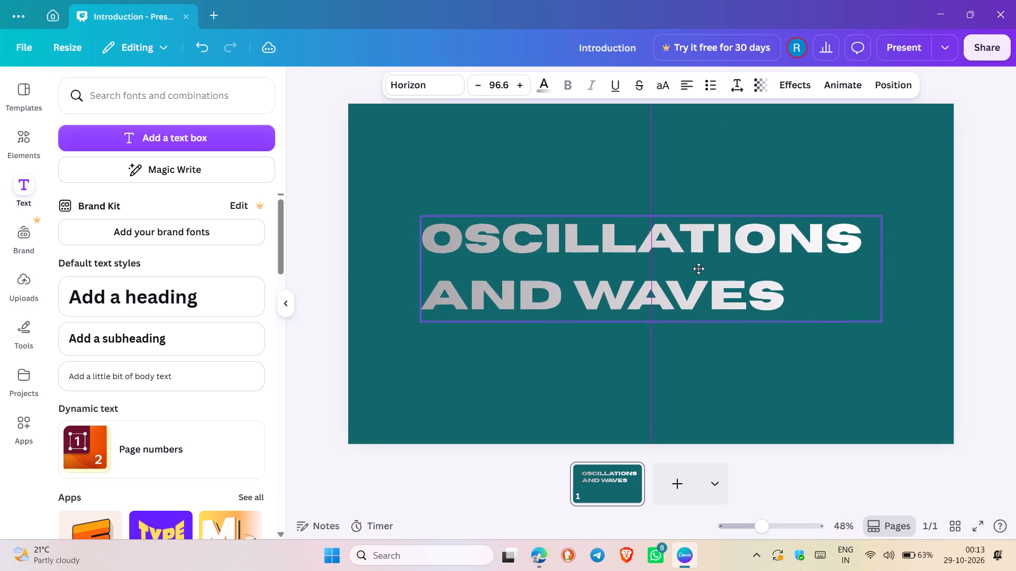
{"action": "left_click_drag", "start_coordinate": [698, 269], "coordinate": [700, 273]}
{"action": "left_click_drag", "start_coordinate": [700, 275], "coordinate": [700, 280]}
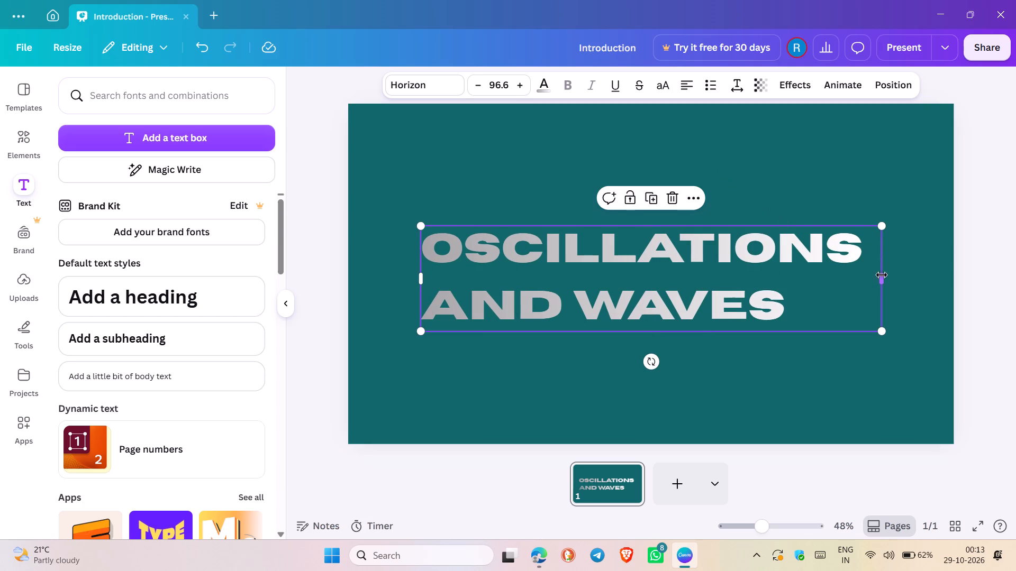
Reduce the Oscillations and Waves text to font size 52.6 so it fits on a single line.
{"action": "left_click", "coordinate": [479, 88]}
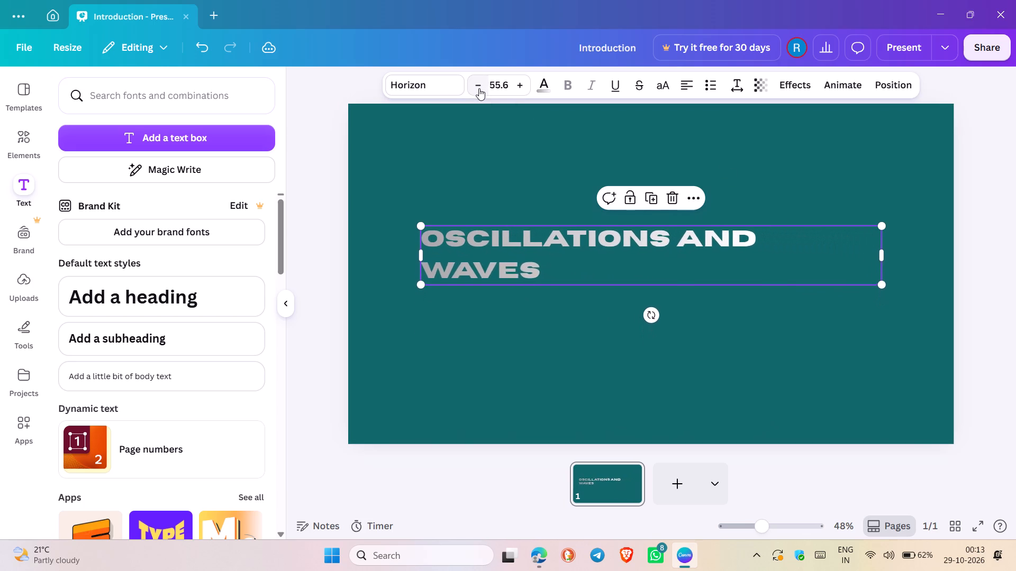
{"action": "left_click_drag", "start_coordinate": [729, 308], "coordinate": [701, 238]}
{"action": "left_click", "coordinate": [601, 326]}
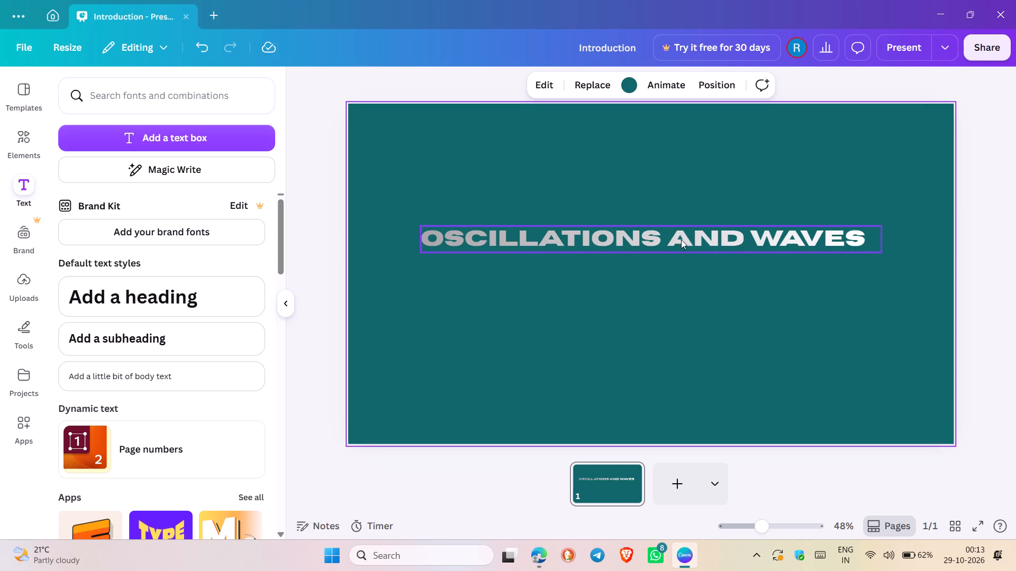
Move the single-line Oscillations and Waves text to the slide's horizontal centre, with its lower edge on the horizontal midline.
{"action": "left_click_drag", "start_coordinate": [680, 239], "coordinate": [686, 237]}
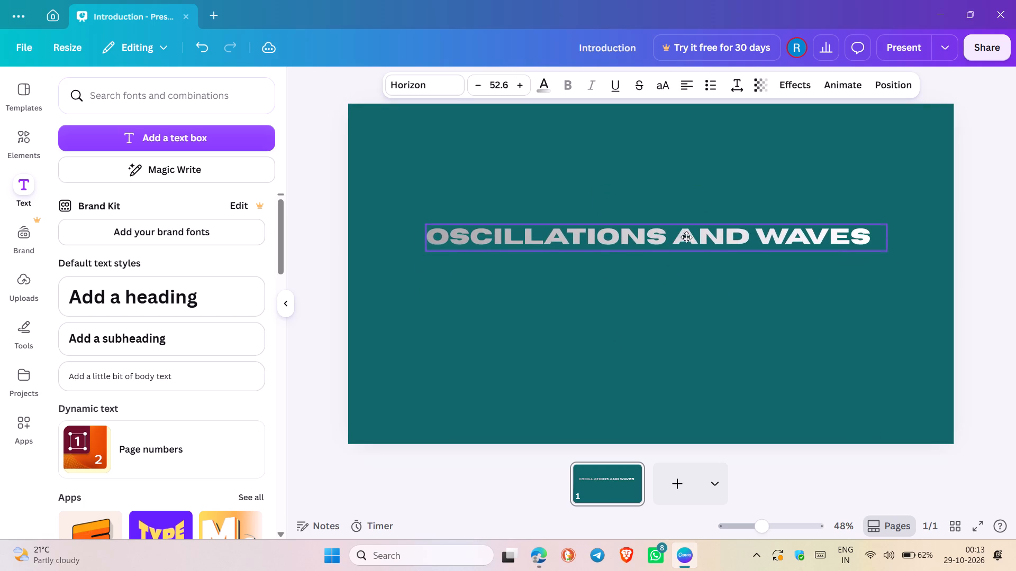
{"action": "left_click_drag", "start_coordinate": [686, 237], "coordinate": [690, 264]}
{"action": "left_click_drag", "start_coordinate": [688, 264], "coordinate": [685, 264]}
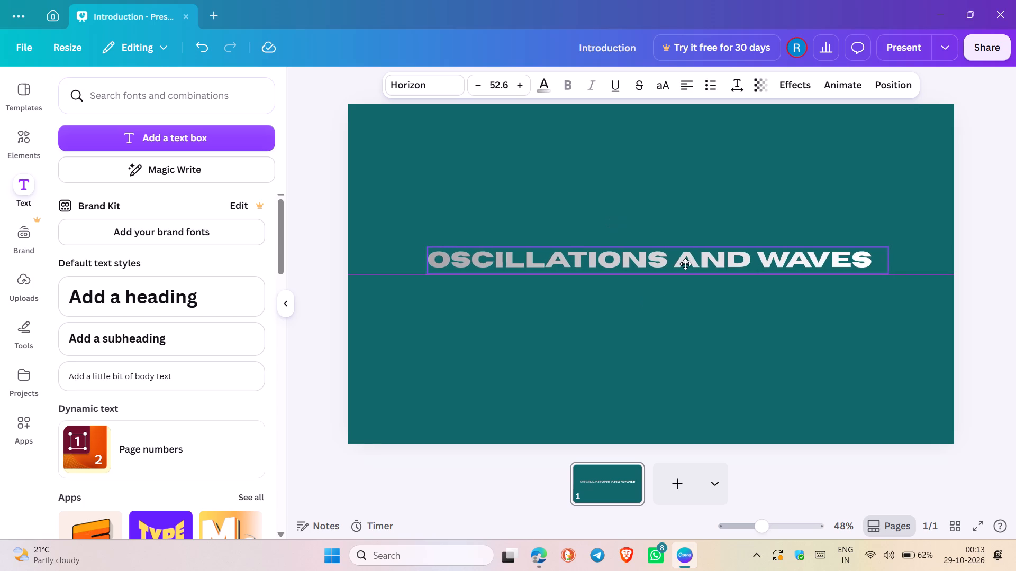
{"action": "left_click_drag", "start_coordinate": [685, 264], "coordinate": [678, 264]}
{"action": "left_click", "coordinate": [678, 266]}
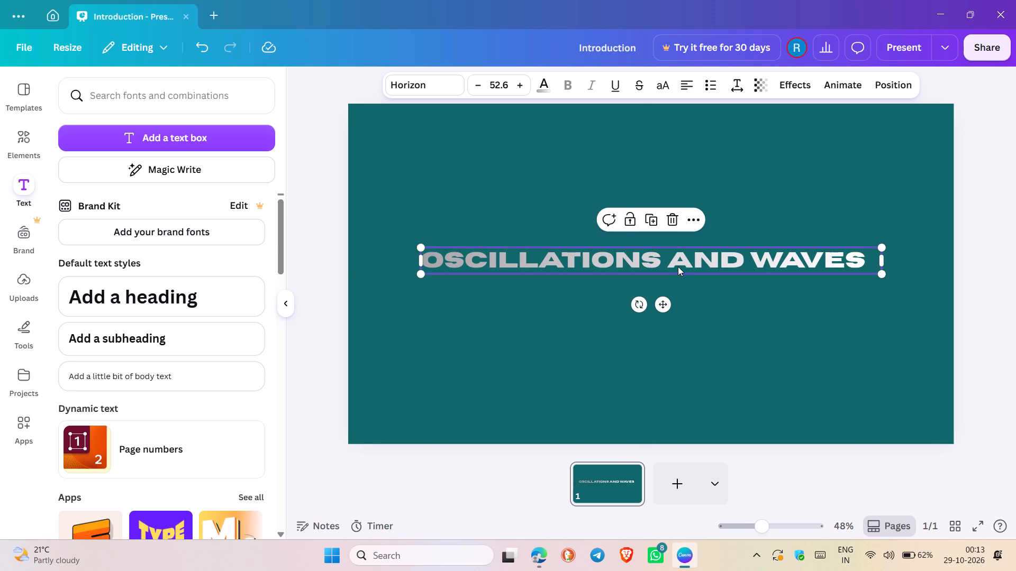
{"action": "left_click", "coordinate": [711, 297]}
{"action": "left_click", "coordinate": [714, 259]}
{"action": "left_click", "coordinate": [720, 329]}
Add a second slide with the same teal background after the title slide.
{"action": "left_click", "coordinate": [673, 493]}
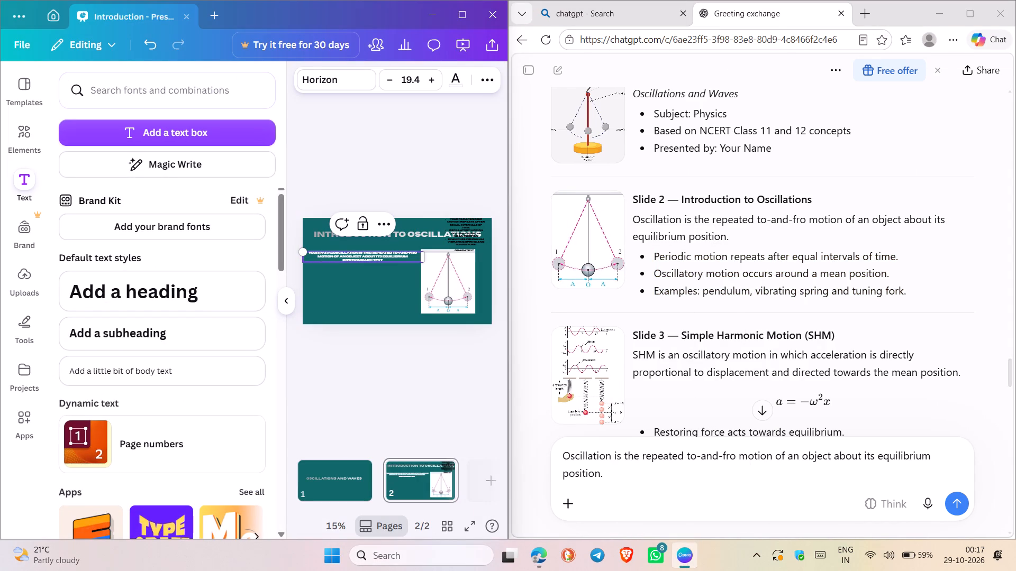
{"action": "left_click", "coordinate": [387, 260]}
{"action": "key", "text": "BackSpace"}
{"action": "key", "text": "BackSpace"}
{"action": "key", "text": "BackSpace"}
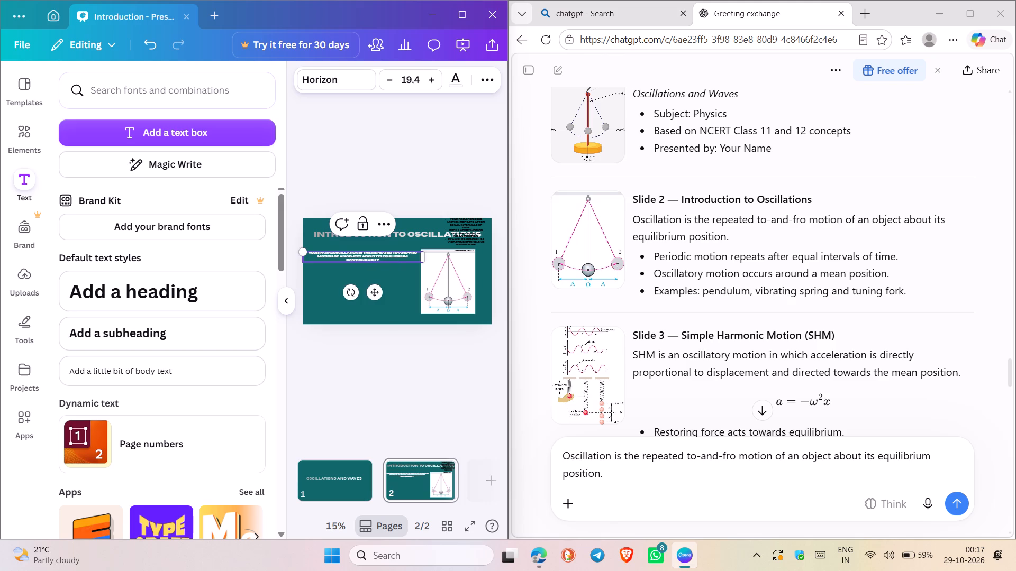
{"action": "key", "text": "BackSpace"}
{"action": "key", "text": "BackSpace"}
{"action": "key", "text": "BackSpace"}
{"action": "key", "text": "BackSpace"}
{"action": "key", "text": "BackSpace"}
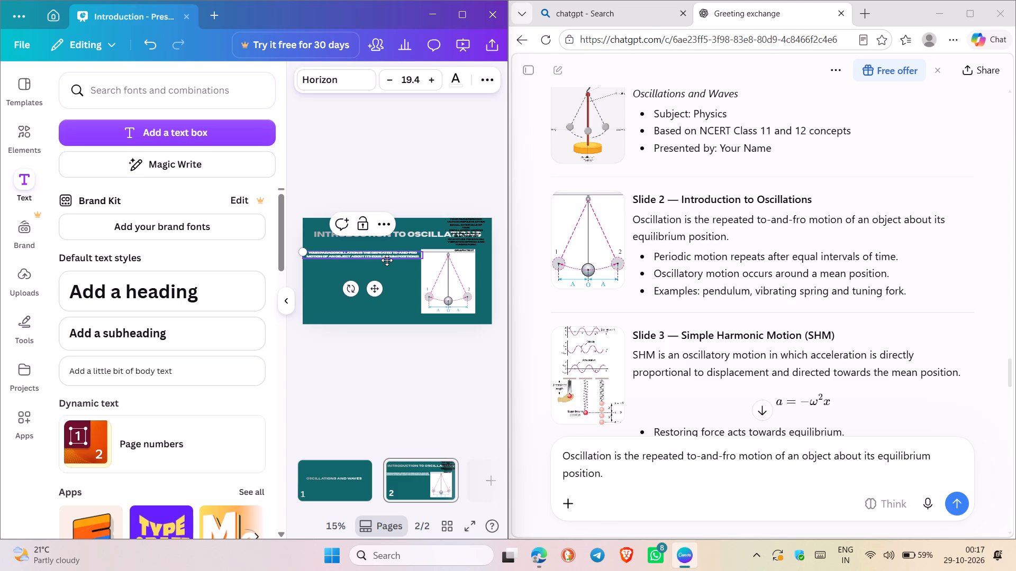
{"action": "key", "text": "BackSpace"}
{"action": "key", "text": "BackSpace"}
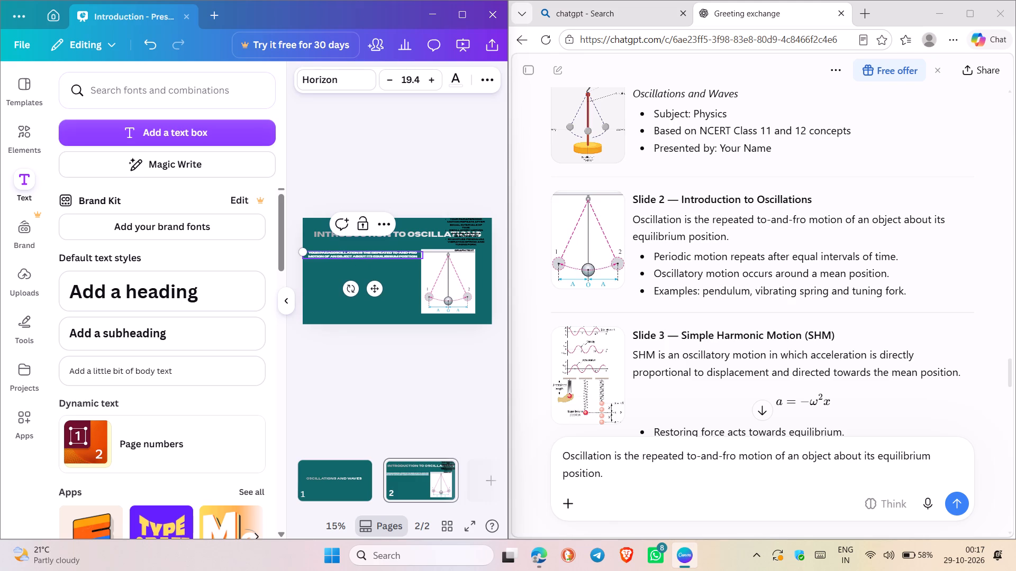
Delete the leftover placeholder text "Your parag" from the start of the definition so it begins with "Oscillation".
{"action": "left_click", "coordinate": [330, 253]}
{"action": "left_click", "coordinate": [330, 253]}
{"action": "key", "text": "BackSpace"}
{"action": "key", "text": "BackSpace"}
{"action": "key", "text": "BackSpace"}
{"action": "key", "text": "BackSpace"}
{"action": "key", "text": "BackSpace"}
{"action": "key", "text": "BackSpace"}
{"action": "key", "text": "BackSpace"}
{"action": "key", "text": "BackSpace"}
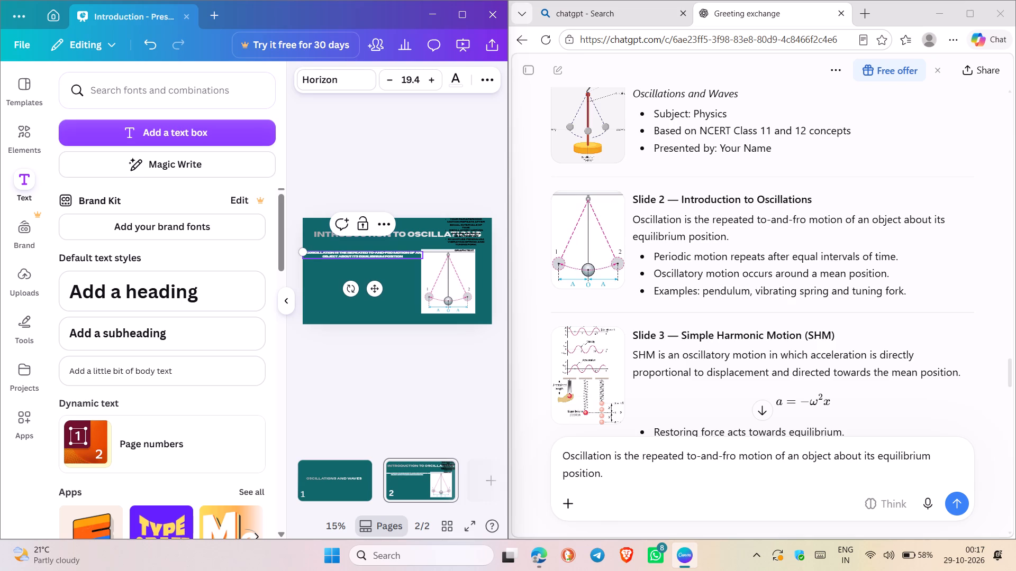
{"action": "key", "text": "BackSpace"}
{"action": "key", "text": "BackSpace"}
{"action": "key", "text": "BackSpace"}
{"action": "key", "text": "BackSpace"}
{"action": "key", "text": "BackSpace"}
{"action": "key", "text": "BackSpace"}
{"action": "key", "text": "BackSpace"}
Remove the leftover leading characters before "Oscillation" at the start of the definition on slide 2.
{"action": "left_click", "coordinate": [335, 276]}
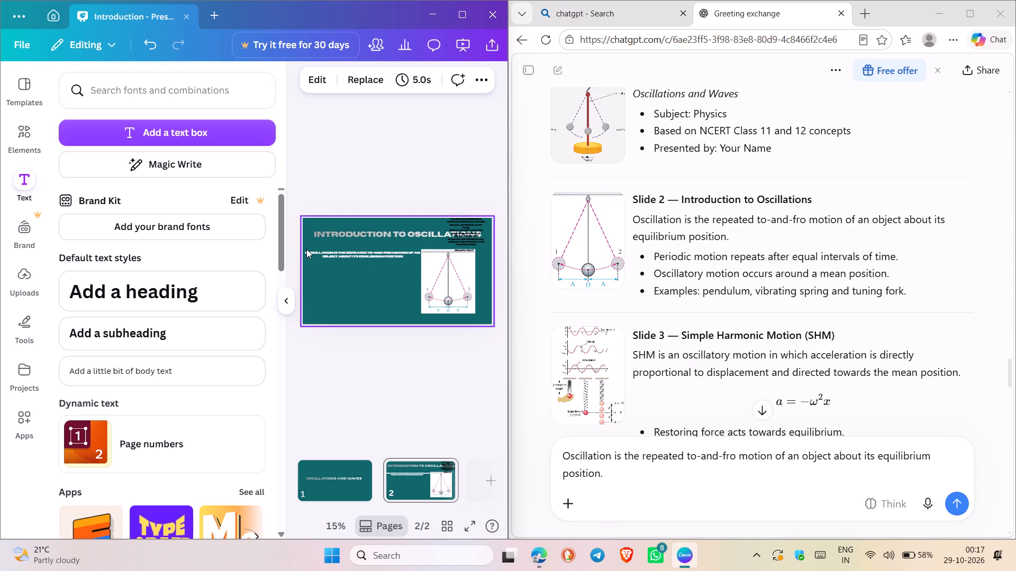
{"action": "left_click", "coordinate": [307, 253]}
{"action": "left_click", "coordinate": [307, 252]}
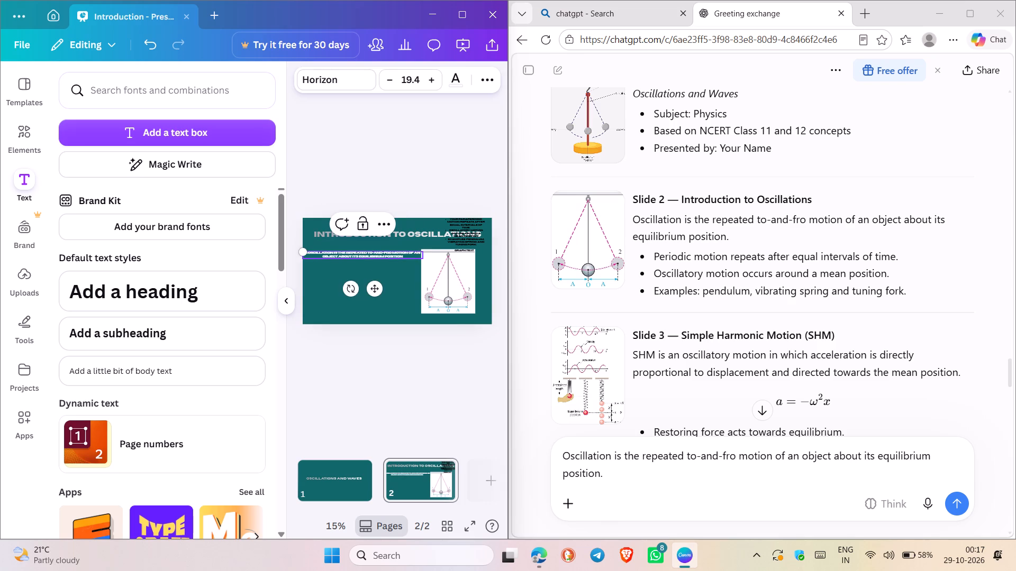
{"action": "key", "text": "BackSpace"}
{"action": "key", "text": "BackSpace"}
{"action": "left_click", "coordinate": [332, 344]}
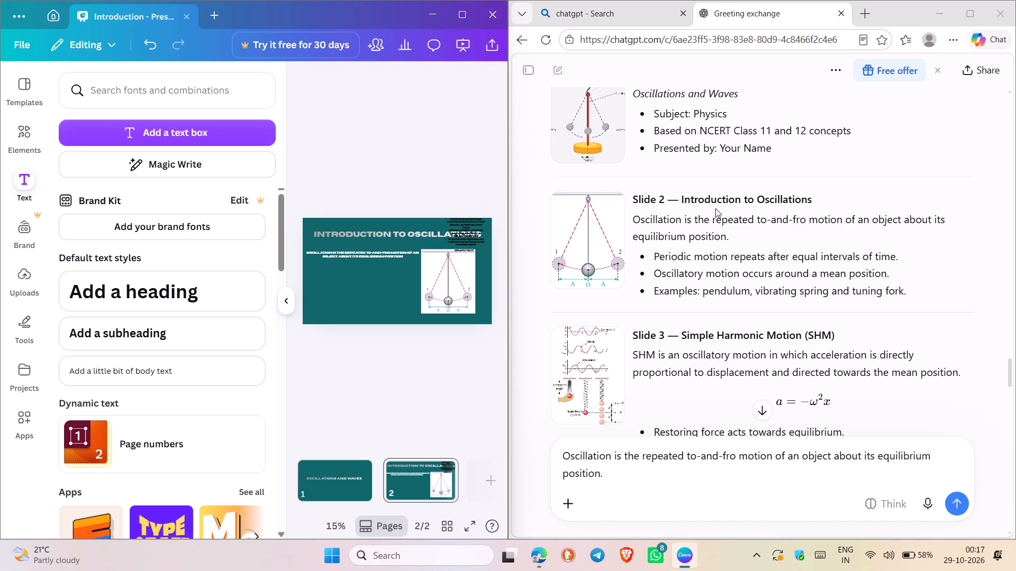
Maximize the Canva window and move the definition text lower under the heading, between the slide's left edge and the pendulum picture.
{"action": "left_click", "coordinate": [467, 12]}
{"action": "left_click_drag", "start_coordinate": [582, 225], "coordinate": [594, 265]}
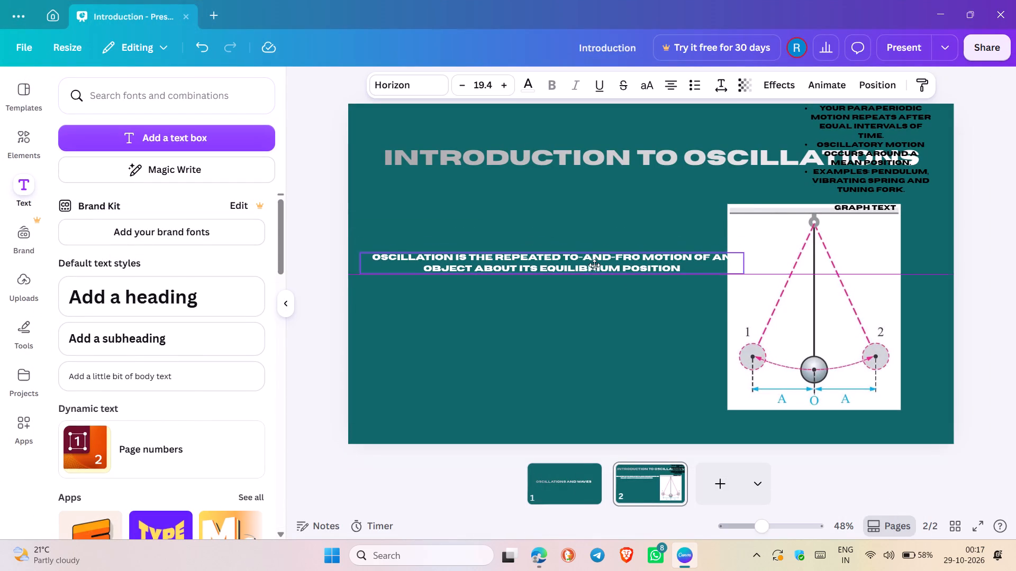
{"action": "left_click_drag", "start_coordinate": [594, 265], "coordinate": [585, 260]}
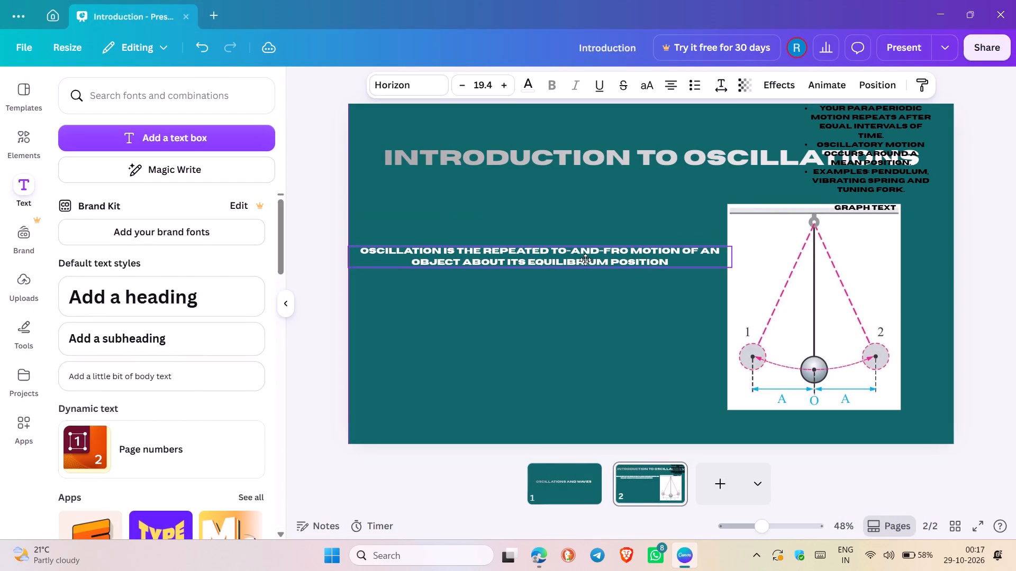
{"action": "left_click_drag", "start_coordinate": [585, 260], "coordinate": [587, 256]}
{"action": "left_click", "coordinate": [514, 335]}
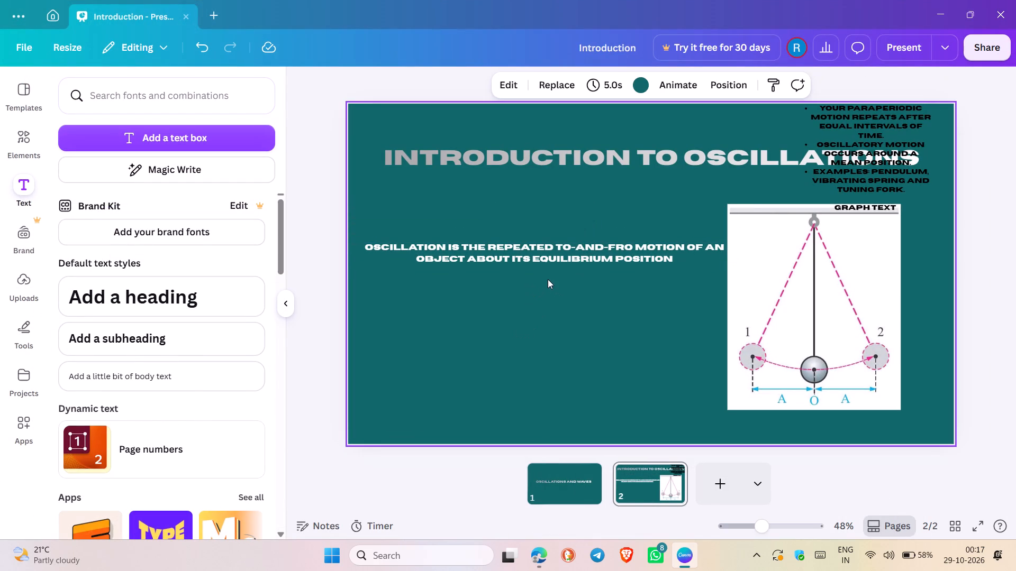
{"action": "left_click_drag", "start_coordinate": [544, 258], "coordinate": [537, 250]}
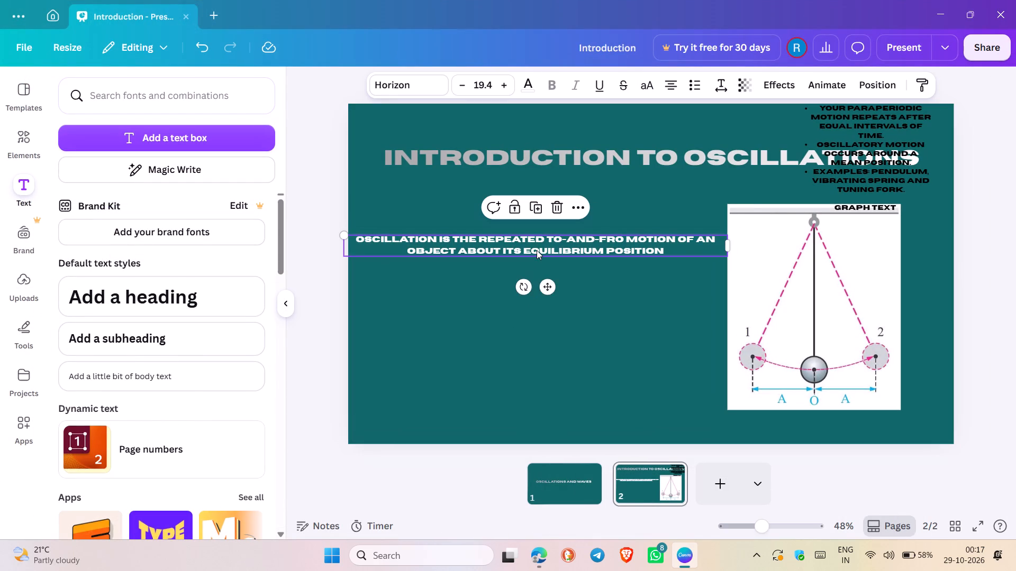
{"action": "left_click", "coordinate": [520, 243]}
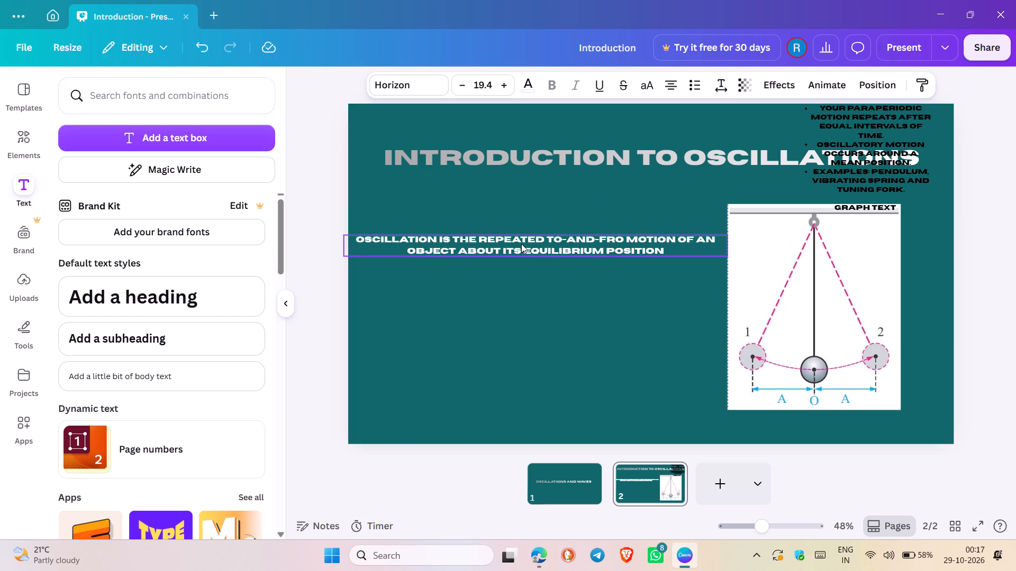
{"action": "left_click", "coordinate": [522, 338]}
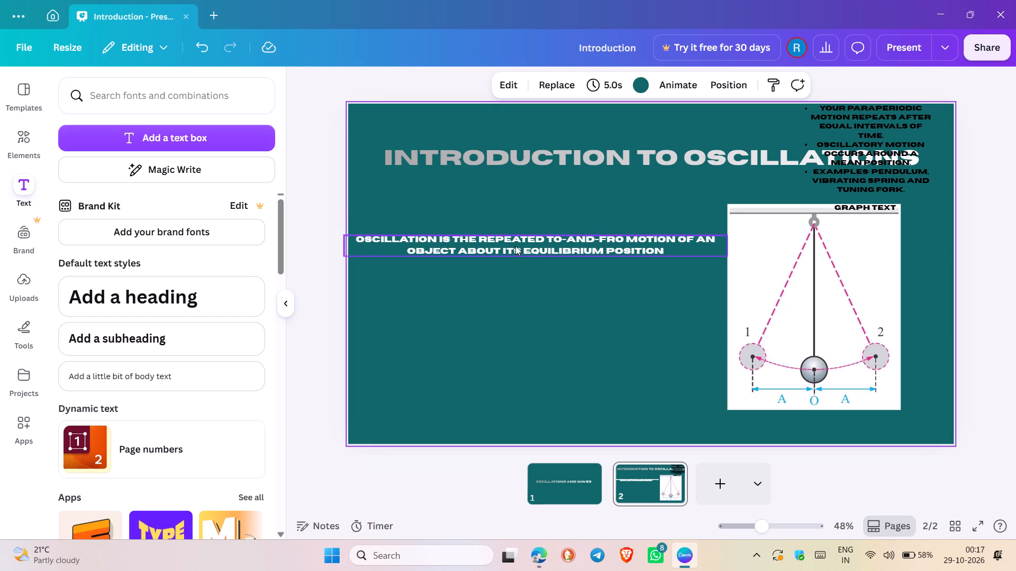
{"action": "left_click_drag", "start_coordinate": [515, 246], "coordinate": [516, 261]}
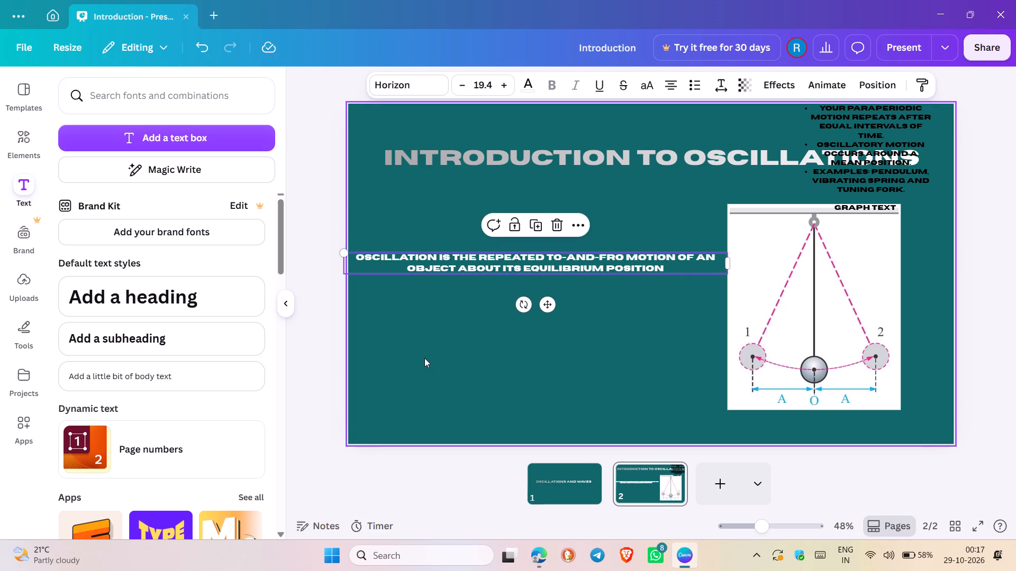
{"action": "left_click", "coordinate": [423, 358]}
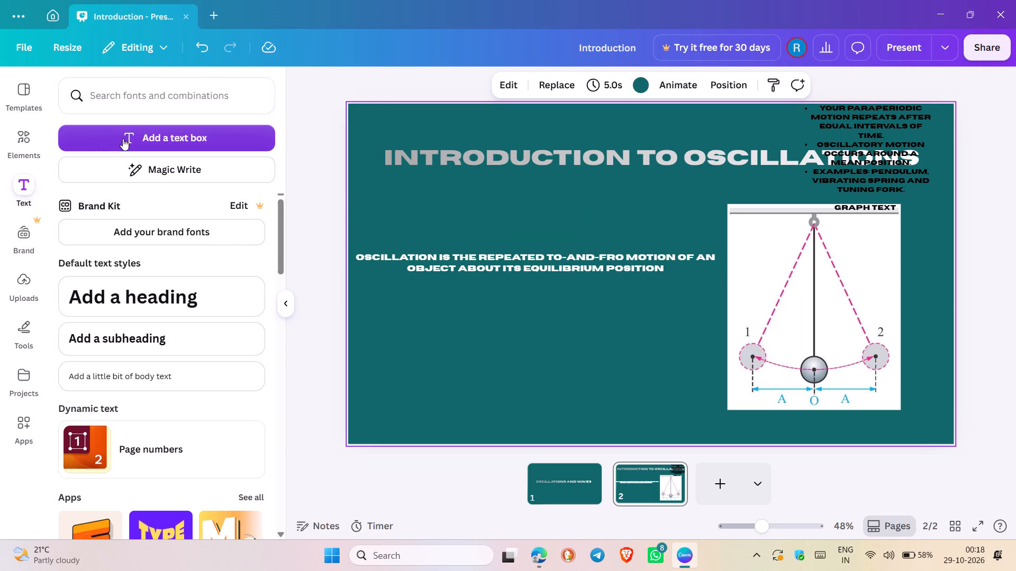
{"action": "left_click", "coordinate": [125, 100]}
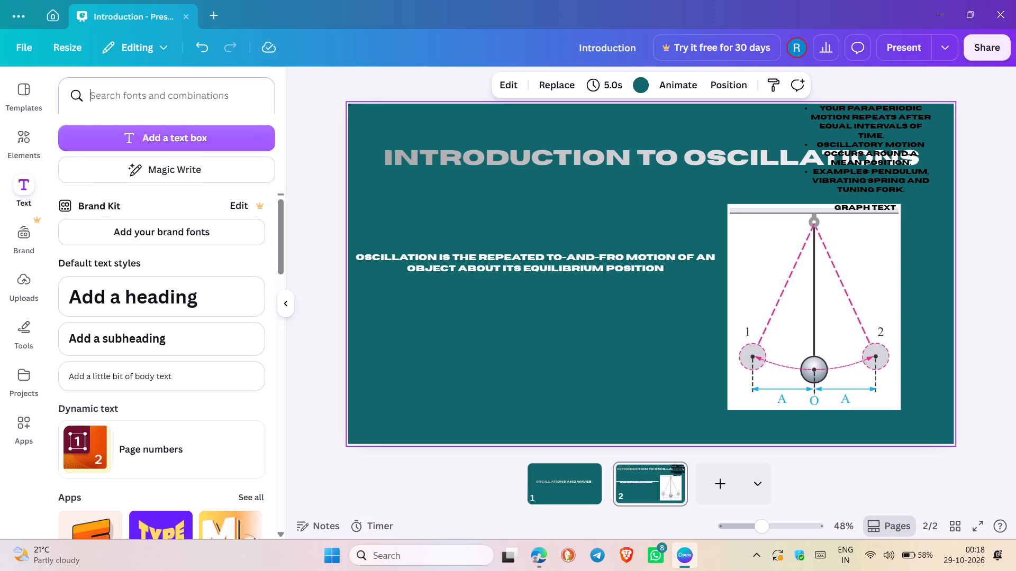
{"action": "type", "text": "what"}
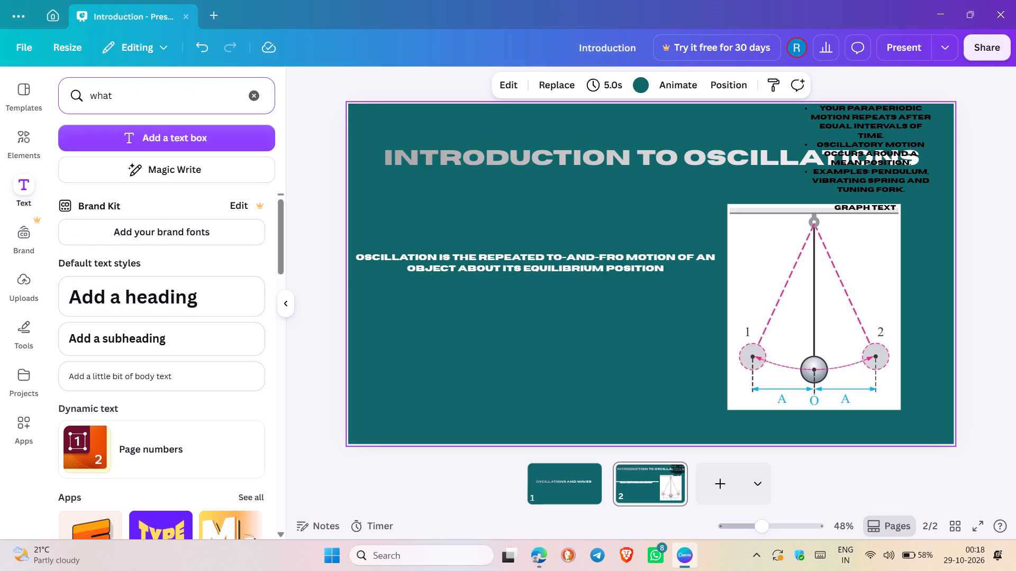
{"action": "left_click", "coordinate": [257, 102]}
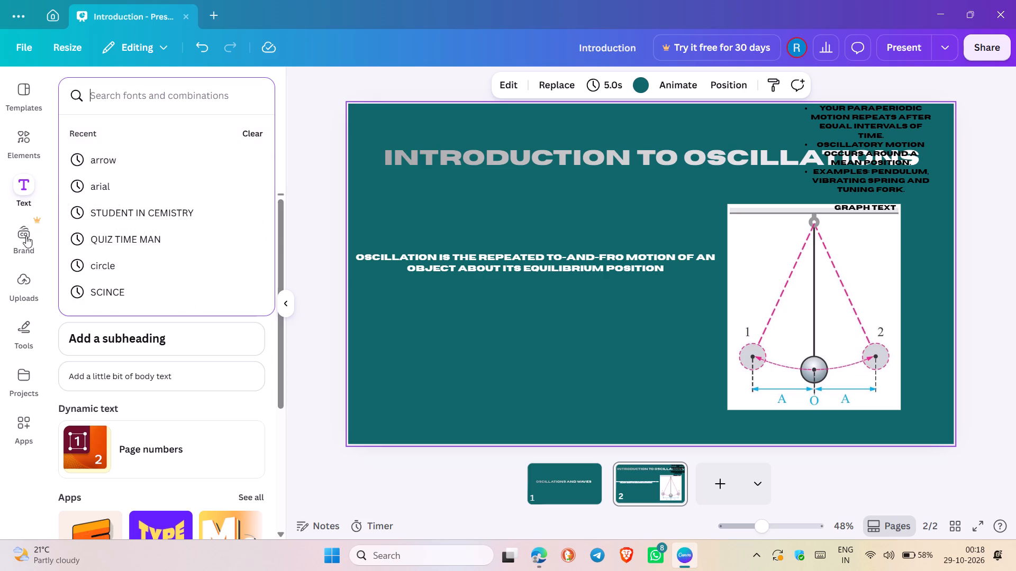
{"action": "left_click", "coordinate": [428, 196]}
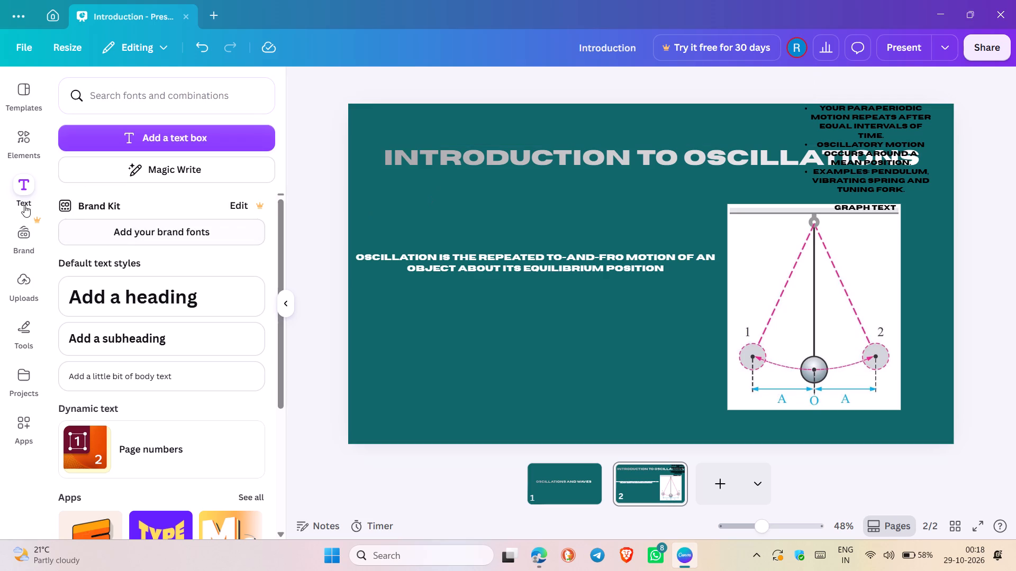
Move the bullet list off the heading to directly below the definition and scale it up to font size 20.9.
{"action": "left_click_drag", "start_coordinate": [875, 119], "coordinate": [753, 184]}
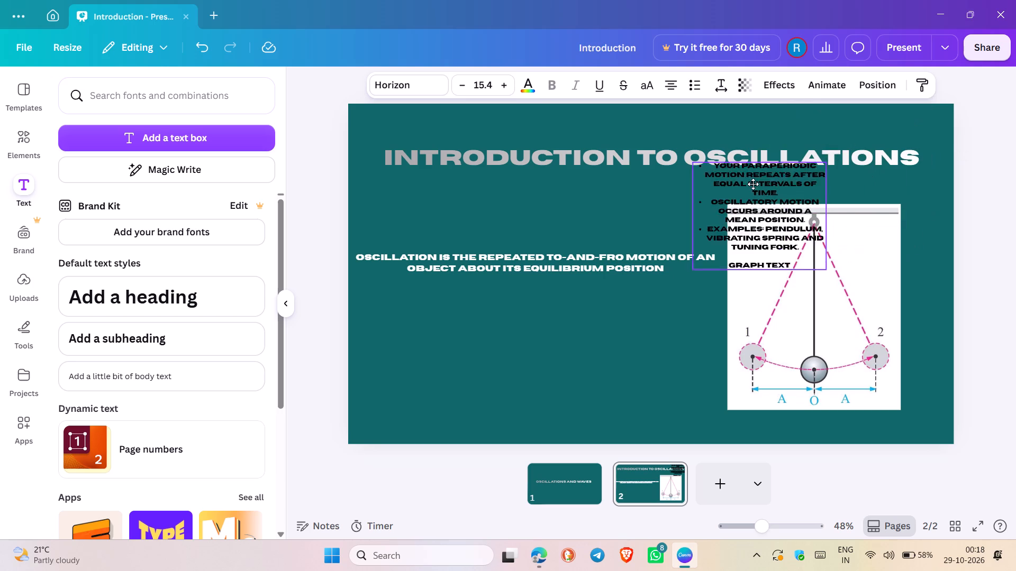
{"action": "left_click_drag", "start_coordinate": [753, 184], "coordinate": [486, 313]}
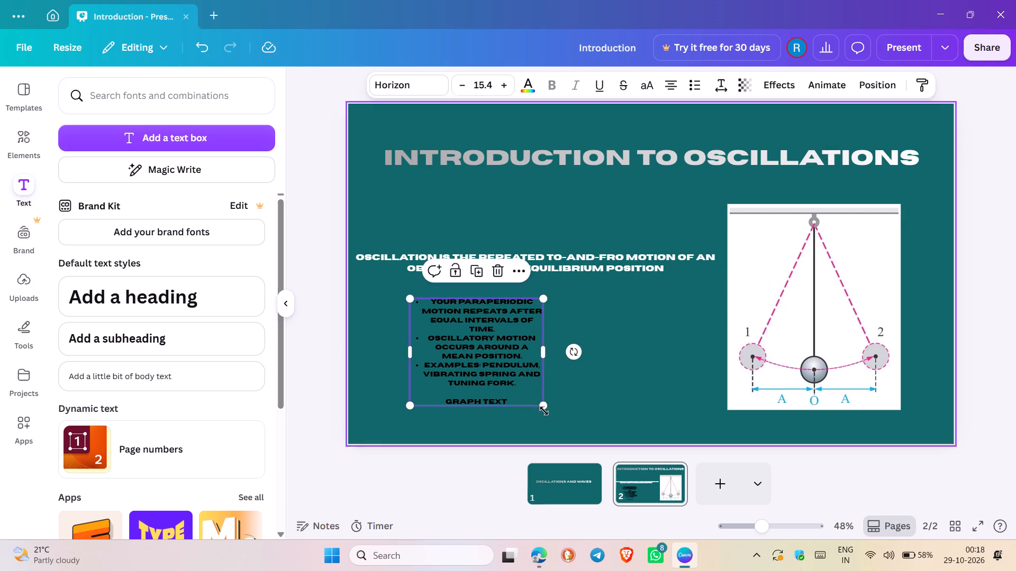
{"action": "left_click_drag", "start_coordinate": [542, 403], "coordinate": [587, 449]}
{"action": "left_click_drag", "start_coordinate": [528, 394], "coordinate": [556, 386]}
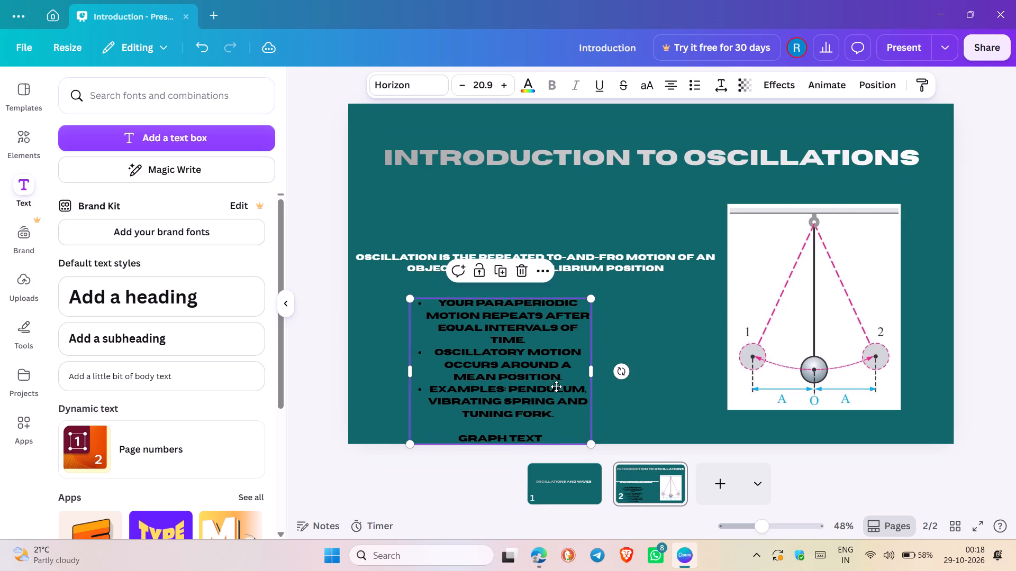
{"action": "left_click_drag", "start_coordinate": [556, 386], "coordinate": [554, 373]}
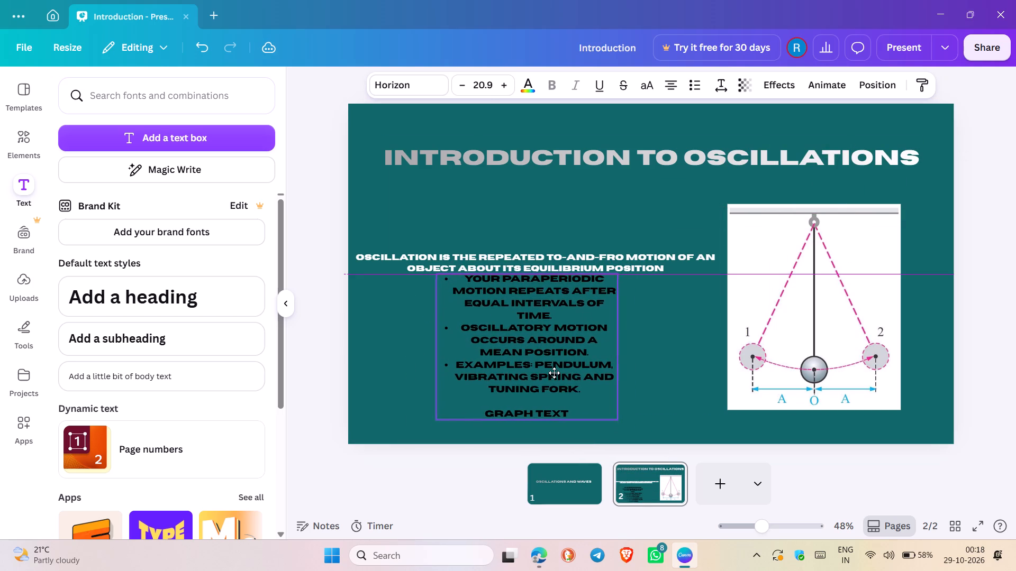
{"action": "left_click_drag", "start_coordinate": [554, 373], "coordinate": [554, 373]}
Reduce the bullet list to font size 16.7 and place it below the definition with a small gap between them.
{"action": "triple_click", "coordinate": [460, 85]}
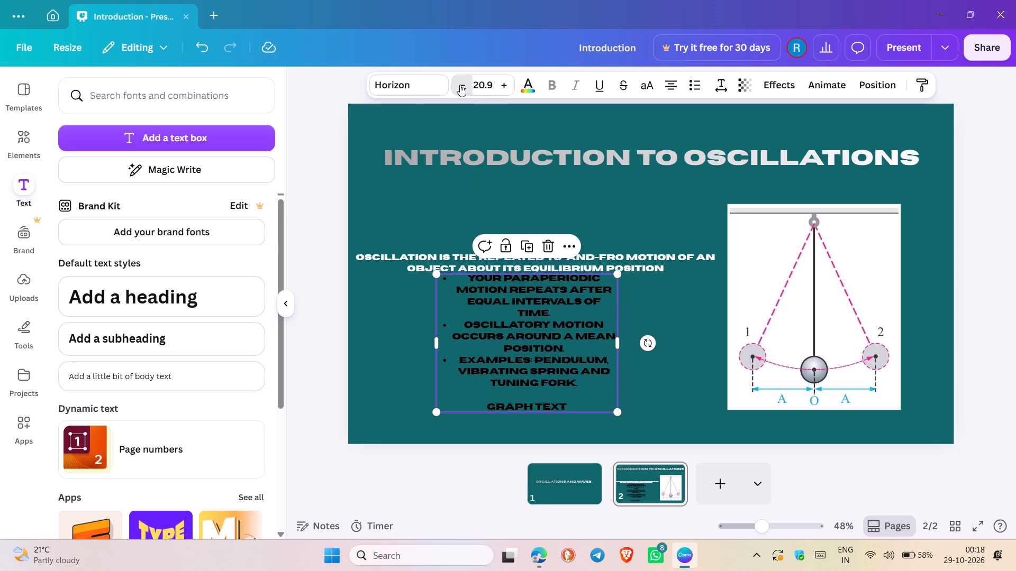
{"action": "double_click", "coordinate": [460, 85]}
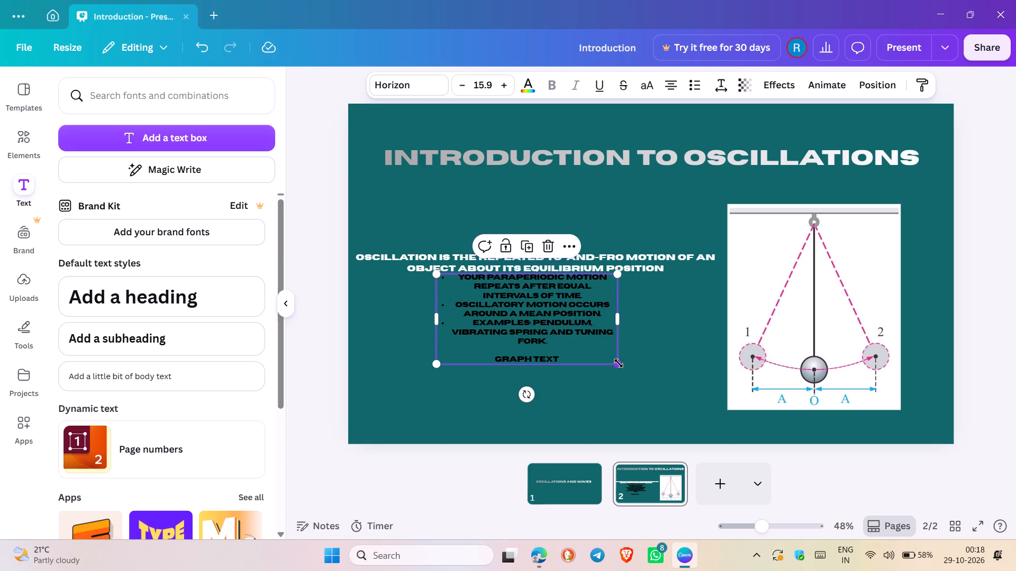
{"action": "left_click_drag", "start_coordinate": [459, 275], "coordinate": [447, 265]}
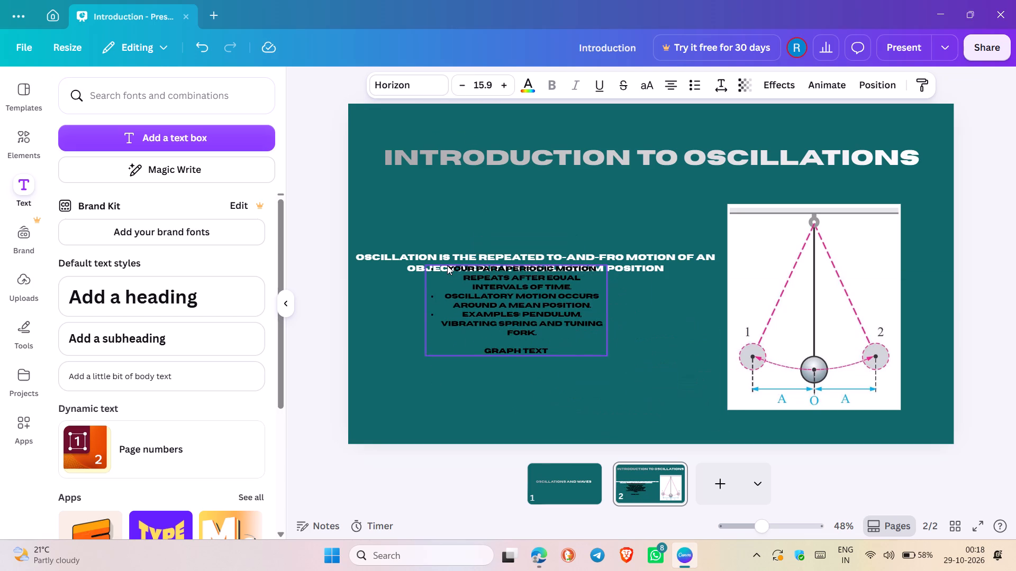
{"action": "left_click_drag", "start_coordinate": [447, 265], "coordinate": [457, 266]}
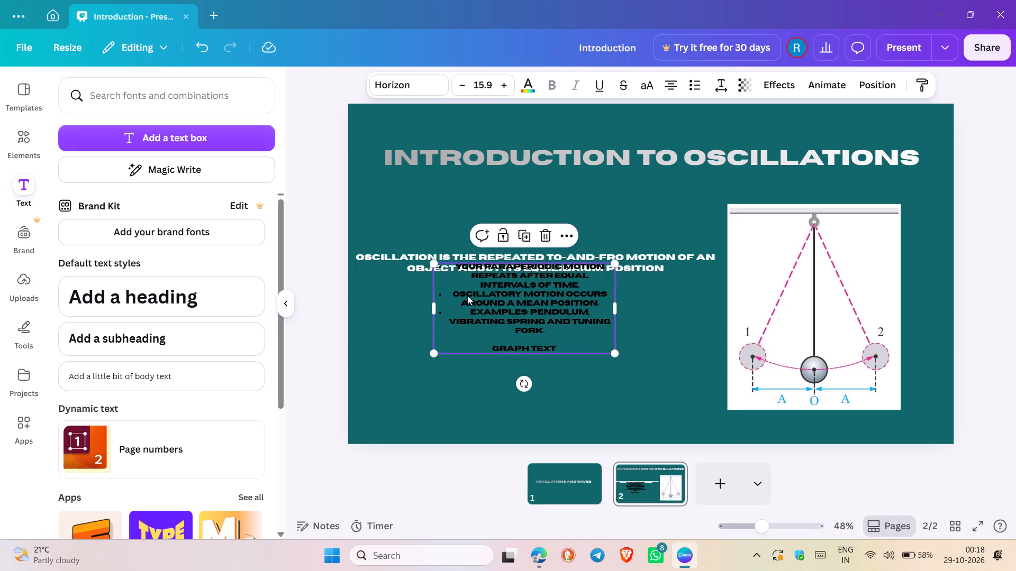
{"action": "left_click_drag", "start_coordinate": [456, 292], "coordinate": [492, 297]}
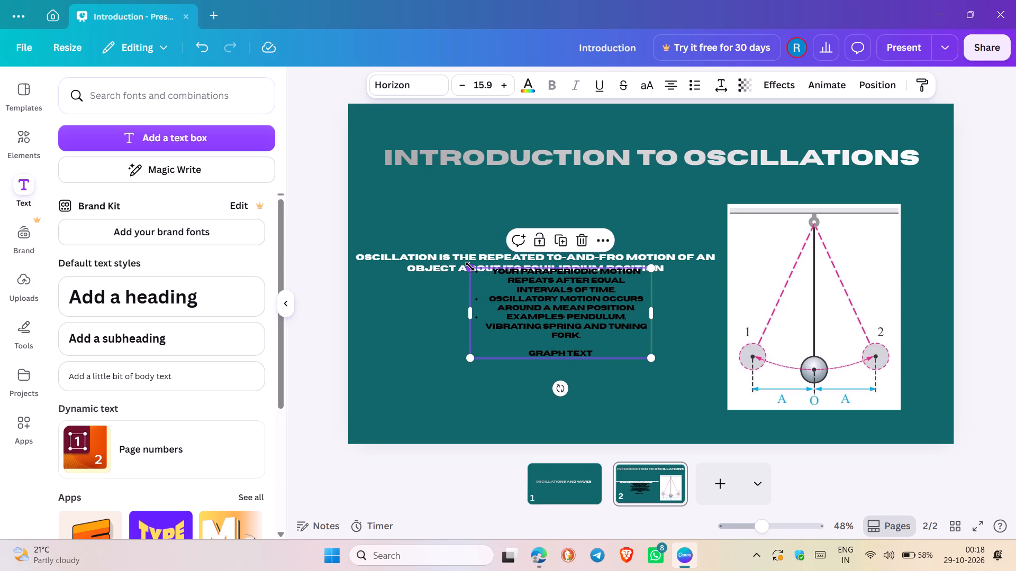
{"action": "left_click_drag", "start_coordinate": [470, 265], "coordinate": [459, 256]}
{"action": "left_click_drag", "start_coordinate": [577, 292], "coordinate": [575, 330]}
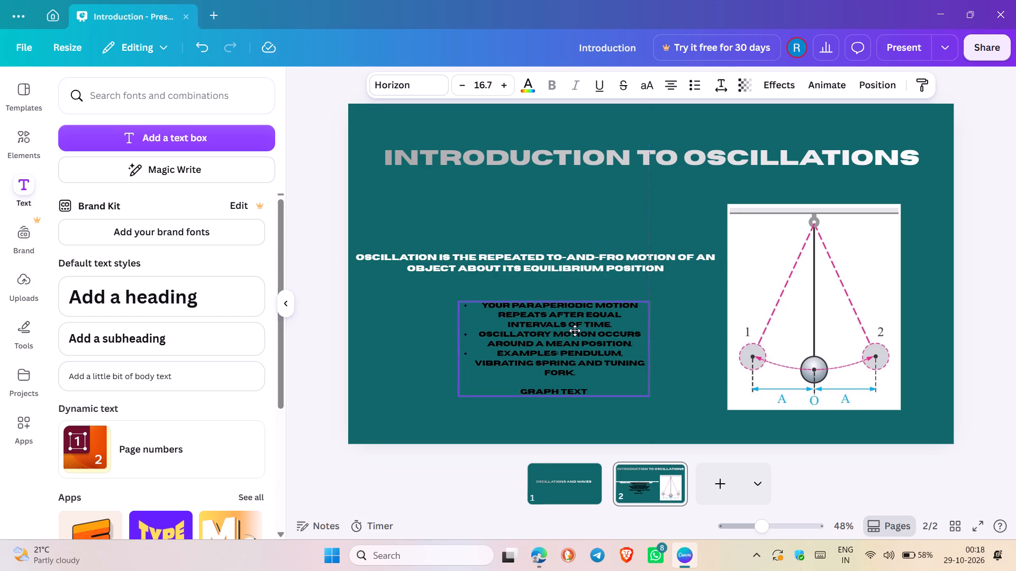
{"action": "left_click_drag", "start_coordinate": [575, 330], "coordinate": [573, 321]}
Delete the leftover placeholder text "graph text" and the empty lines at the end of the bullet list.
{"action": "left_click", "coordinate": [596, 379]}
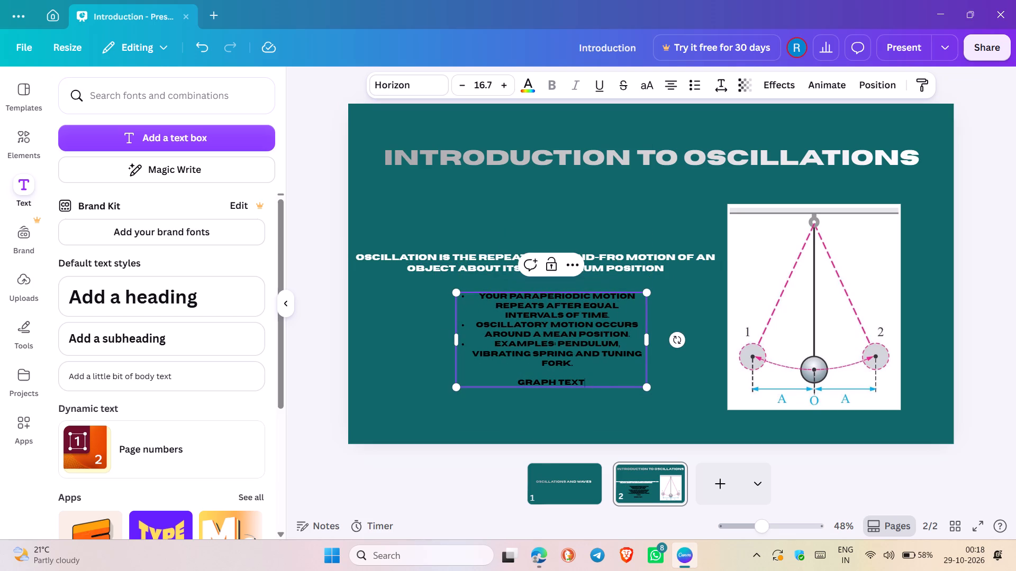
{"action": "key", "text": "BackSpace"}
{"action": "key", "text": "BackSpace"}
{"action": "key", "text": "BackSpace"}
{"action": "key", "text": "BackSpace"}
{"action": "key", "text": "BackSpace"}
{"action": "key", "text": "BackSpace"}
{"action": "key", "text": "BackSpace"}
{"action": "key", "text": "BackSpace"}
{"action": "key", "text": "BackSpace"}
{"action": "key", "text": "BackSpace"}
{"action": "key", "text": "BackSpace"}
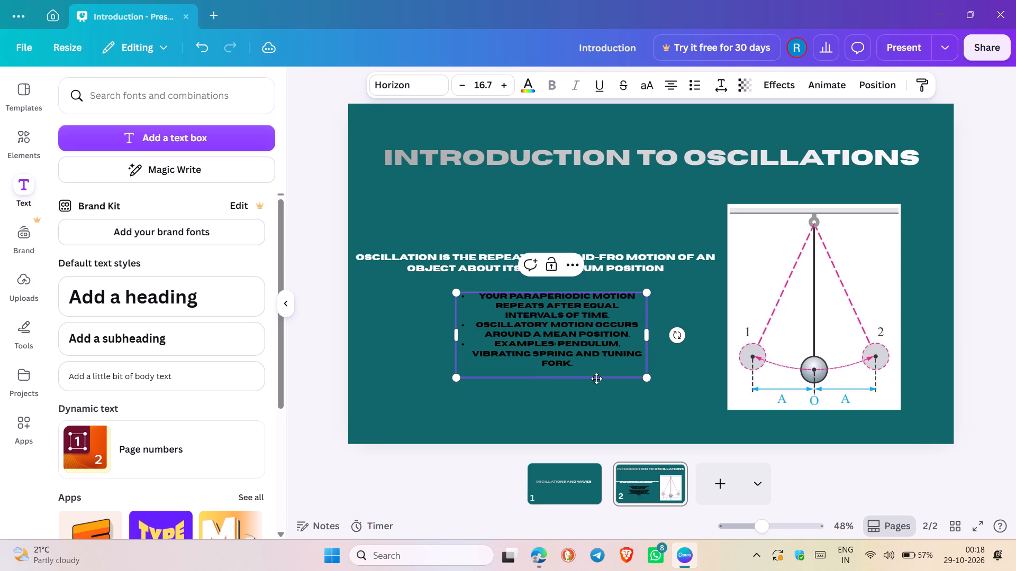
{"action": "key", "text": "BackSpace"}
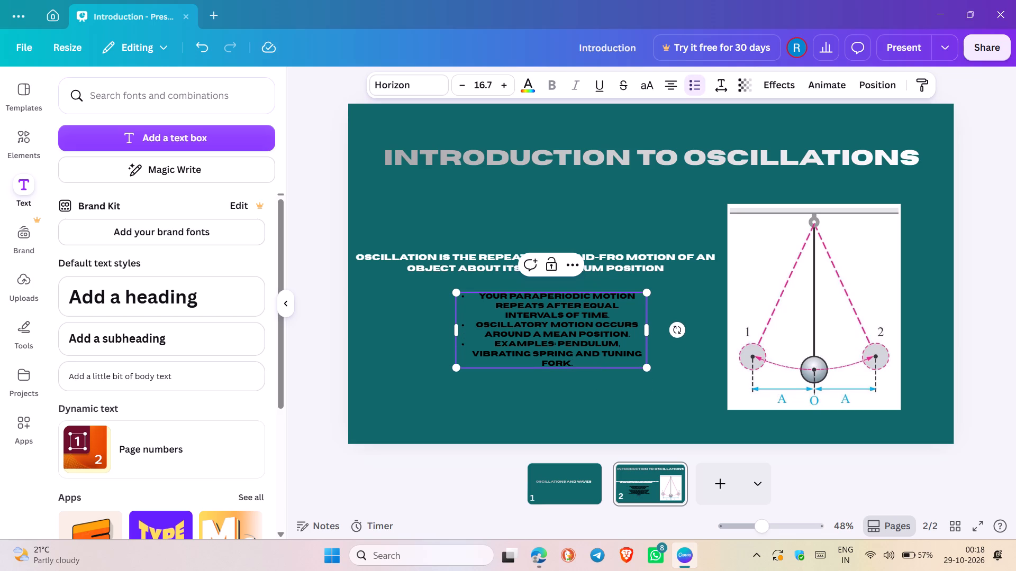
Delete the leftover placeholder text "Your para" so the first bullet point begins with "Periodic motion".
{"action": "left_click", "coordinate": [537, 294]}
{"action": "key", "text": "BackSpace"}
{"action": "key", "text": "BackSpace"}
{"action": "key", "text": "BackSpace"}
{"action": "key", "text": "BackSpace"}
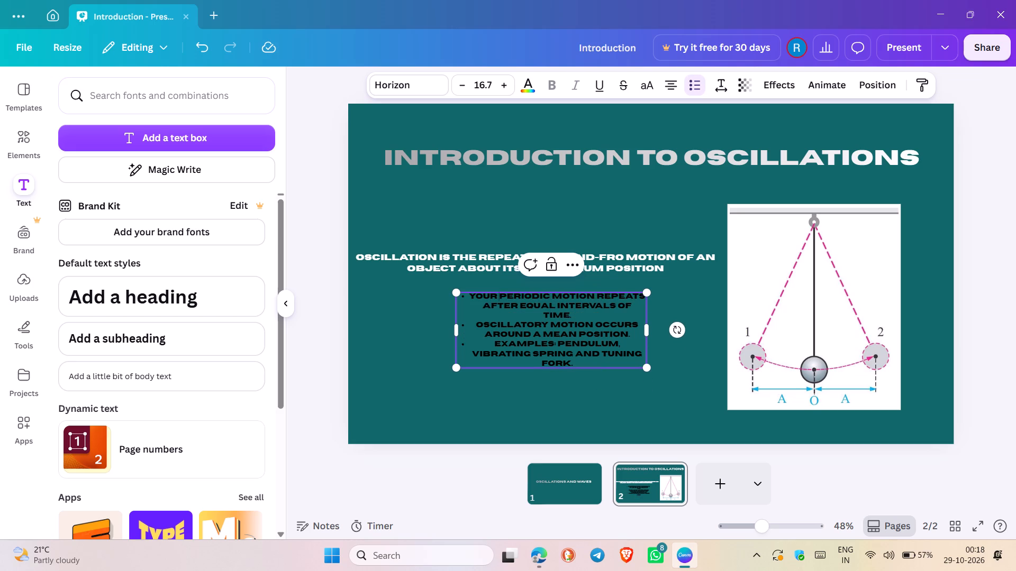
{"action": "key", "text": "BackSpace"}
{"action": "key", "text": "BackSpace"}
{"action": "key", "text": "BackSpace"}
{"action": "key", "text": "BackSpace"}
{"action": "key", "text": "BackSpace"}
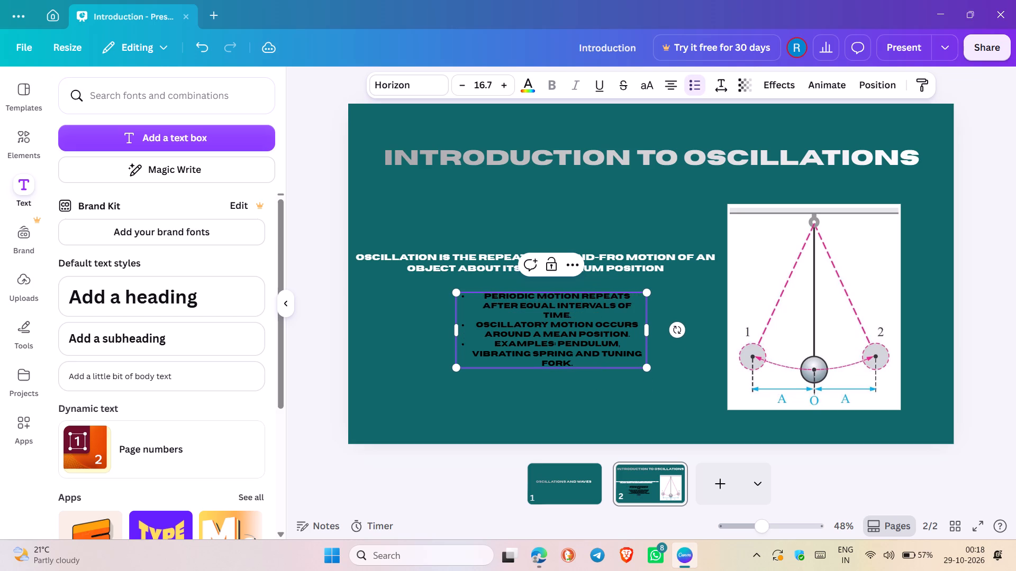
{"action": "left_click", "coordinate": [460, 392]}
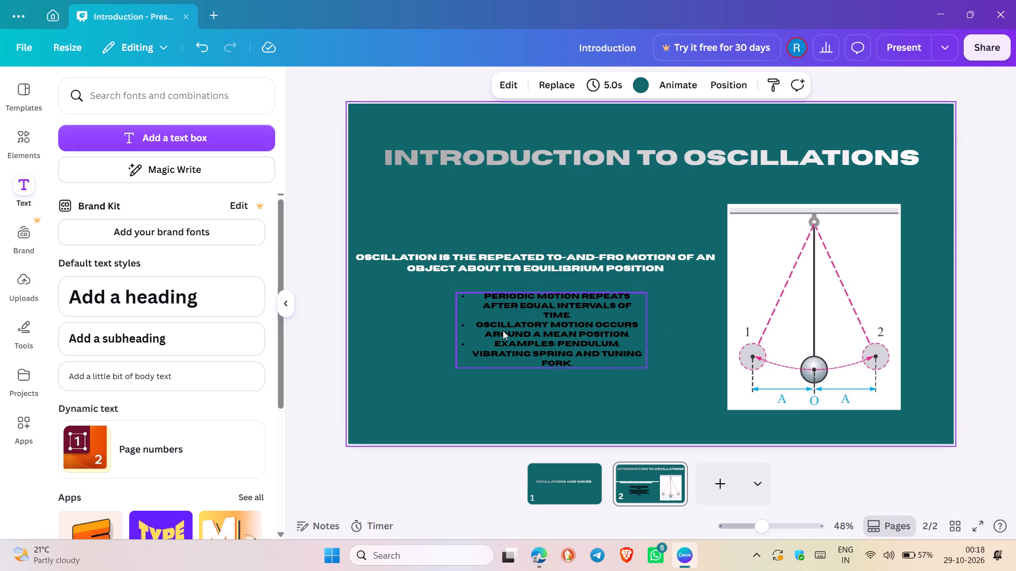
Nudge the bullet list slightly right and down beneath the definition.
{"action": "left_click_drag", "start_coordinate": [462, 296], "coordinate": [516, 321]}
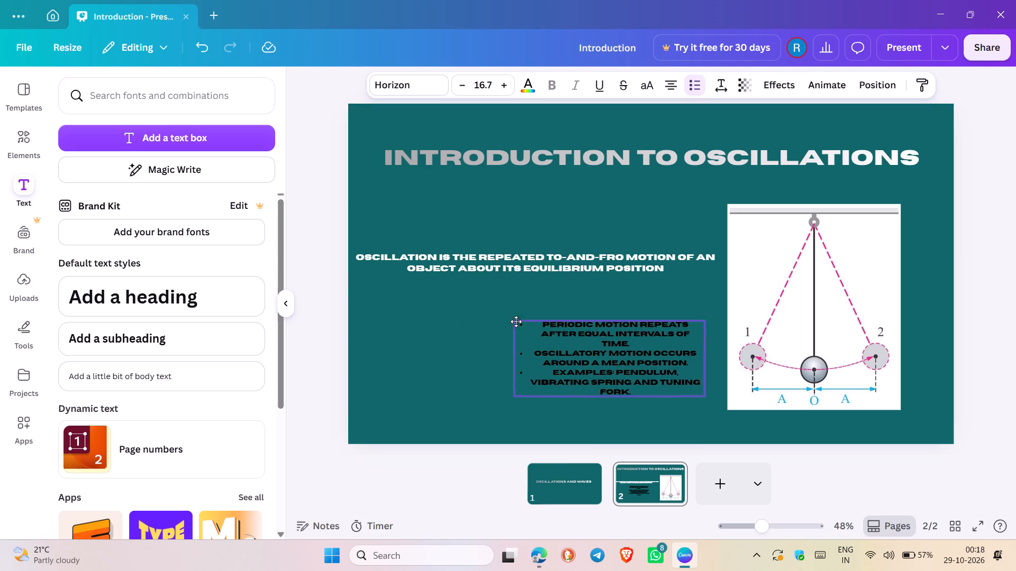
{"action": "left_click_drag", "start_coordinate": [516, 321], "coordinate": [469, 299]}
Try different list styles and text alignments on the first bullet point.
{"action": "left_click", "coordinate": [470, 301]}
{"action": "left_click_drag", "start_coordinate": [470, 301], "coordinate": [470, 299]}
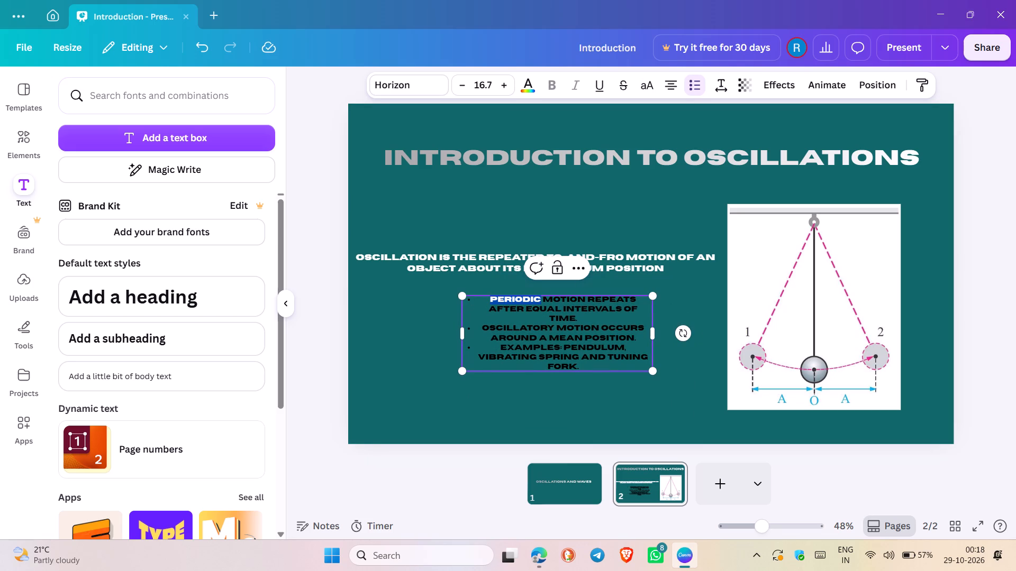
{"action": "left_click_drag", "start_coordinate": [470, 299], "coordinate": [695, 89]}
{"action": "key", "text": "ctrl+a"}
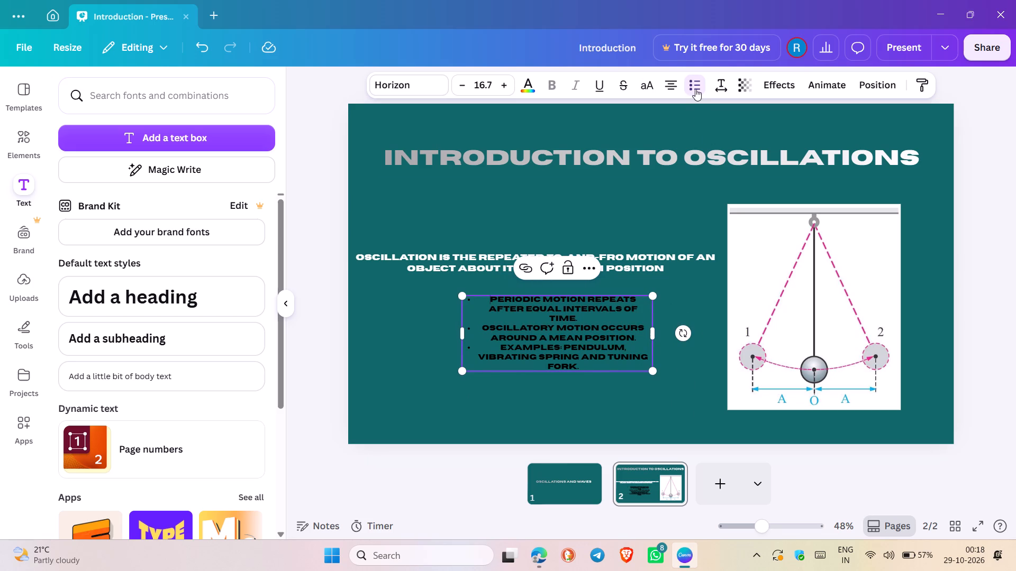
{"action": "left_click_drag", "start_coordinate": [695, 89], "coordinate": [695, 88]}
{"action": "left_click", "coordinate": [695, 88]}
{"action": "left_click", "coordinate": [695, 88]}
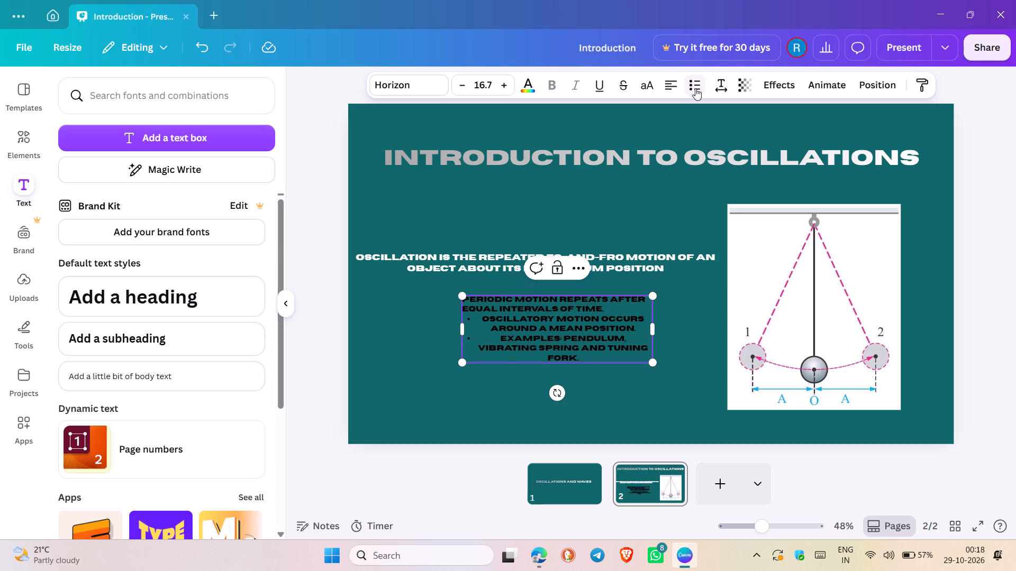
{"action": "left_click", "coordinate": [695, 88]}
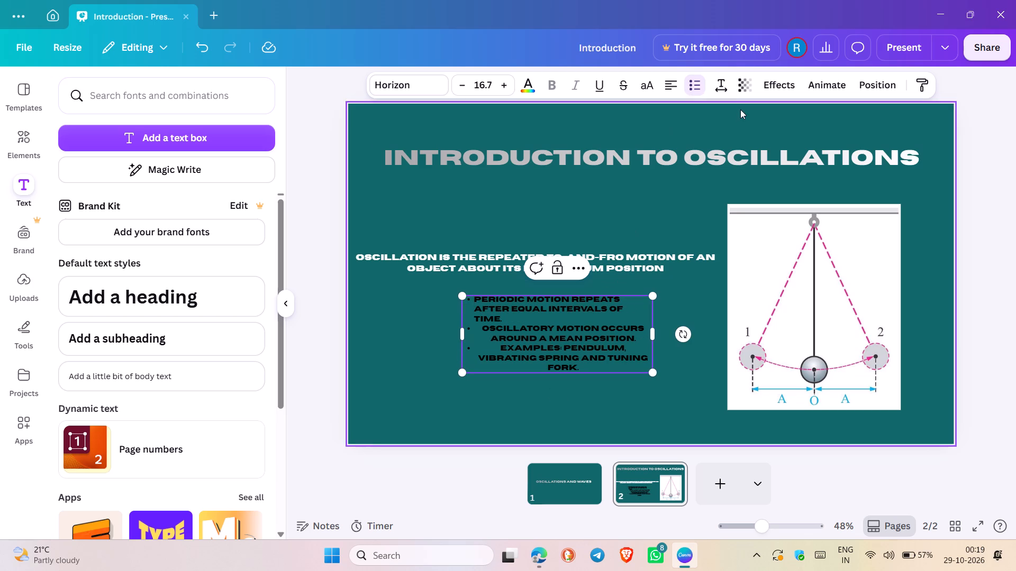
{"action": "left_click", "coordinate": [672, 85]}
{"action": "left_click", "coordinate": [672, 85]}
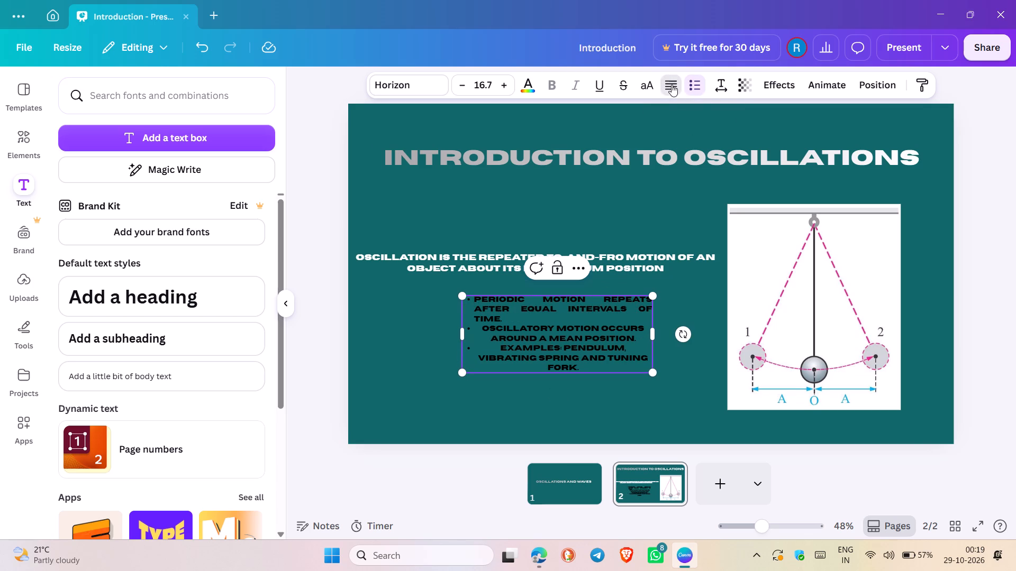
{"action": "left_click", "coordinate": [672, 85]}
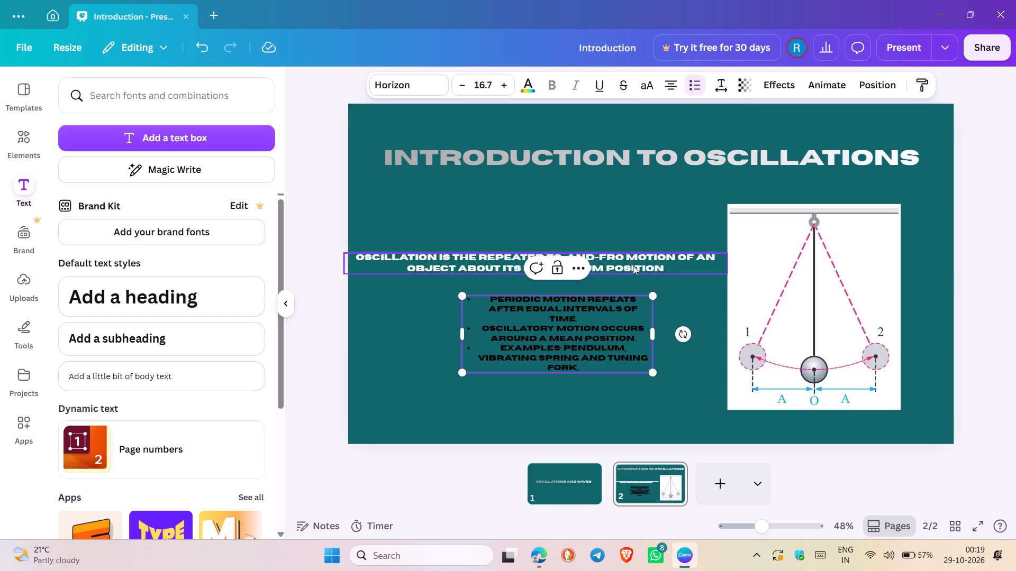
Format all three points of the whole list as left-aligned bullets.
{"action": "left_click_drag", "start_coordinate": [490, 301], "coordinate": [539, 351]}
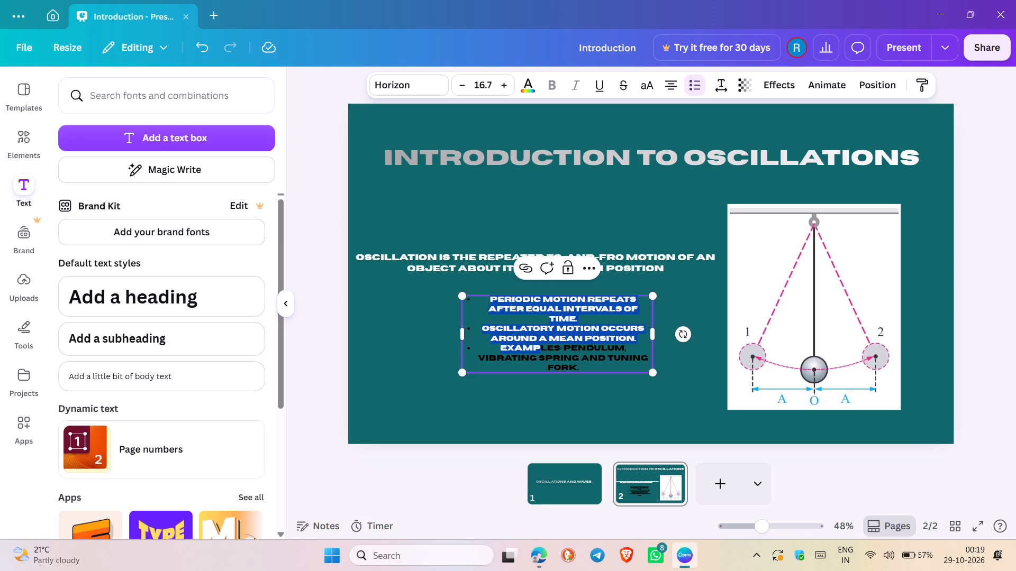
{"action": "key", "text": "ctrl+a"}
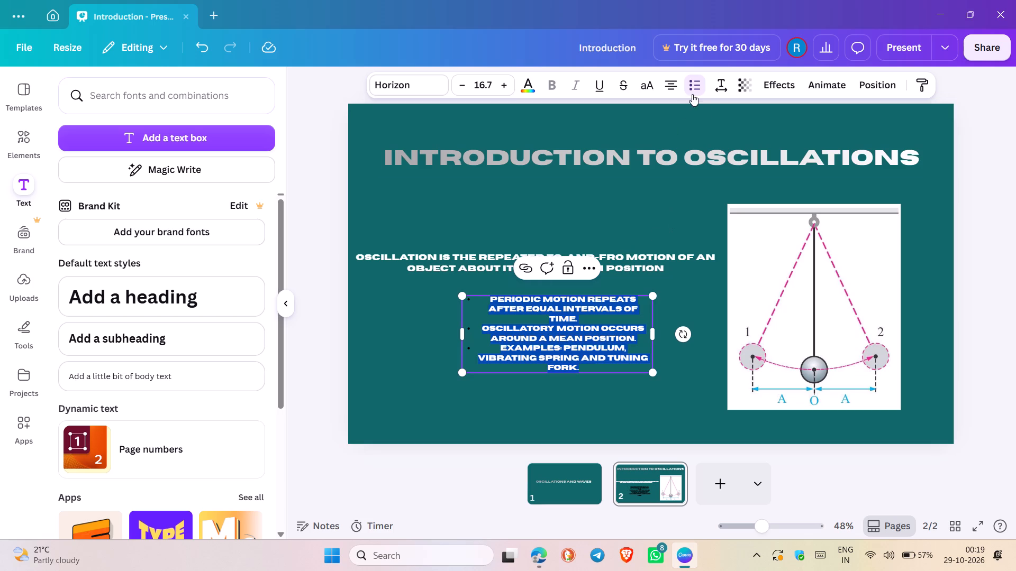
{"action": "left_click", "coordinate": [695, 89]}
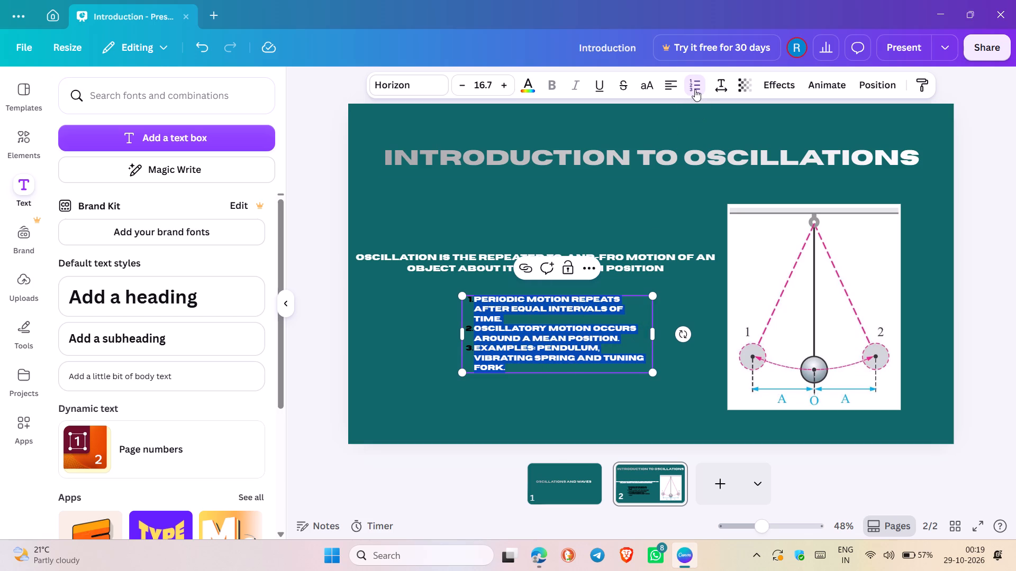
{"action": "left_click", "coordinate": [695, 89]}
{"action": "left_click", "coordinate": [695, 89]}
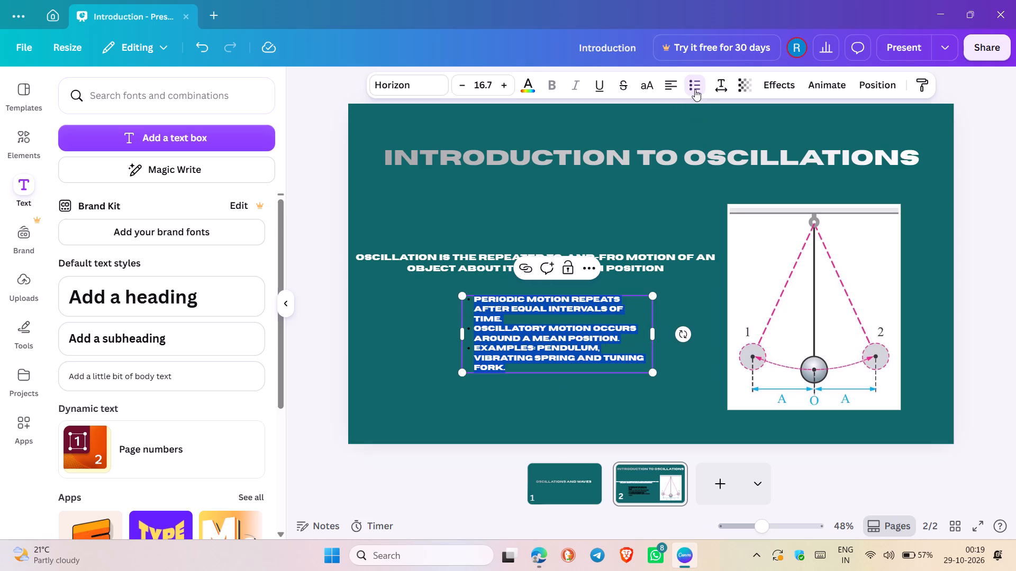
{"action": "left_click", "coordinate": [666, 87]}
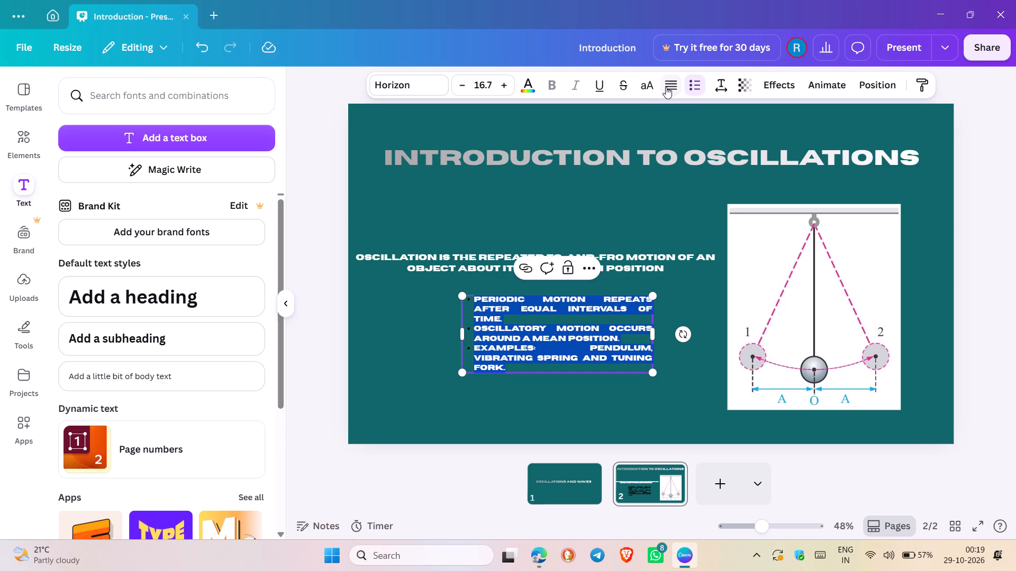
{"action": "left_click", "coordinate": [666, 87]}
{"action": "left_click", "coordinate": [666, 87]}
{"action": "left_click", "coordinate": [666, 87]}
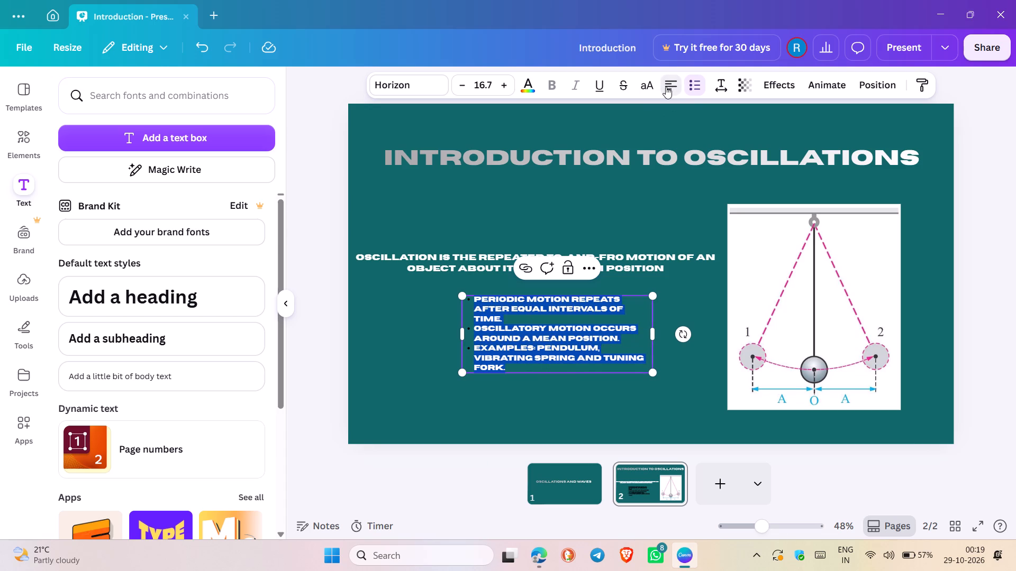
{"action": "left_click", "coordinate": [675, 379]}
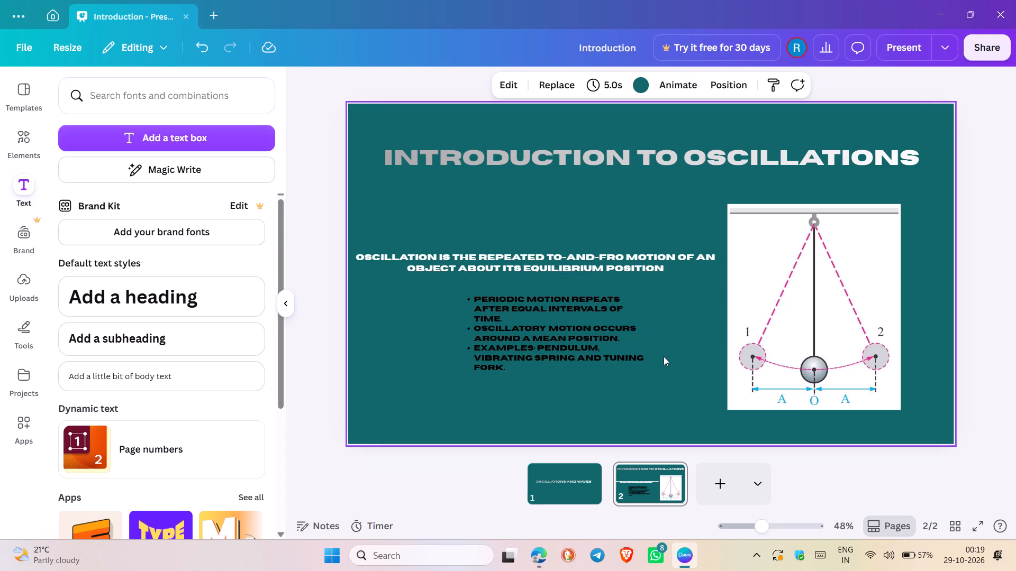
Align the bullet list with the title's left edge and enlarge it to font size 22.3.
{"action": "left_click_drag", "start_coordinate": [570, 325], "coordinate": [492, 323]}
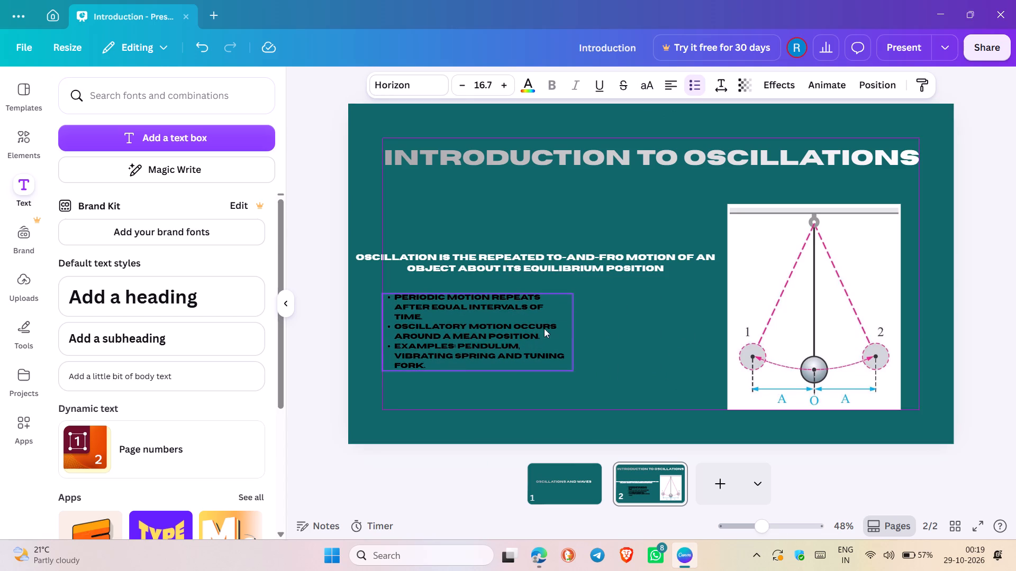
{"action": "left_click_drag", "start_coordinate": [575, 370], "coordinate": [588, 385]}
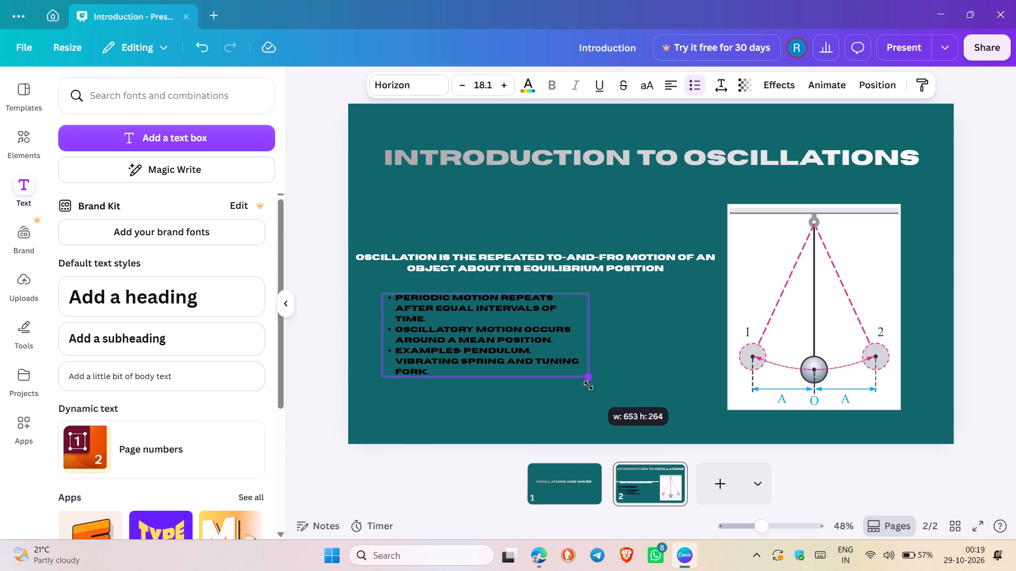
{"action": "left_click_drag", "start_coordinate": [588, 385], "coordinate": [604, 467]}
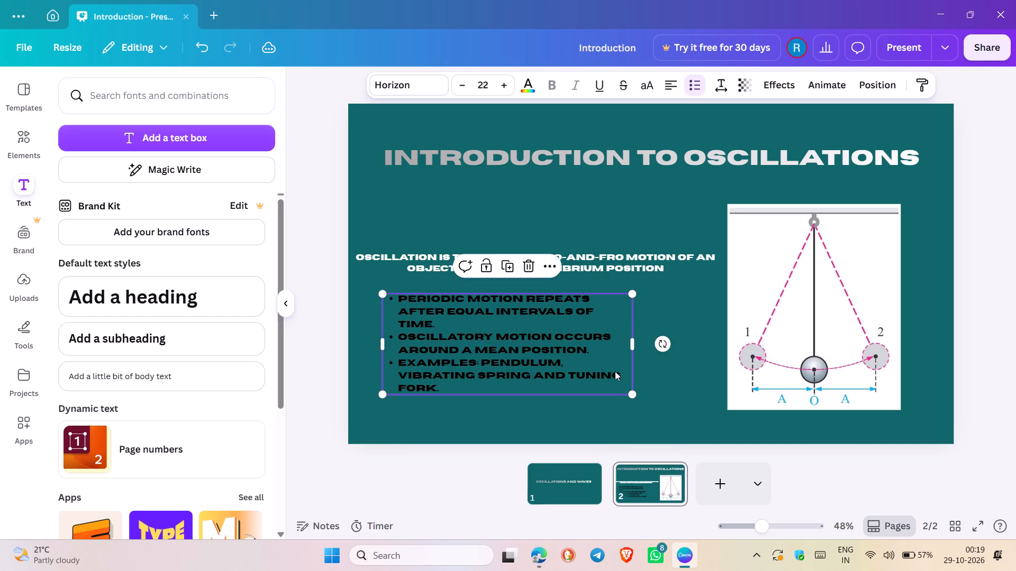
{"action": "left_click_drag", "start_coordinate": [633, 293], "coordinate": [636, 288]}
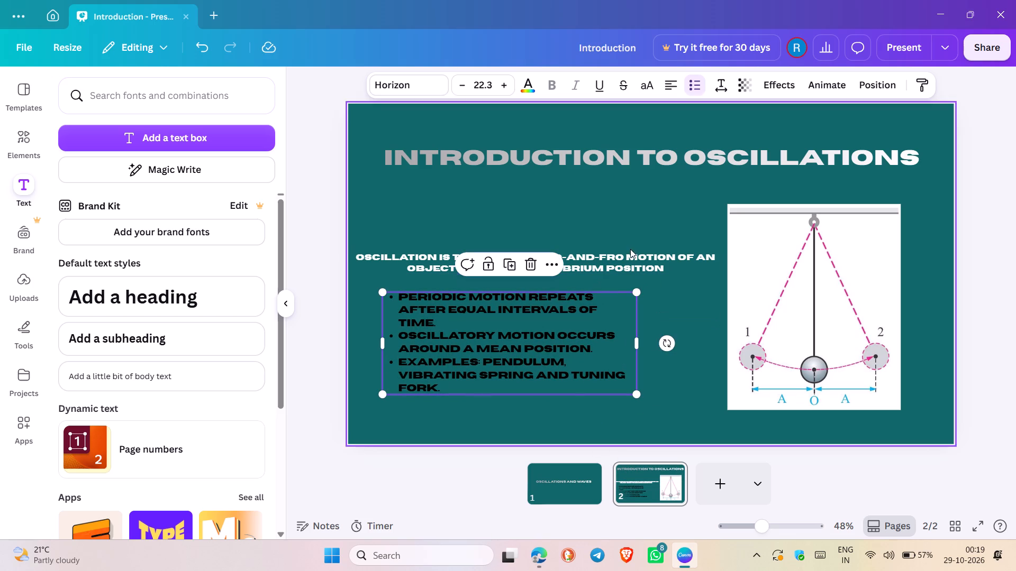
Raise the definition closer to the title and shift the bullet list up and right beneath it.
{"action": "left_click_drag", "start_coordinate": [623, 263], "coordinate": [625, 233]}
{"action": "left_click", "coordinate": [644, 308]}
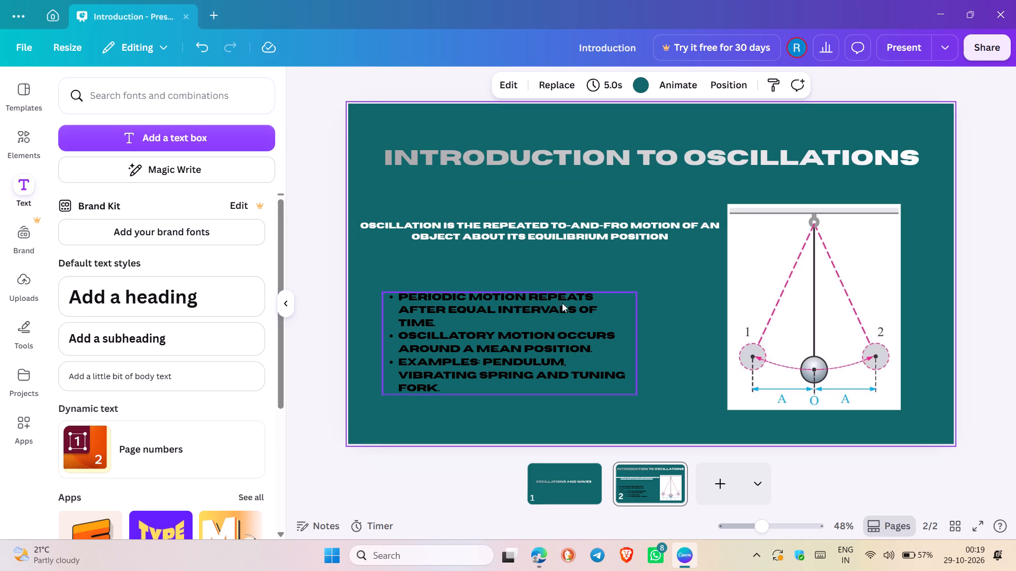
{"action": "left_click_drag", "start_coordinate": [555, 315], "coordinate": [574, 293]}
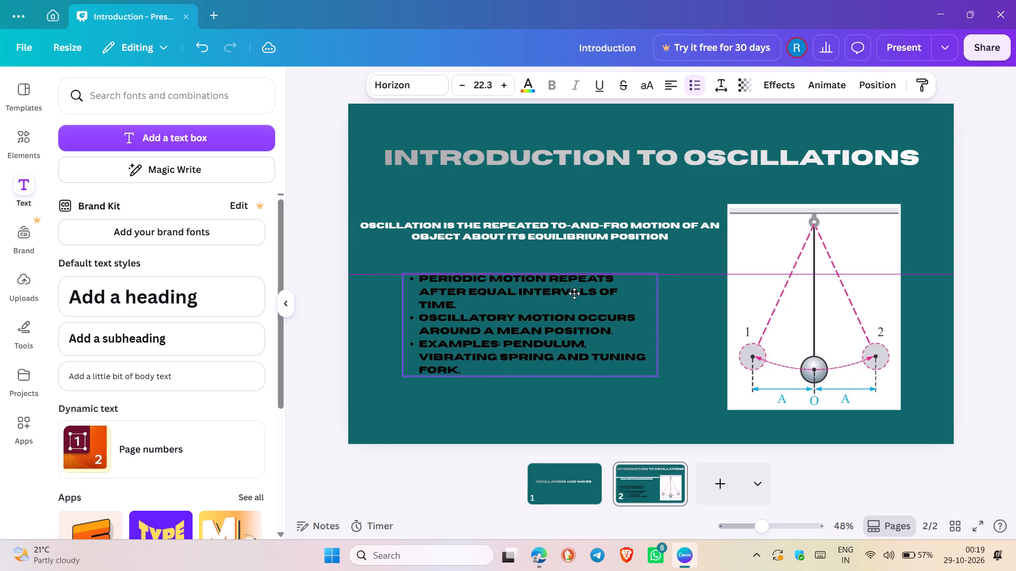
{"action": "left_click_drag", "start_coordinate": [574, 293], "coordinate": [571, 294]}
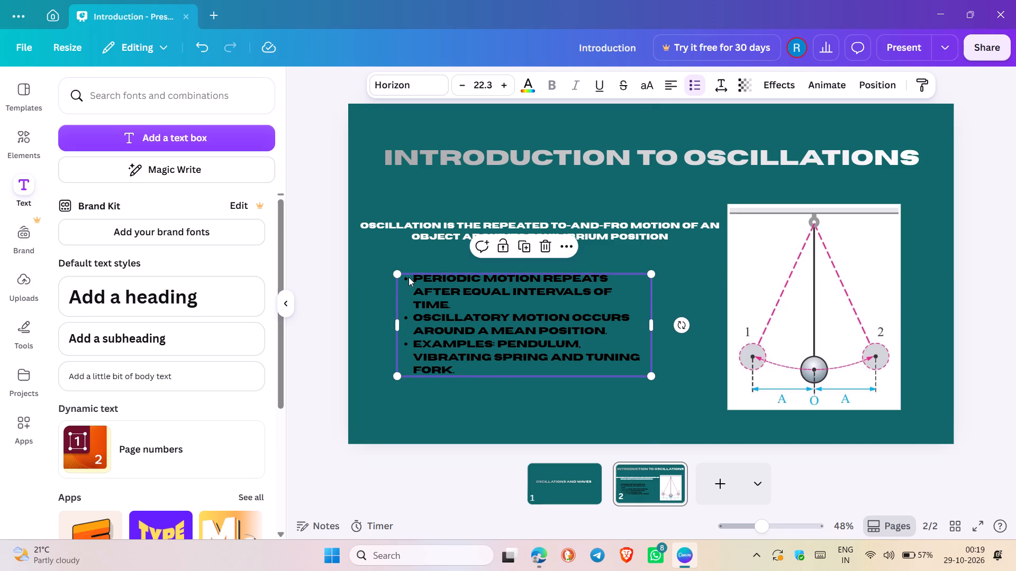
{"action": "left_click_drag", "start_coordinate": [403, 274], "coordinate": [419, 284]}
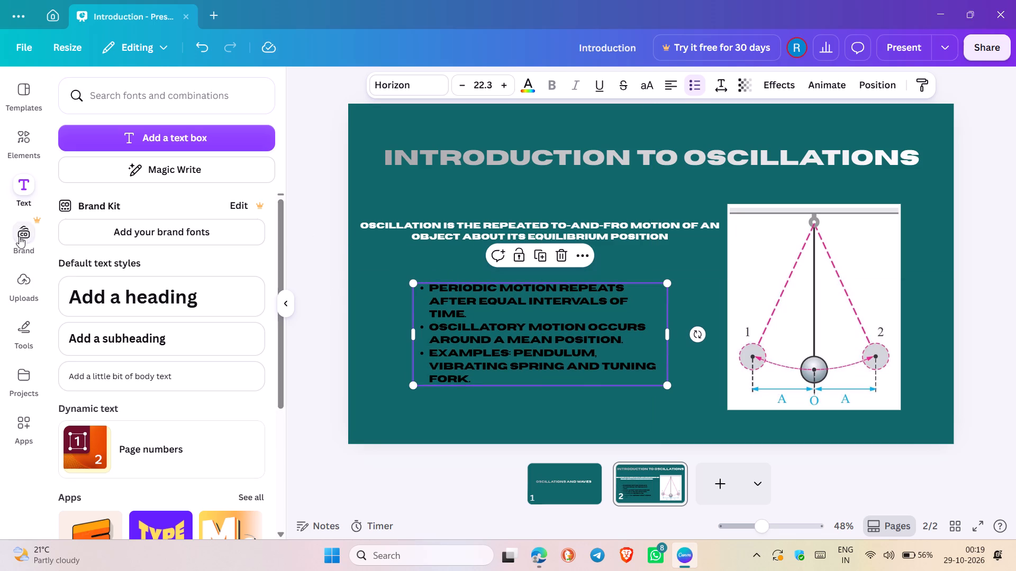
Search the fonts and text combinations for "what is oscillations", then clear the search.
{"action": "scroll", "coordinate": [56, 340], "scroll_direction": "down", "scroll_amount": 1}
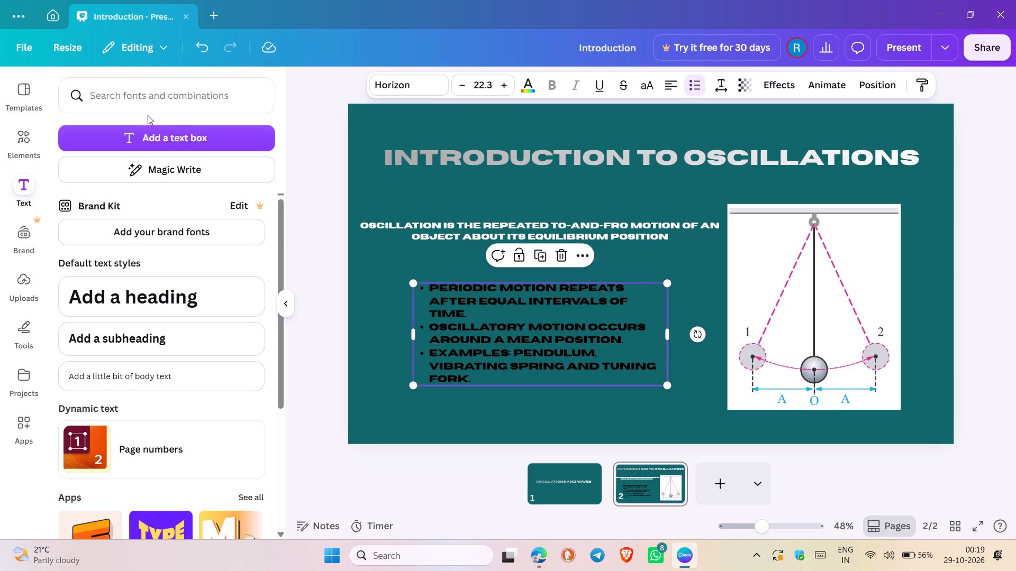
{"action": "left_click", "coordinate": [31, 128]}
{"action": "left_click", "coordinate": [140, 105]}
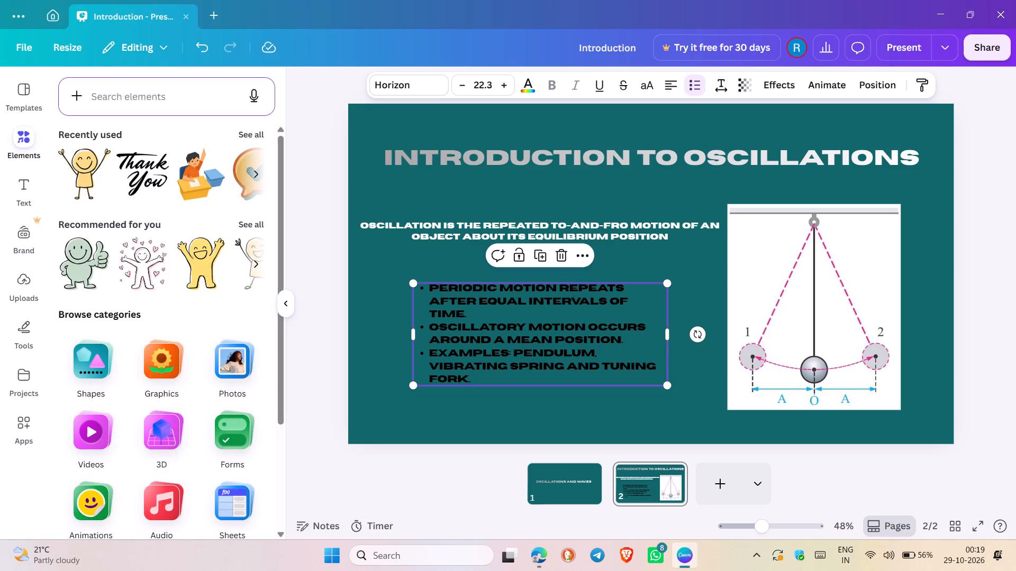
{"action": "type", "text": "wh"}
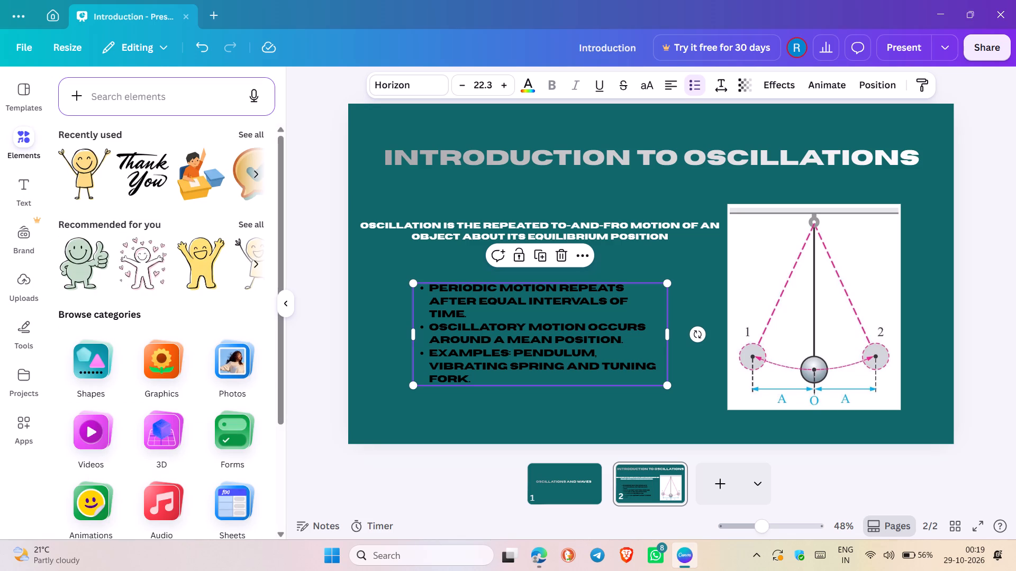
{"action": "left_click", "coordinate": [131, 97]}
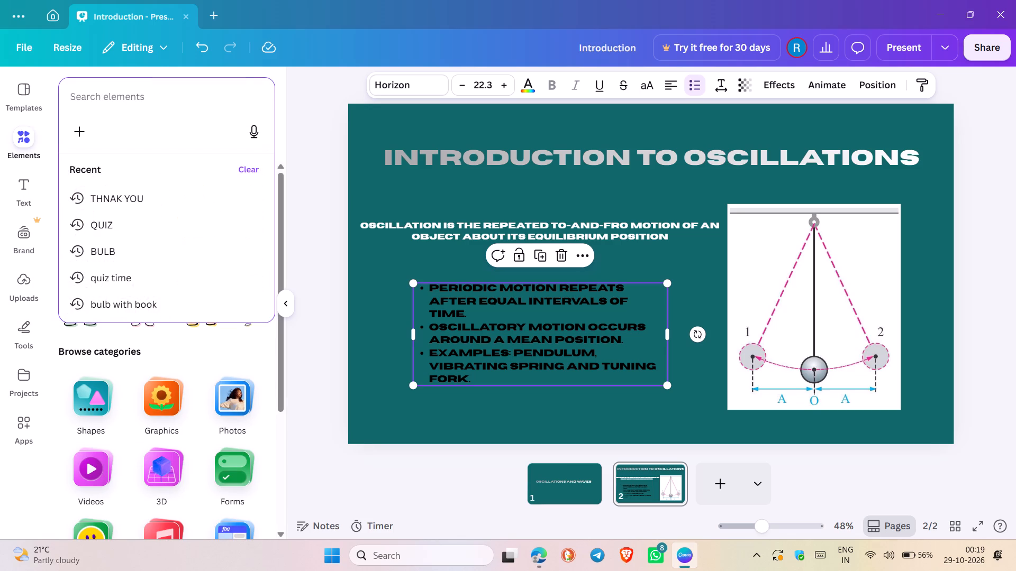
{"action": "left_click", "coordinate": [23, 196]}
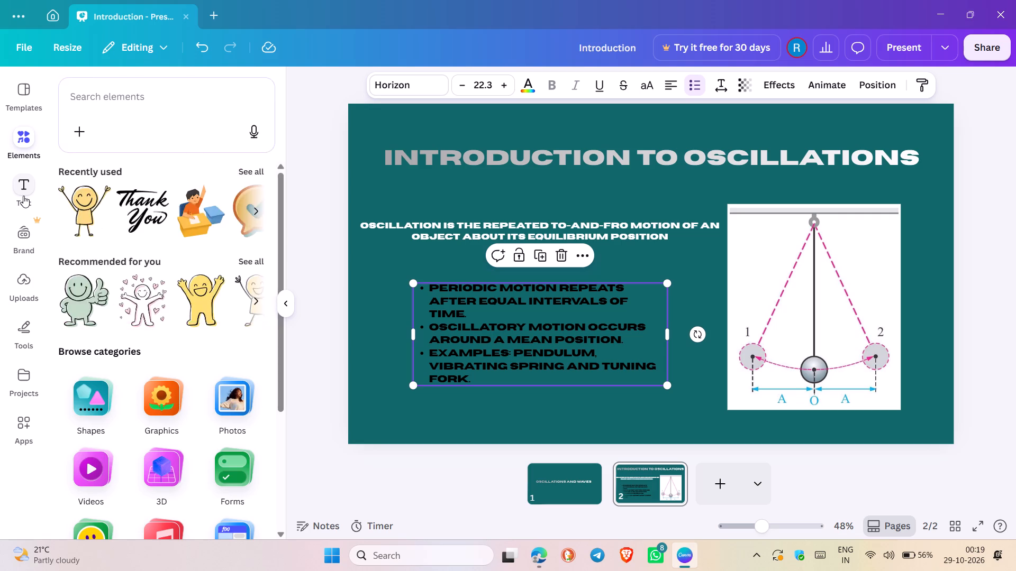
{"action": "left_click", "coordinate": [135, 94]}
{"action": "type", "text": "what is oss"}
{"action": "key", "text": "BackSpace"}
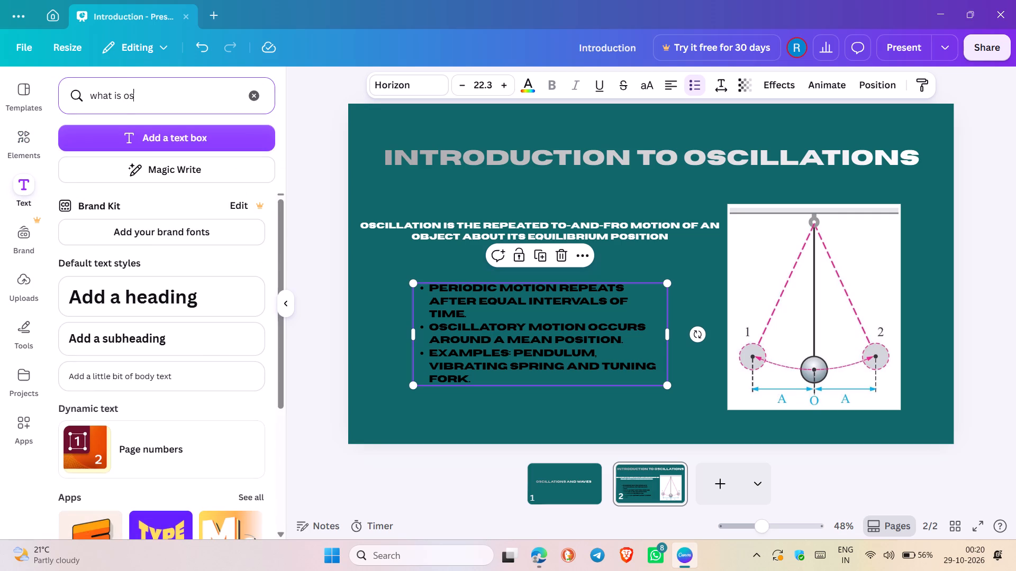
{"action": "type", "text": "cillations"}
{"action": "key", "text": "space"}
{"action": "key", "text": "Return"}
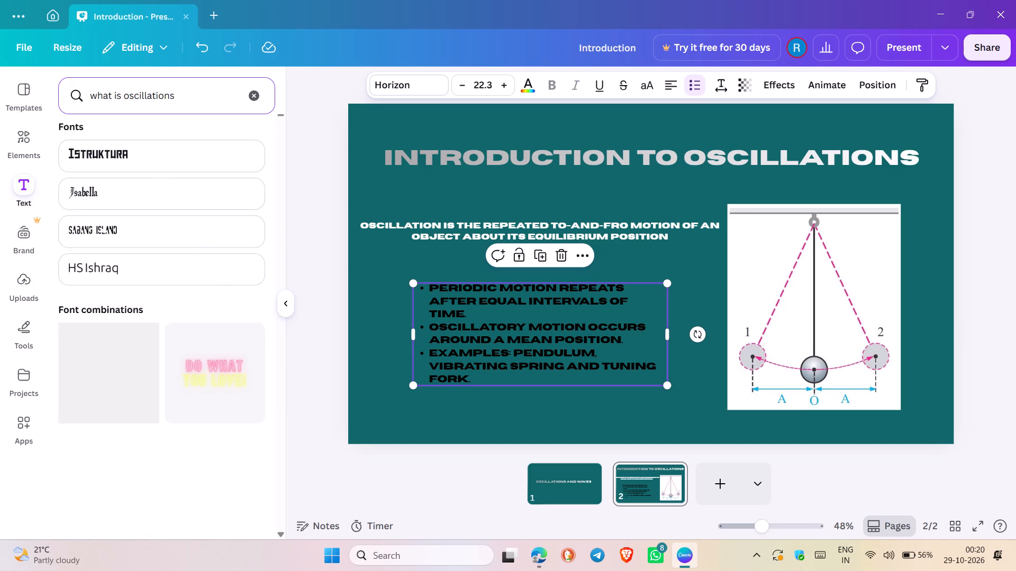
{"action": "scroll", "coordinate": [217, 299], "scroll_direction": "down", "scroll_amount": 2}
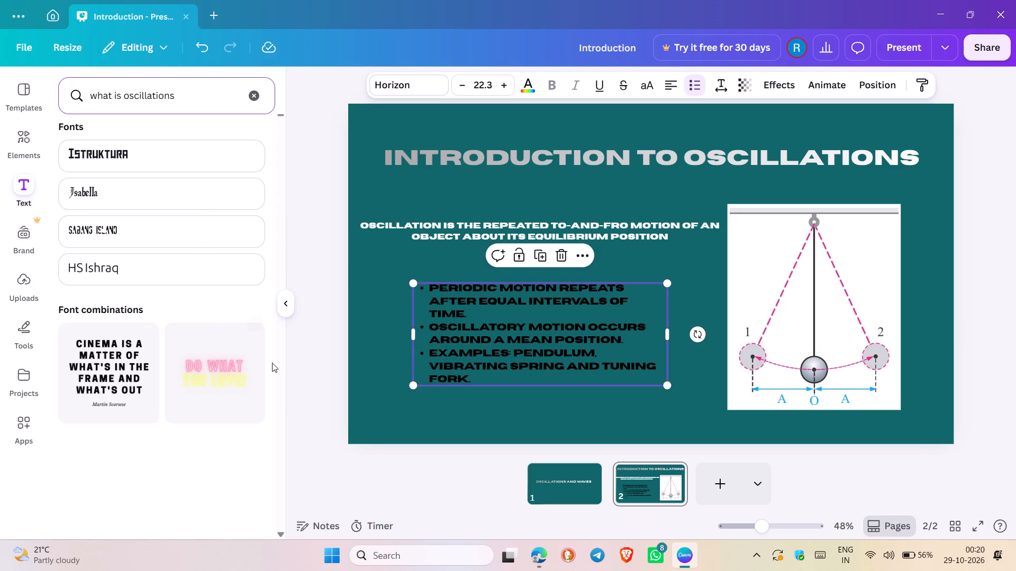
{"action": "left_click", "coordinate": [255, 96]}
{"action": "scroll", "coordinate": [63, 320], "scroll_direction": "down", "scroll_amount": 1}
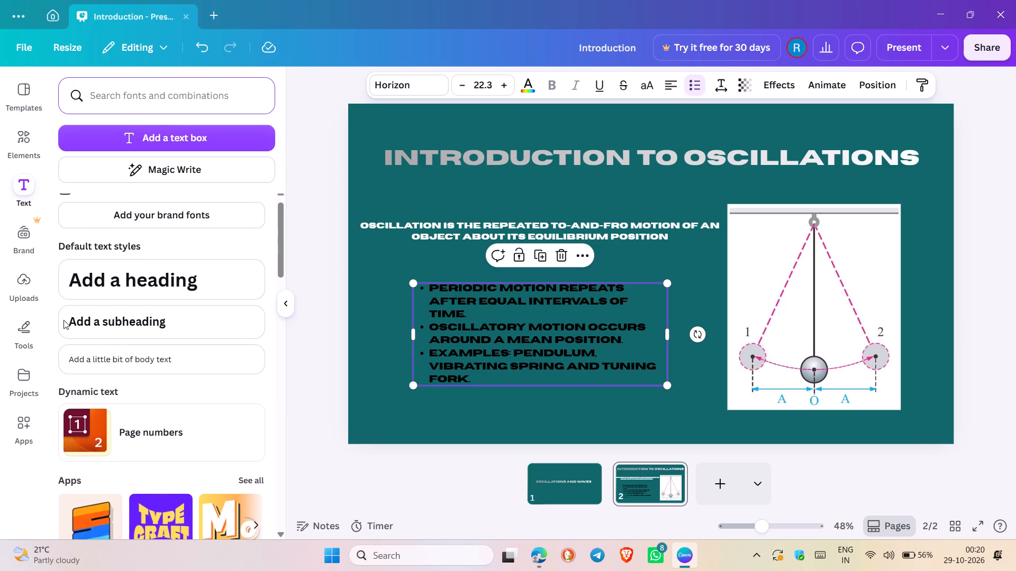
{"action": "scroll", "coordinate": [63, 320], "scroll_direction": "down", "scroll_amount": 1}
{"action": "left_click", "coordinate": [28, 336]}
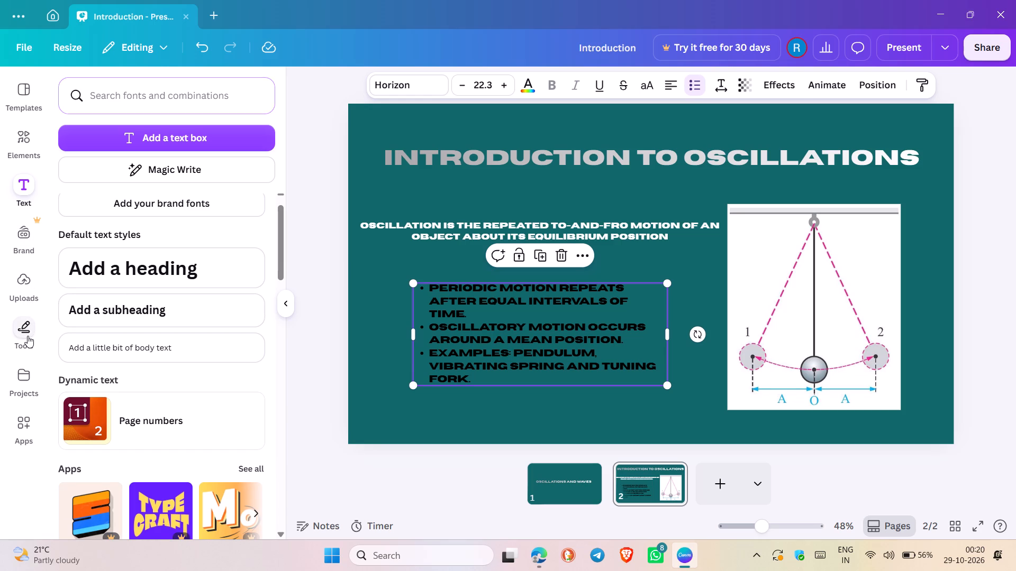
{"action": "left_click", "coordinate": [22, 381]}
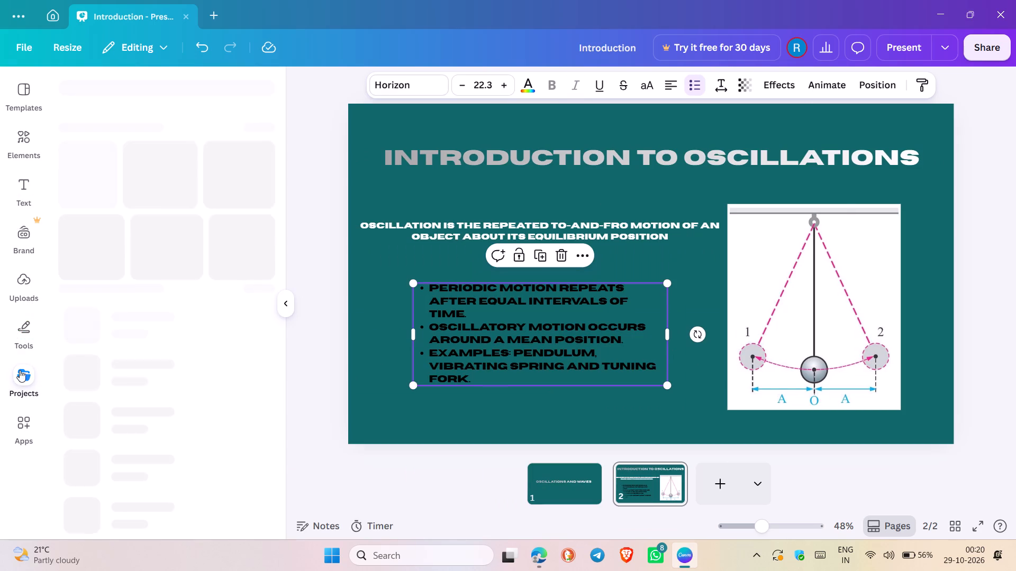
Add the recommended green thumbs-up character to slide 2, shrink it and place it in the slide's bottom-left corner.
{"action": "left_click", "coordinate": [29, 170]}
{"action": "left_click", "coordinate": [27, 150]}
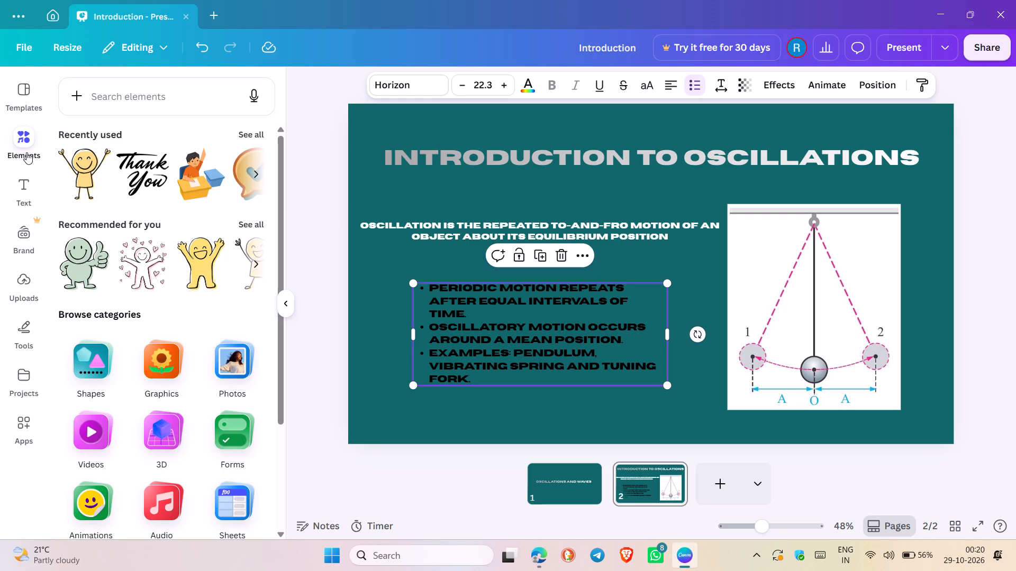
{"action": "left_click", "coordinate": [98, 264]}
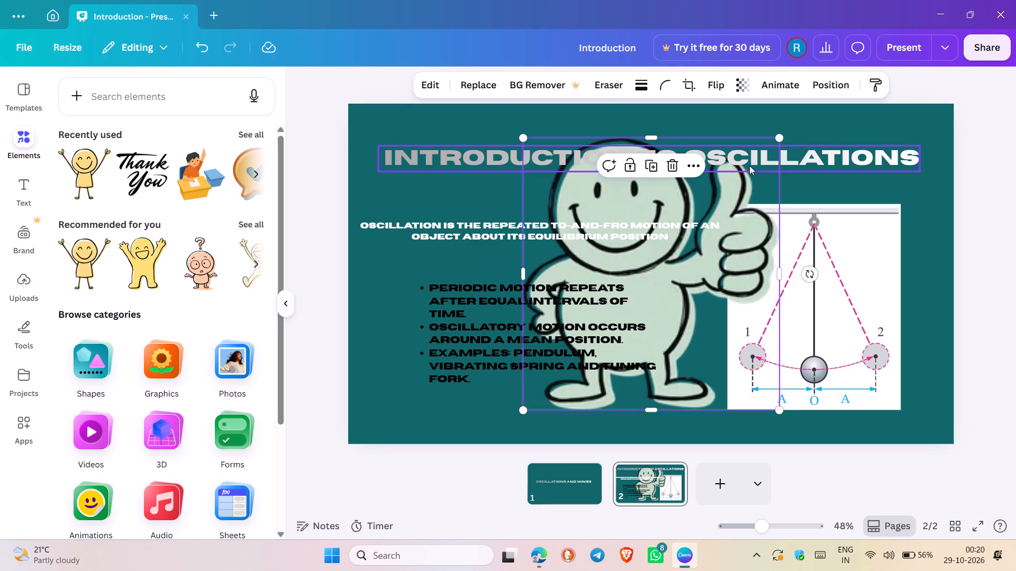
{"action": "left_click_drag", "start_coordinate": [780, 141], "coordinate": [576, 281]}
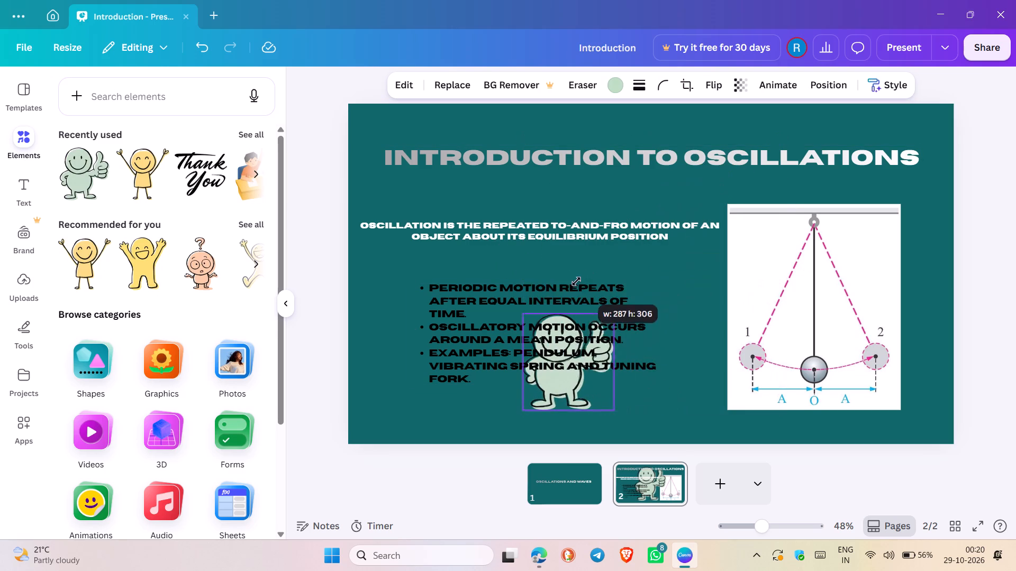
{"action": "left_click_drag", "start_coordinate": [576, 281], "coordinate": [578, 279]}
{"action": "left_click_drag", "start_coordinate": [595, 395], "coordinate": [410, 415]}
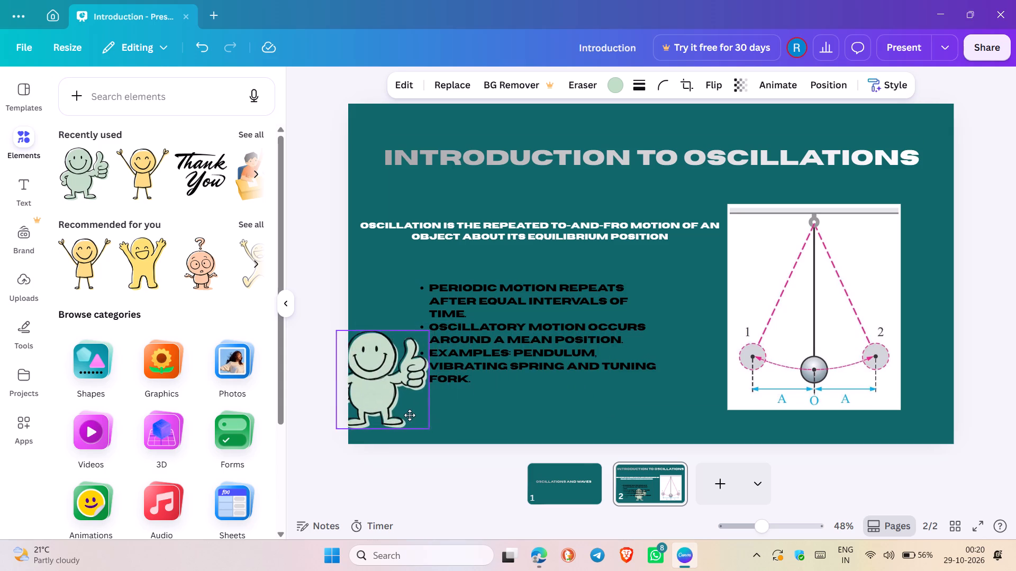
{"action": "left_click_drag", "start_coordinate": [410, 415], "coordinate": [420, 420]}
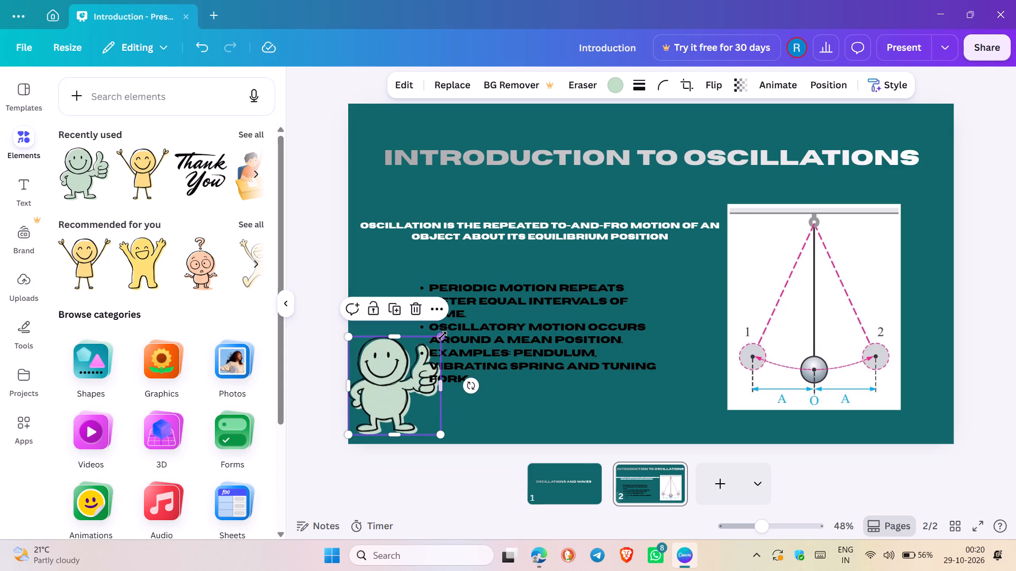
{"action": "left_click_drag", "start_coordinate": [441, 335], "coordinate": [420, 358]}
{"action": "left_click_drag", "start_coordinate": [383, 389], "coordinate": [386, 397]}
{"action": "left_click", "coordinate": [425, 472]}
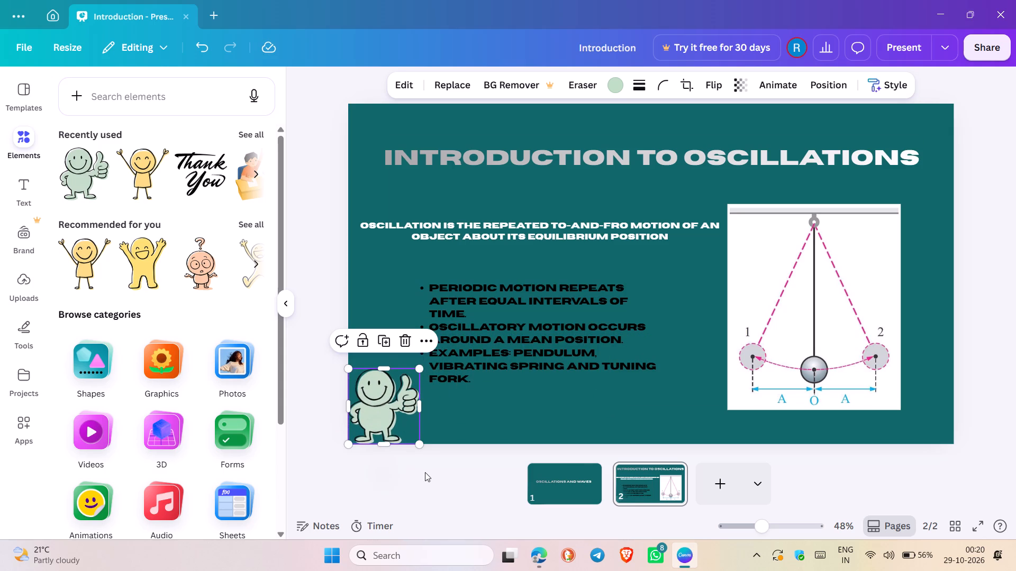
{"action": "left_click", "coordinate": [502, 402]}
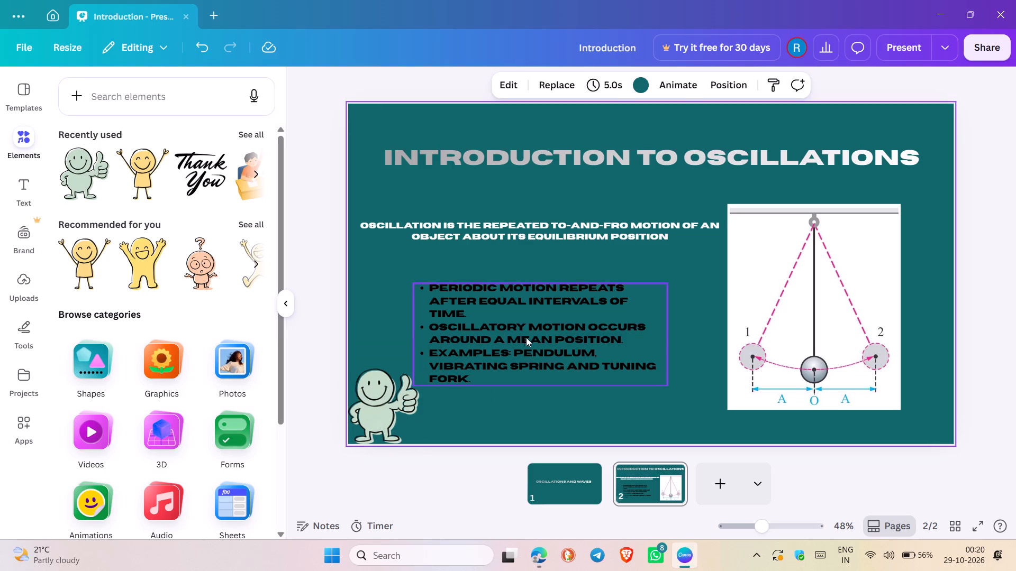
Nudge the bullet list up and right, and recolour all of its text to light cyan #feffff.
{"action": "left_click_drag", "start_coordinate": [524, 338], "coordinate": [539, 328]}
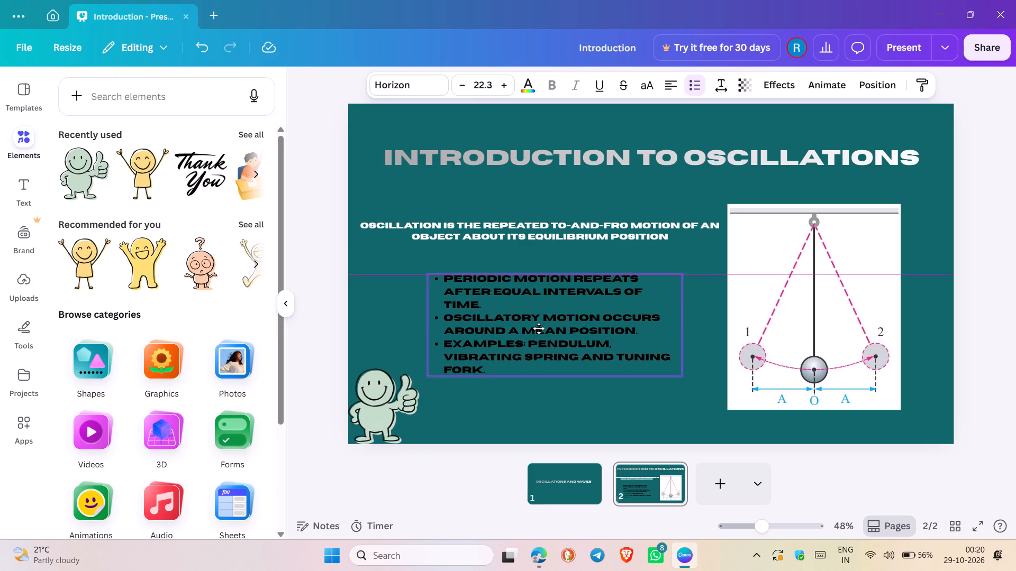
{"action": "left_click_drag", "start_coordinate": [539, 328], "coordinate": [538, 321]}
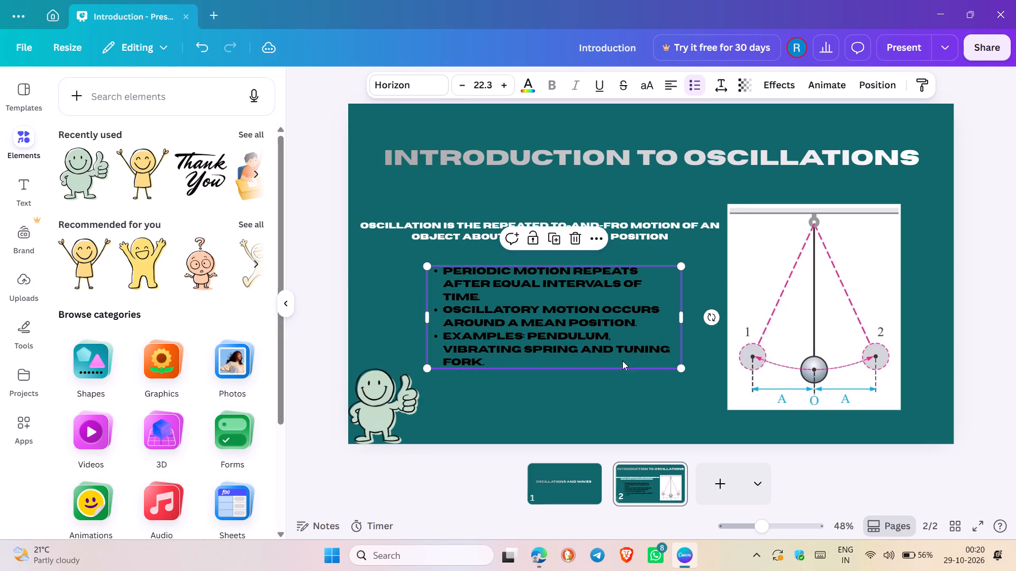
{"action": "double_click", "coordinate": [455, 280]}
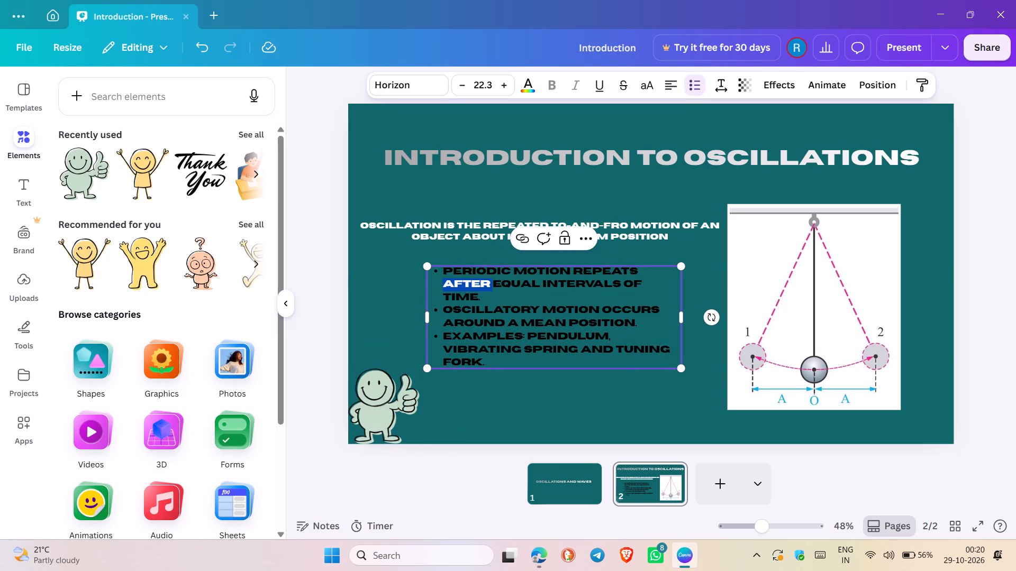
{"action": "key", "text": "ctrl+a"}
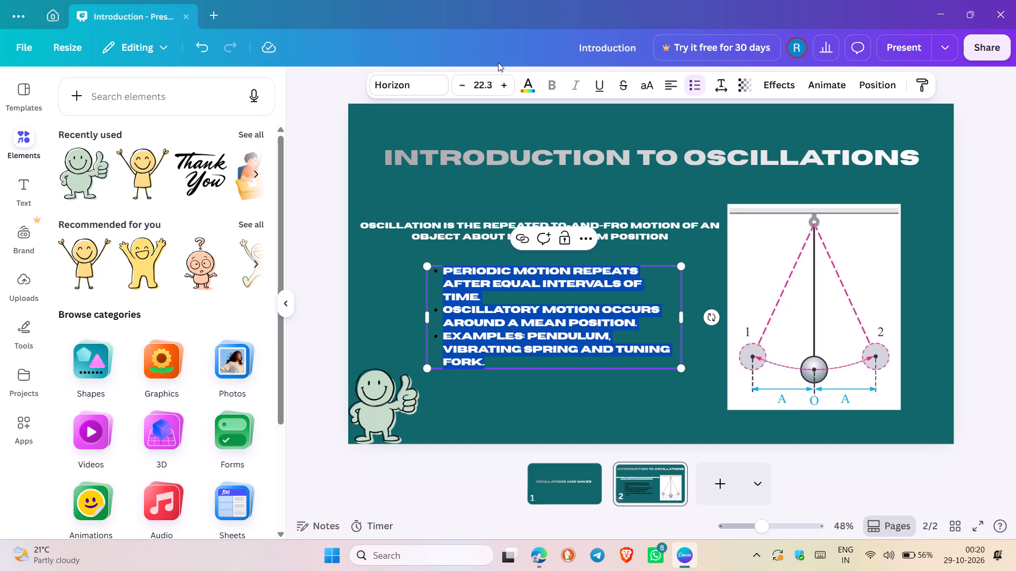
{"action": "left_click", "coordinate": [522, 79]}
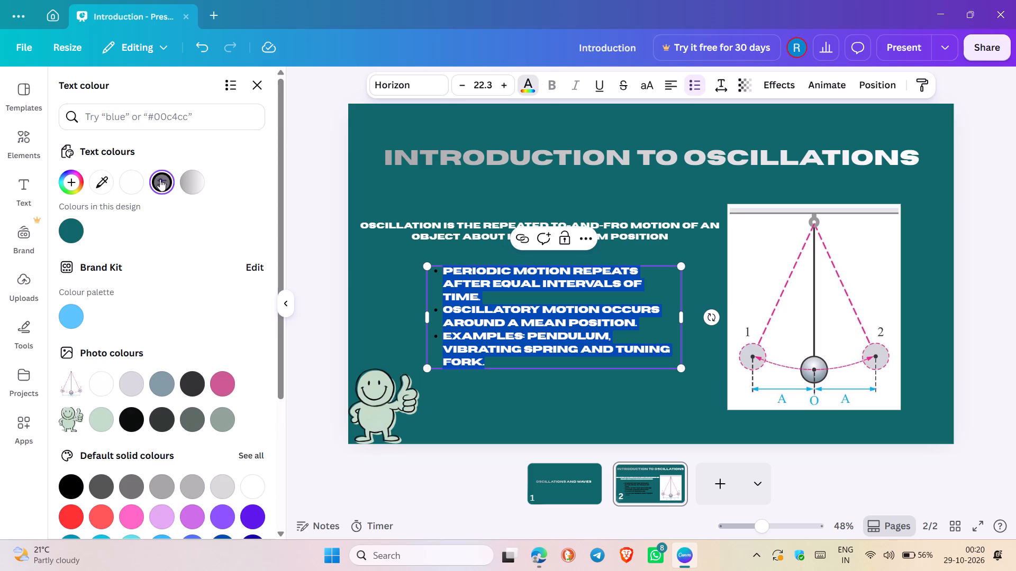
{"action": "left_click", "coordinate": [128, 182]}
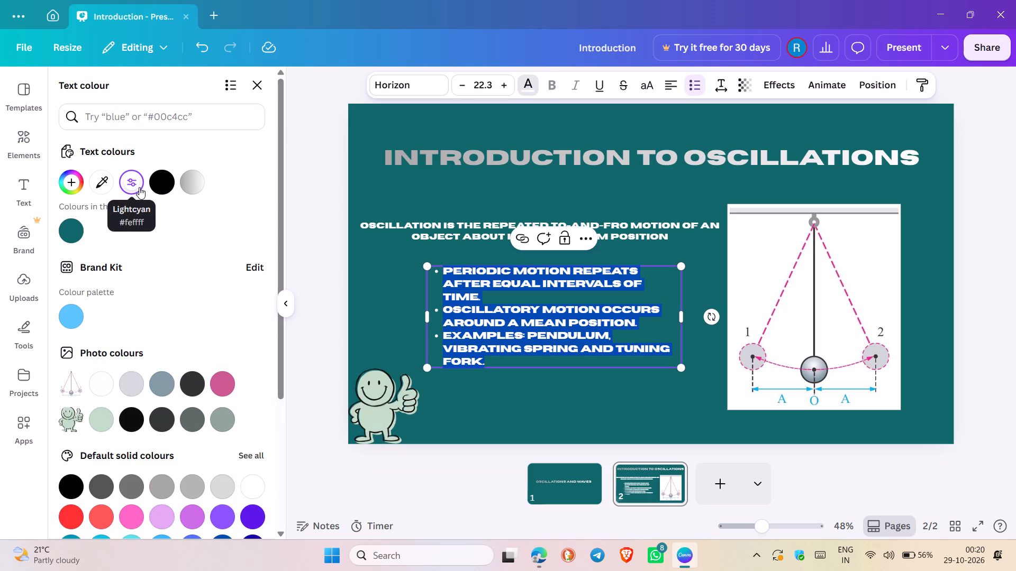
{"action": "left_click", "coordinate": [568, 408]}
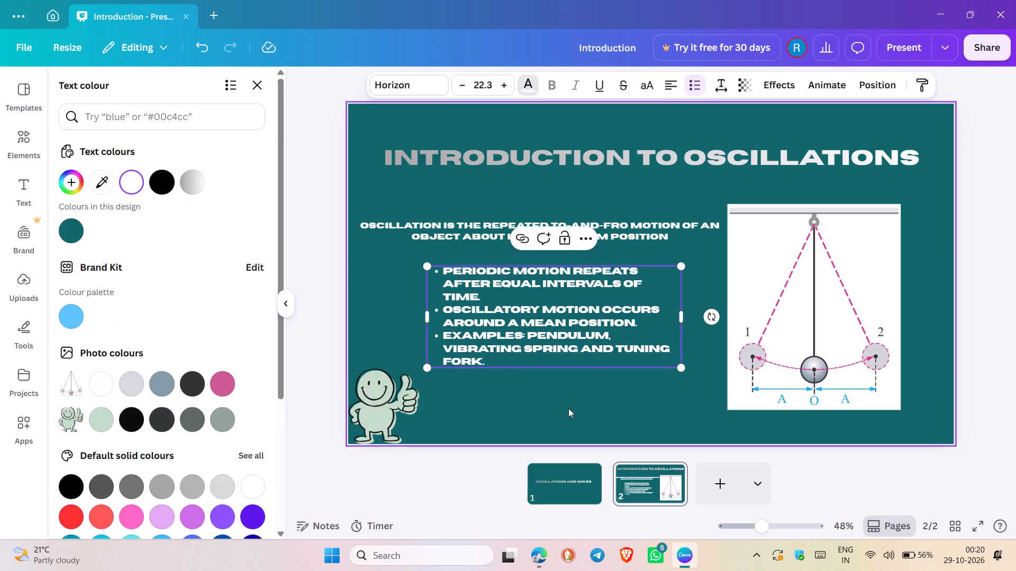
Narrow the definition's text box from its left edge, insetting it from the slide's edge.
{"action": "left_click", "coordinate": [538, 329]}
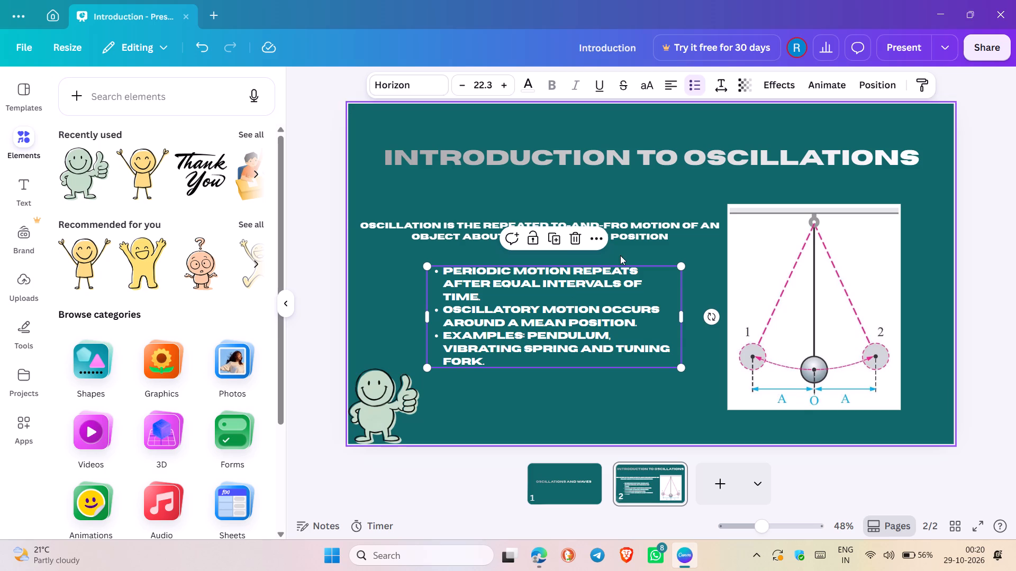
{"action": "left_click", "coordinate": [640, 241]}
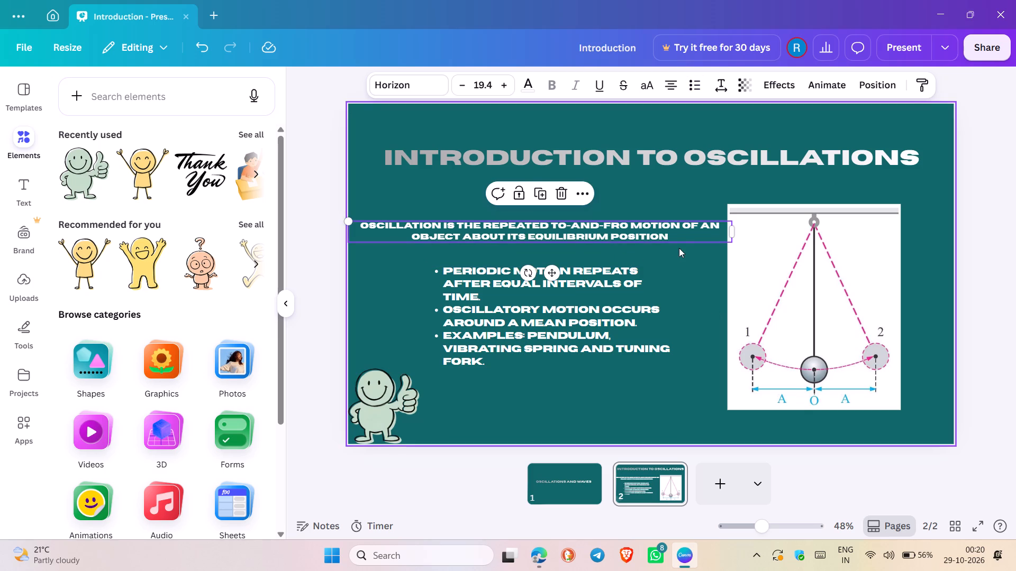
{"action": "left_click_drag", "start_coordinate": [348, 232], "coordinate": [368, 229]}
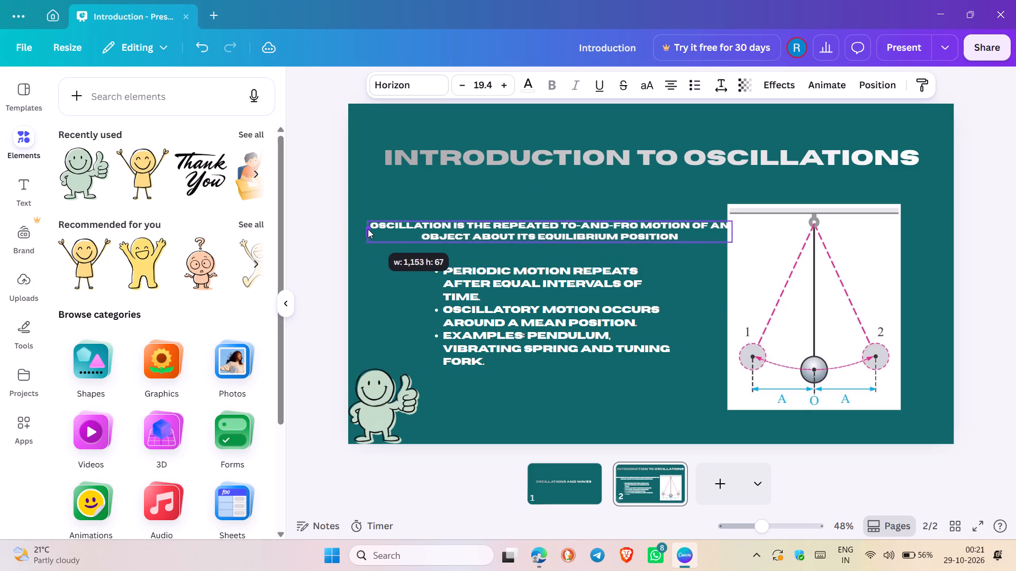
{"action": "left_click_drag", "start_coordinate": [368, 229], "coordinate": [374, 229]}
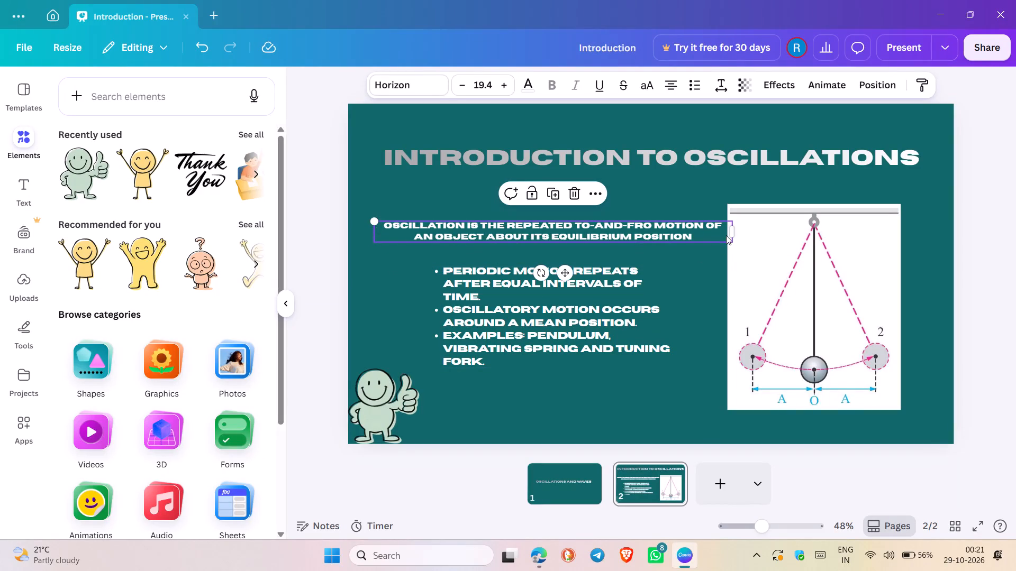
Enlarge the definition to font size 25.4 and raise it to sit between the title and the bullet list.
{"action": "left_click", "coordinate": [503, 84]}
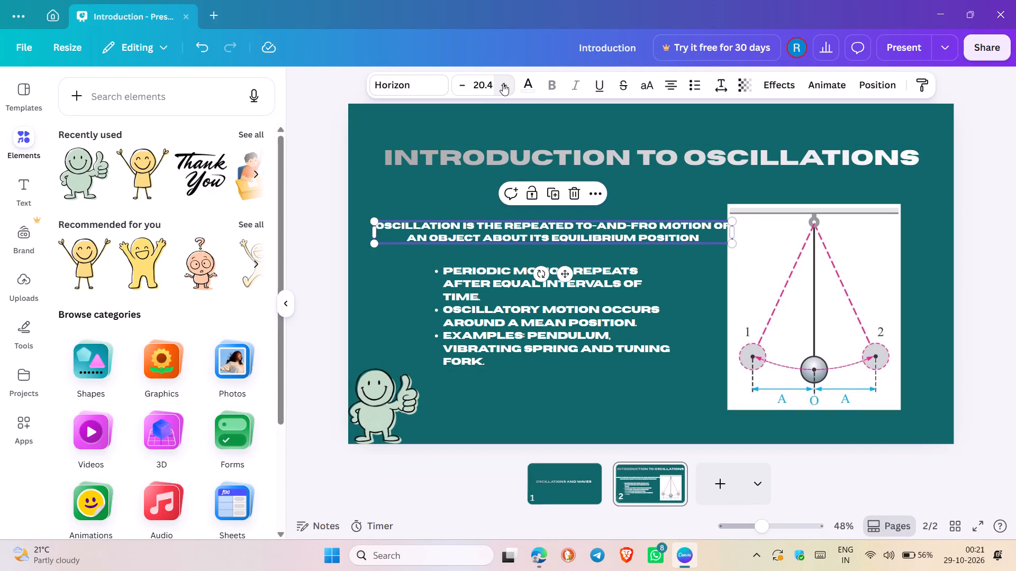
{"action": "left_click", "coordinate": [503, 84]}
{"action": "left_click", "coordinate": [503, 84]}
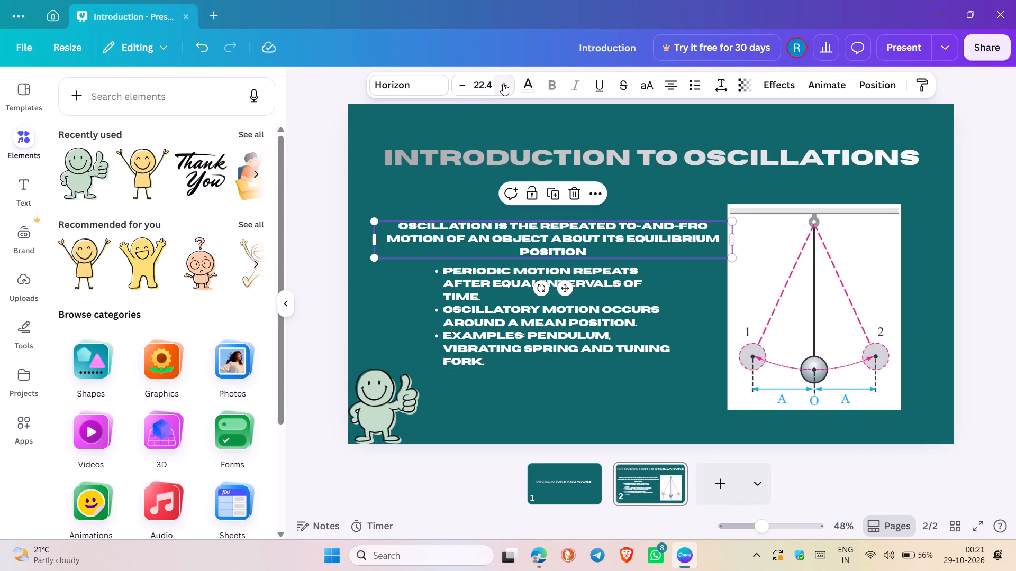
{"action": "left_click", "coordinate": [503, 84]}
{"action": "left_click", "coordinate": [503, 84]}
{"action": "left_click", "coordinate": [503, 84]}
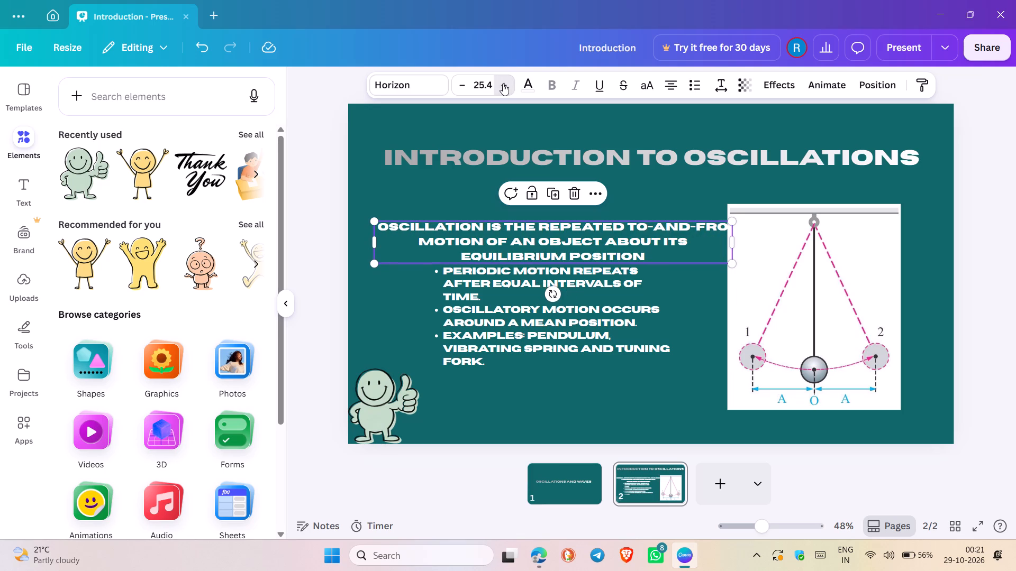
{"action": "left_click", "coordinate": [640, 390]}
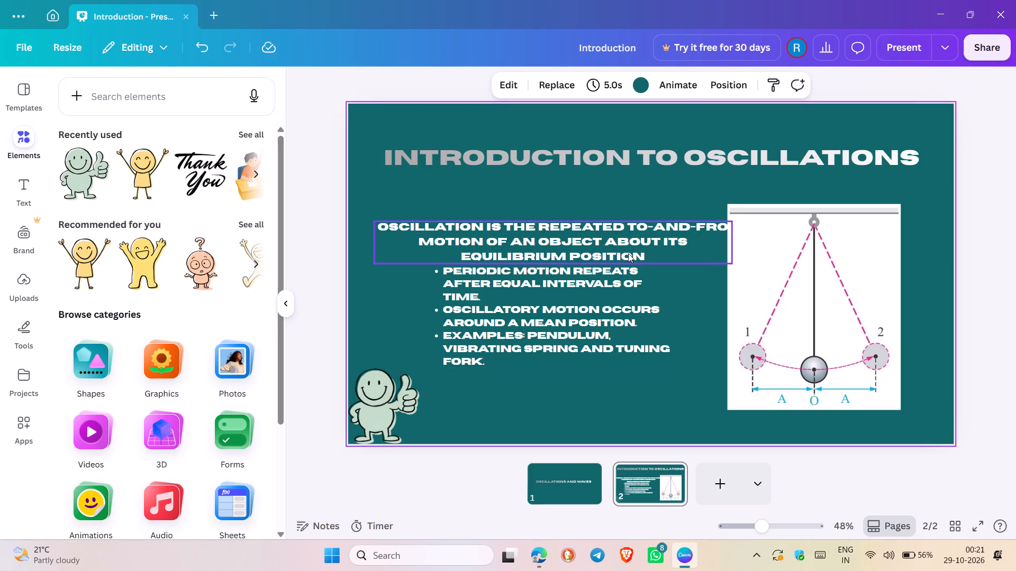
{"action": "left_click_drag", "start_coordinate": [609, 249], "coordinate": [600, 227]}
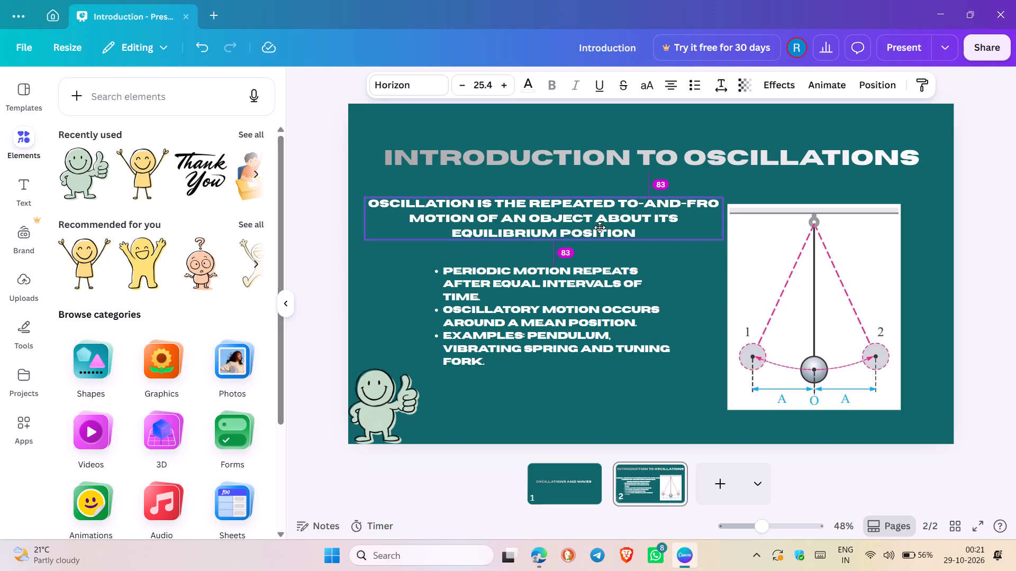
{"action": "left_click_drag", "start_coordinate": [600, 227], "coordinate": [598, 232]}
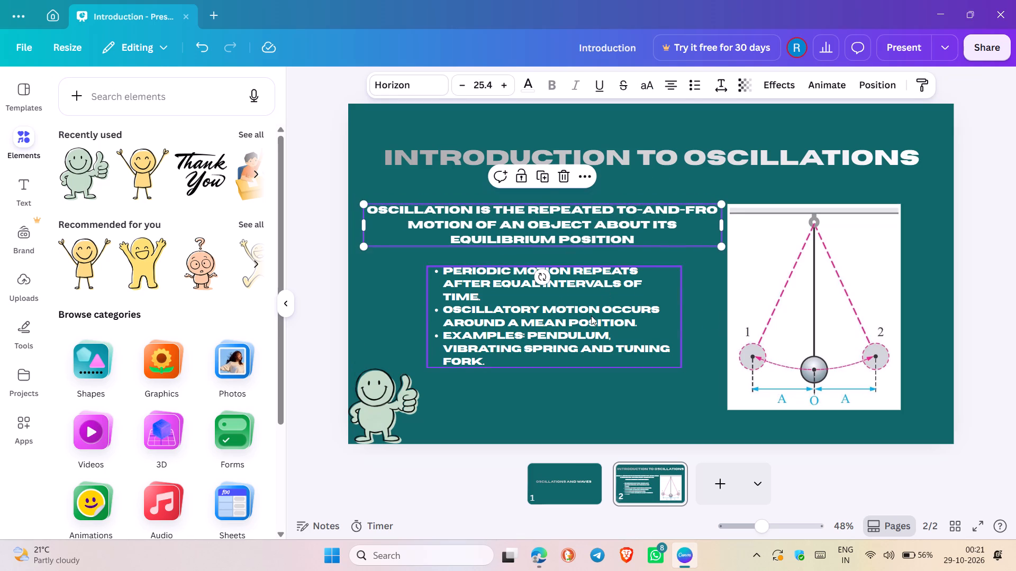
Set the bullet list in a wider box at font size 22 and place it a little below the definition.
{"action": "left_click_drag", "start_coordinate": [591, 316], "coordinate": [596, 309]}
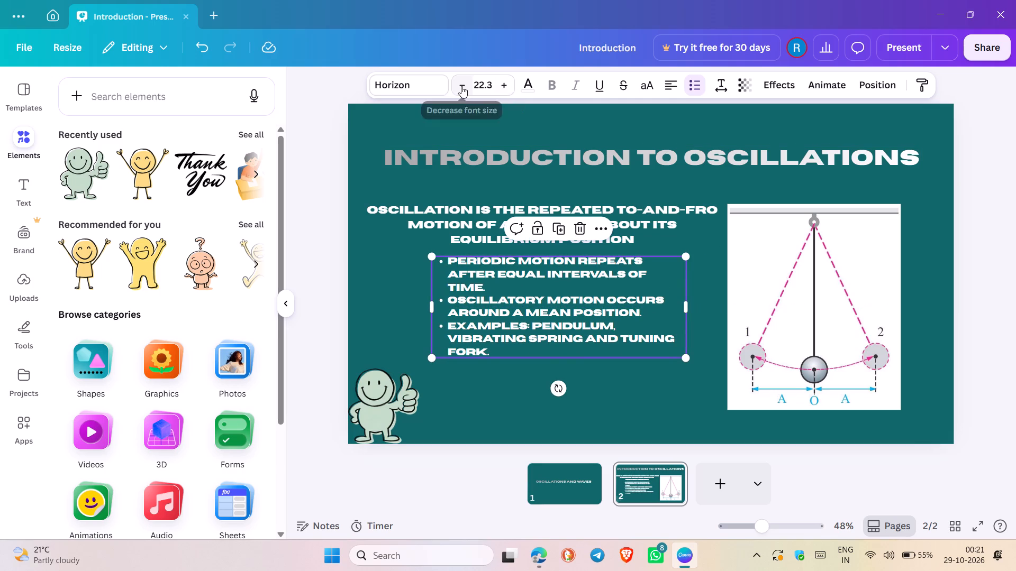
{"action": "triple_click", "coordinate": [461, 86]}
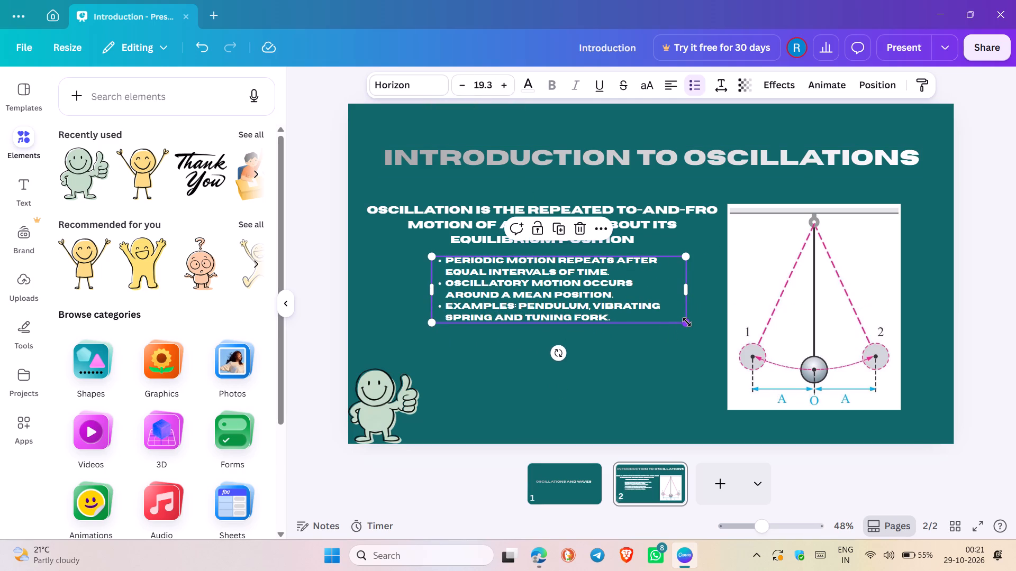
{"action": "left_click_drag", "start_coordinate": [687, 322], "coordinate": [707, 389]}
{"action": "left_click_drag", "start_coordinate": [616, 294], "coordinate": [607, 325]}
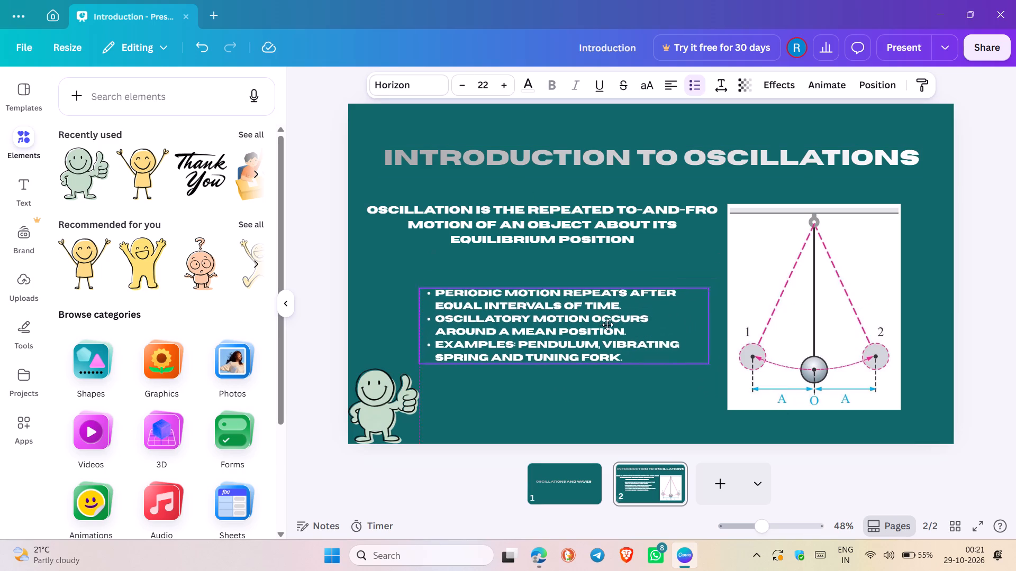
{"action": "left_click_drag", "start_coordinate": [607, 325], "coordinate": [603, 320]}
{"action": "left_click", "coordinate": [516, 351]}
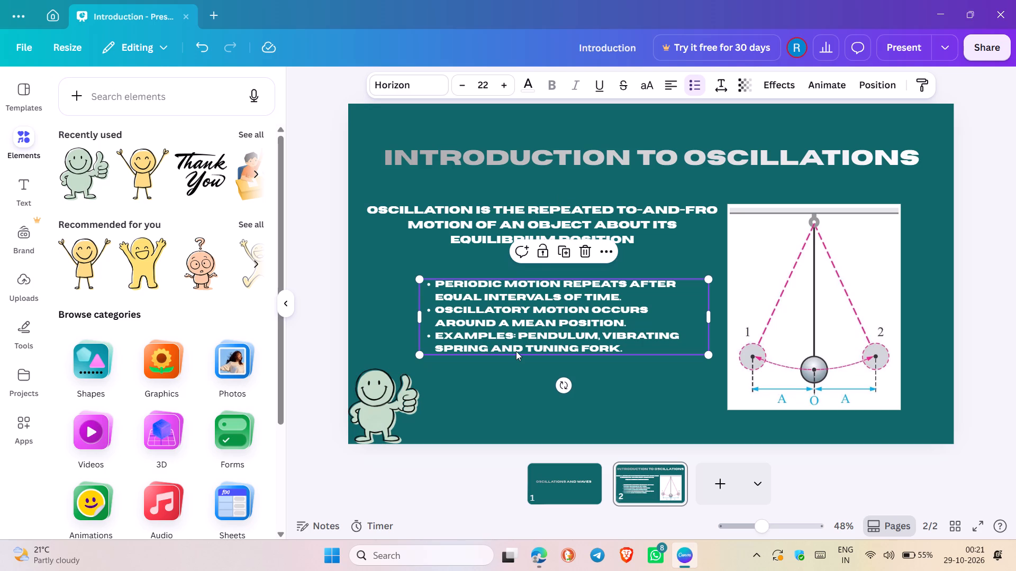
{"action": "left_click", "coordinate": [492, 406]}
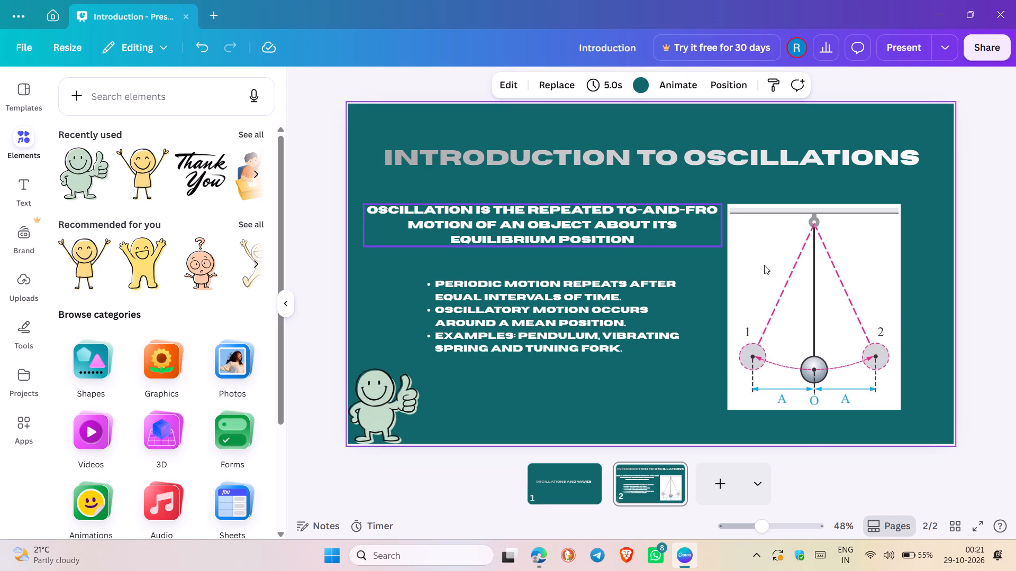
Move the pendulum picture right, leaving a clear gap between it and the text.
{"action": "left_click_drag", "start_coordinate": [772, 280], "coordinate": [817, 265]}
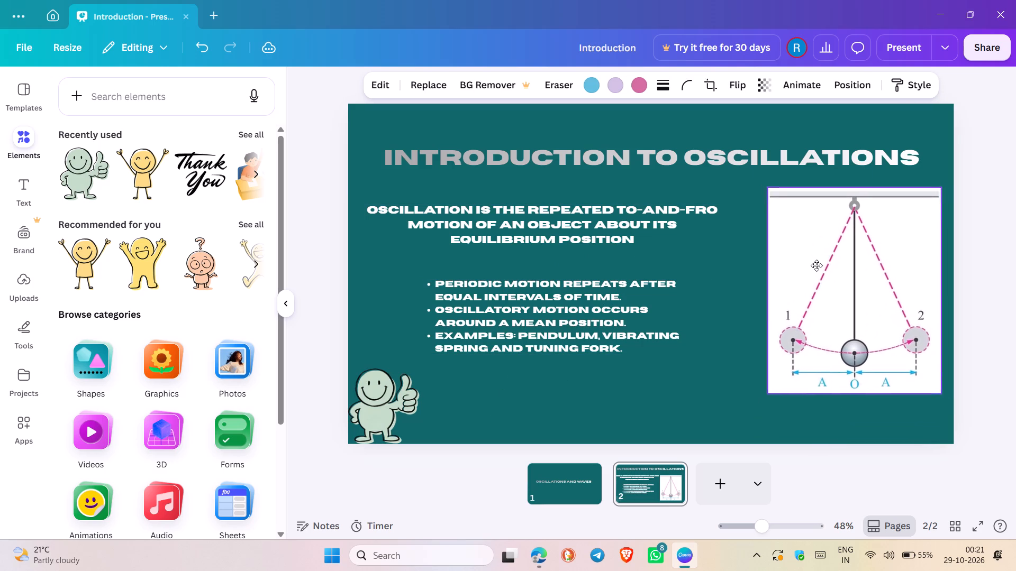
{"action": "left_click_drag", "start_coordinate": [817, 265], "coordinate": [773, 266]}
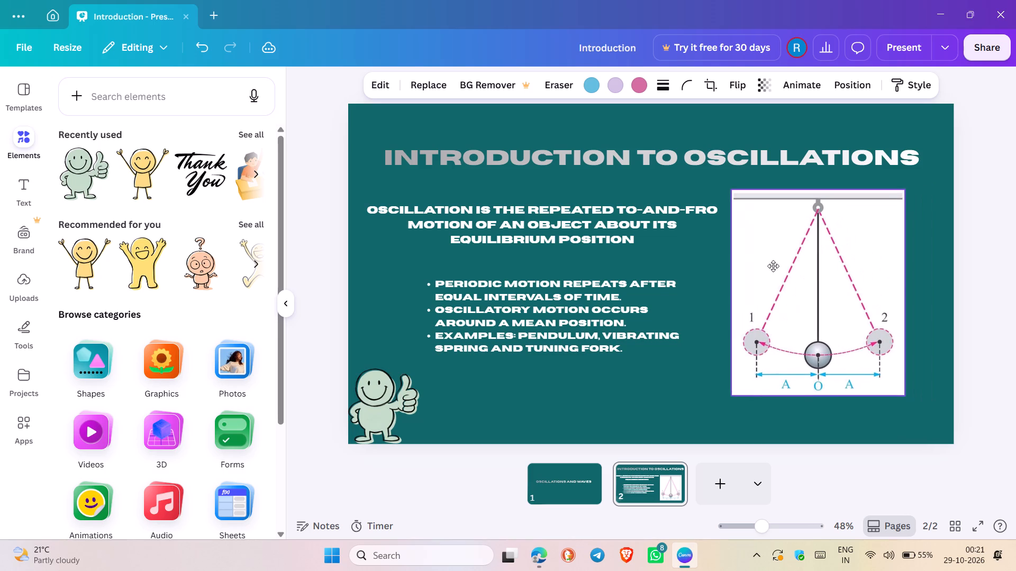
{"action": "left_click_drag", "start_coordinate": [773, 266], "coordinate": [806, 279]}
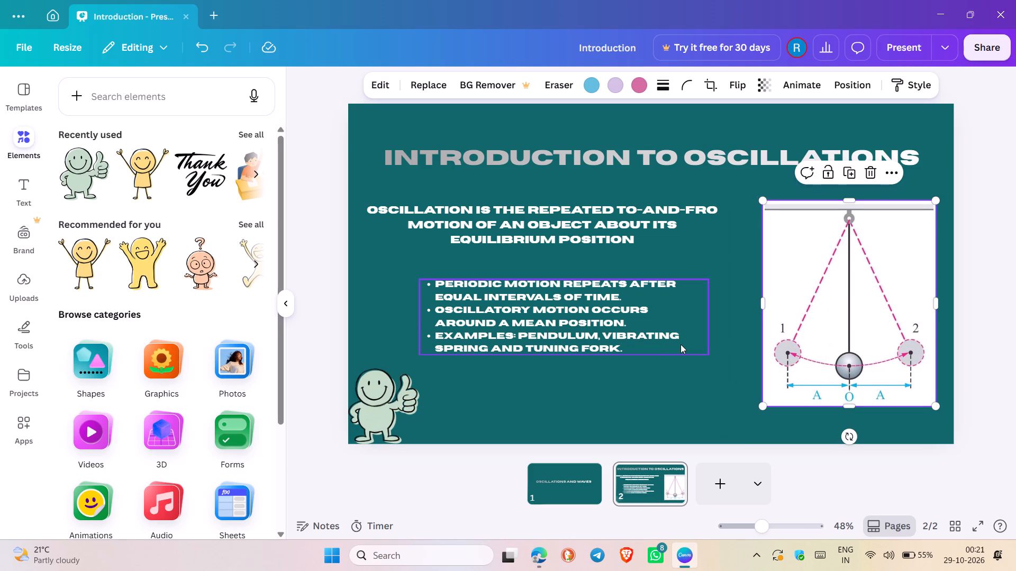
{"action": "left_click", "coordinate": [686, 344]}
{"action": "left_click", "coordinate": [633, 382]}
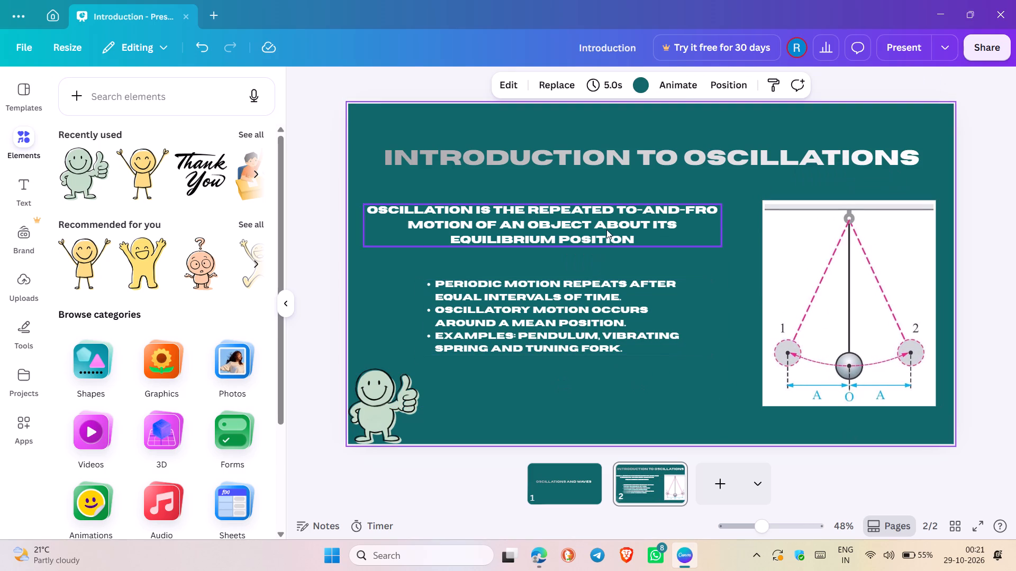
Shift the definition up and right beneath the title and enlarge it to font size 26.
{"action": "left_click_drag", "start_coordinate": [606, 229], "coordinate": [632, 219]}
{"action": "left_click", "coordinate": [632, 219]}
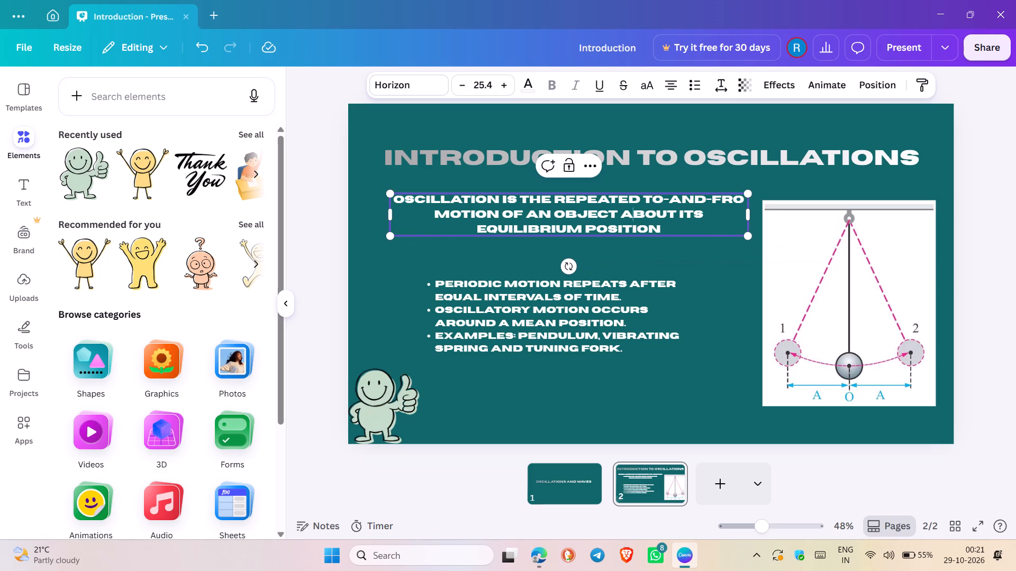
{"action": "left_click_drag", "start_coordinate": [749, 239], "coordinate": [756, 254]}
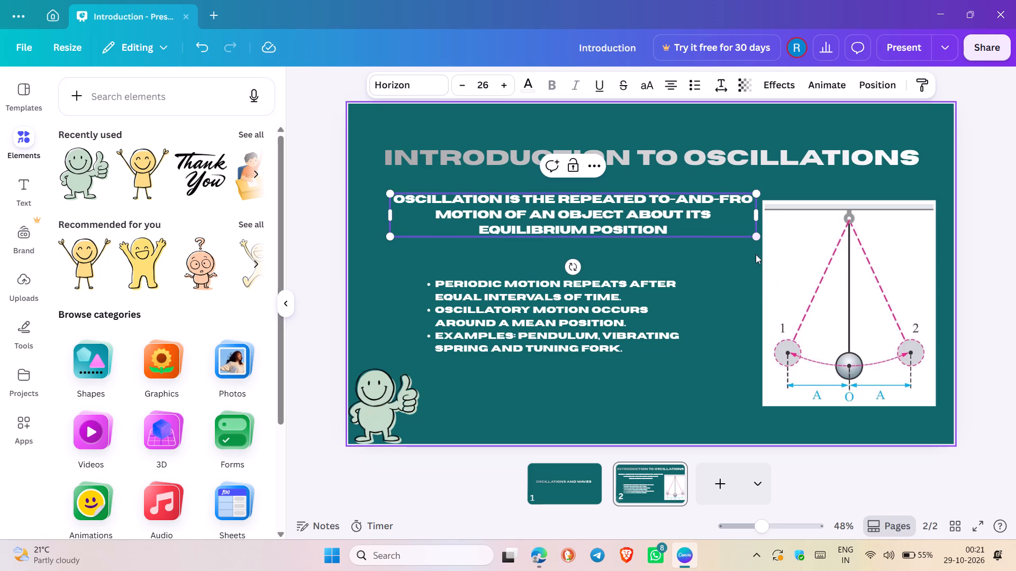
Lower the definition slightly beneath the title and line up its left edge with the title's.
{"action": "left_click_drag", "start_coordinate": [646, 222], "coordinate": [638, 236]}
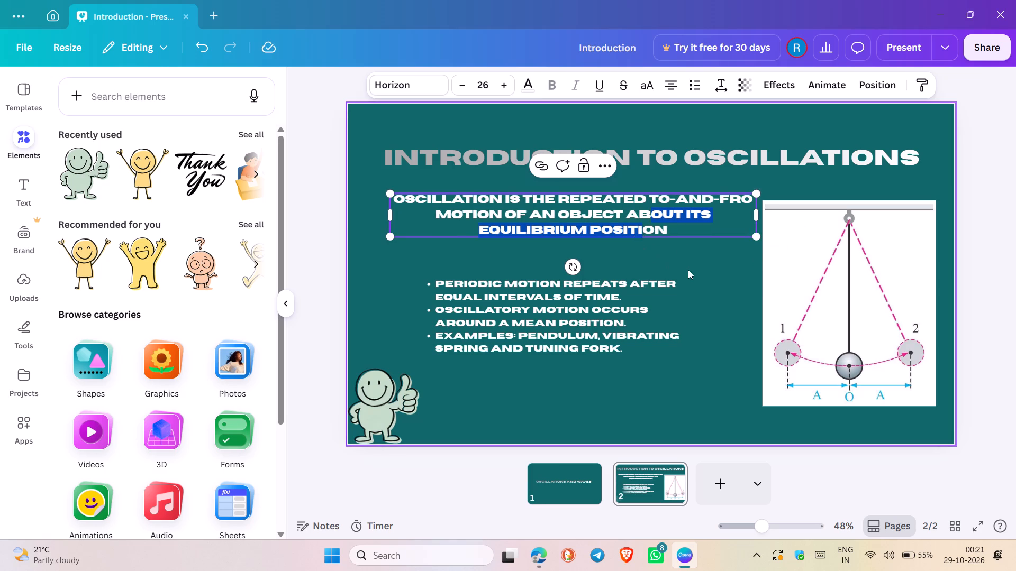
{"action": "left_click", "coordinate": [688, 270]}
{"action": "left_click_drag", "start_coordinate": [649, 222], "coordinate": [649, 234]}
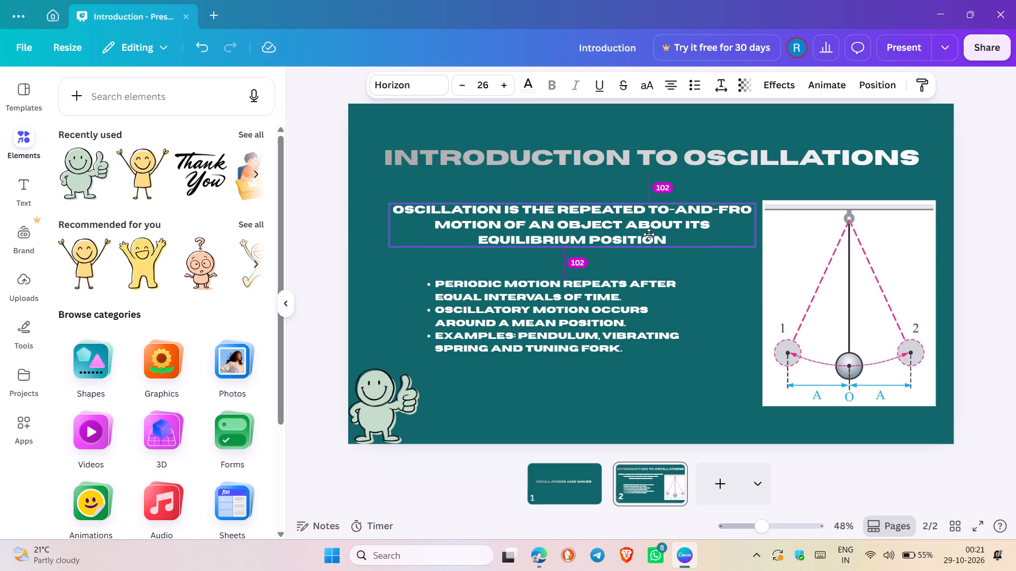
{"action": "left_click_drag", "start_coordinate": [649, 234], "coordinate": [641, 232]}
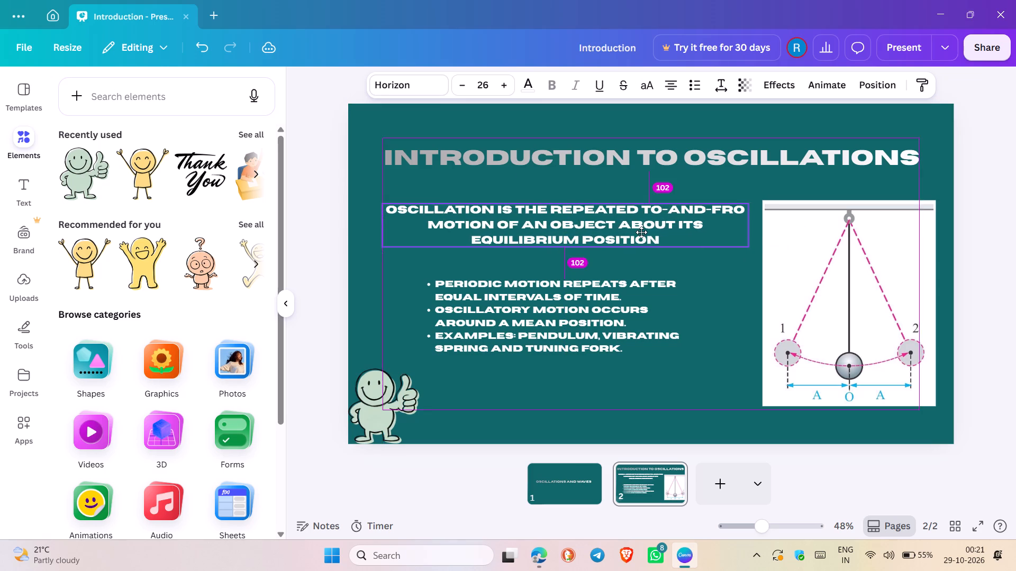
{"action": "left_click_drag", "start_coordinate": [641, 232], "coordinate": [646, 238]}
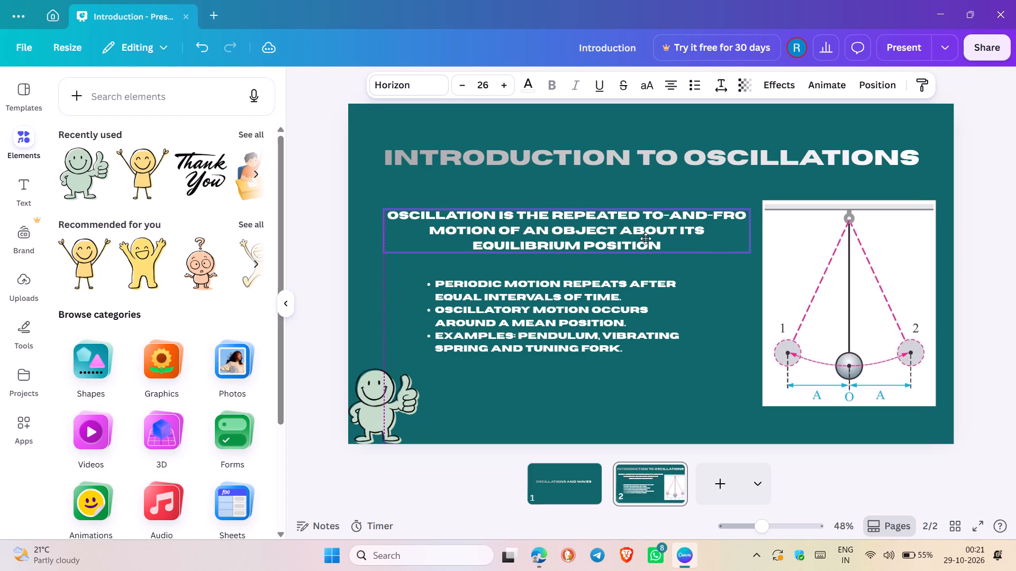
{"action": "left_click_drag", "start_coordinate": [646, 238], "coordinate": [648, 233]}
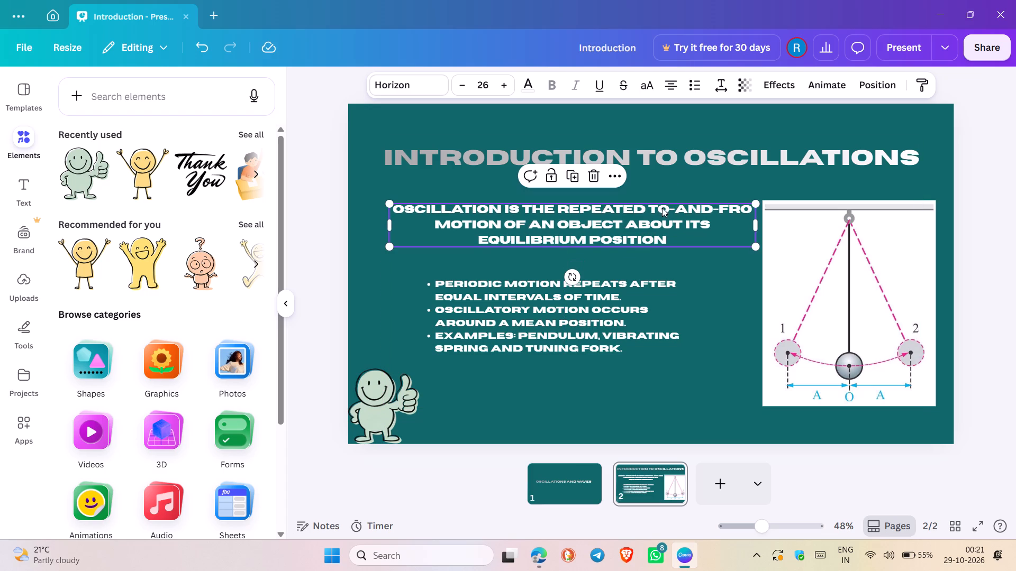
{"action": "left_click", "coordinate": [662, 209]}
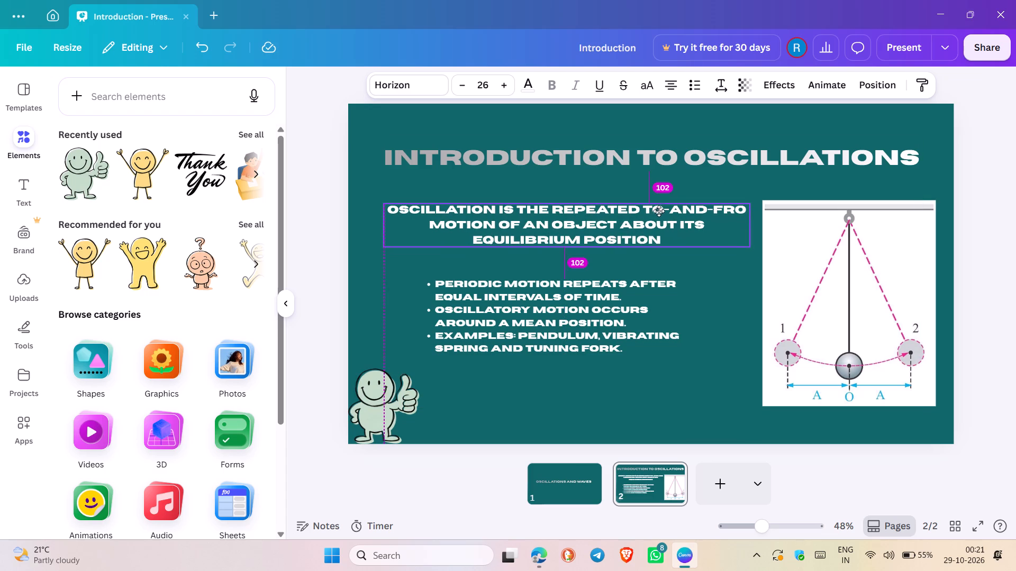
Widen the bullet list box to about 1,048, ending level with the definition's right edge, and set it a little below the definition.
{"action": "left_click", "coordinate": [652, 331]}
{"action": "left_click", "coordinate": [585, 407]}
{"action": "left_click_drag", "start_coordinate": [532, 300], "coordinate": [544, 298]}
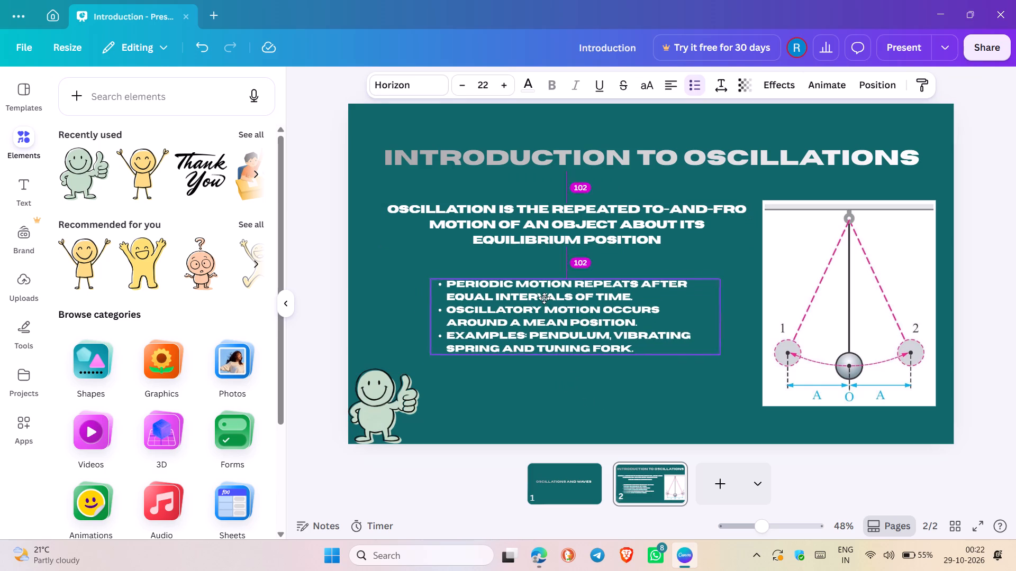
{"action": "left_click_drag", "start_coordinate": [544, 298], "coordinate": [530, 289]}
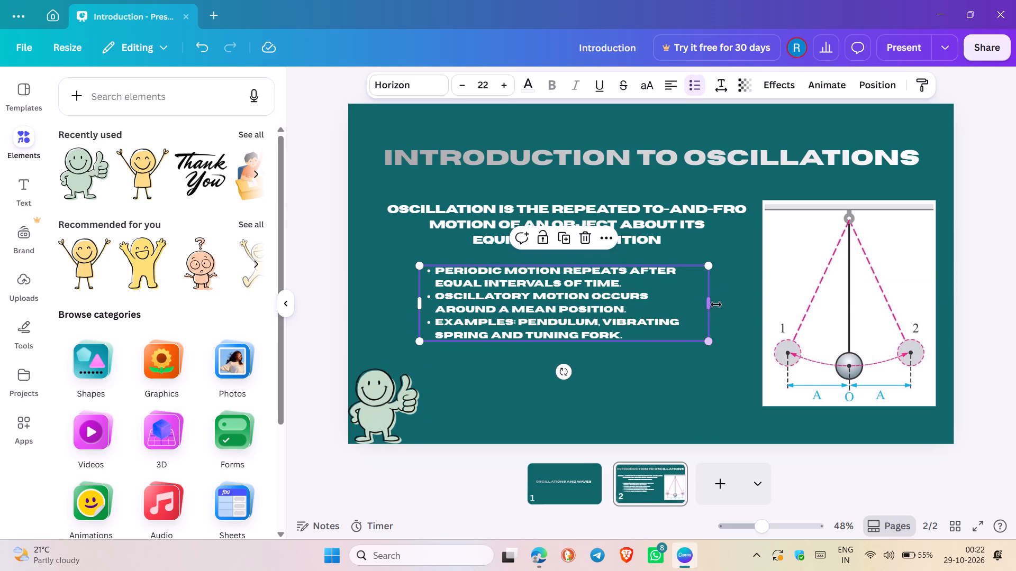
{"action": "left_click_drag", "start_coordinate": [712, 305], "coordinate": [741, 312]}
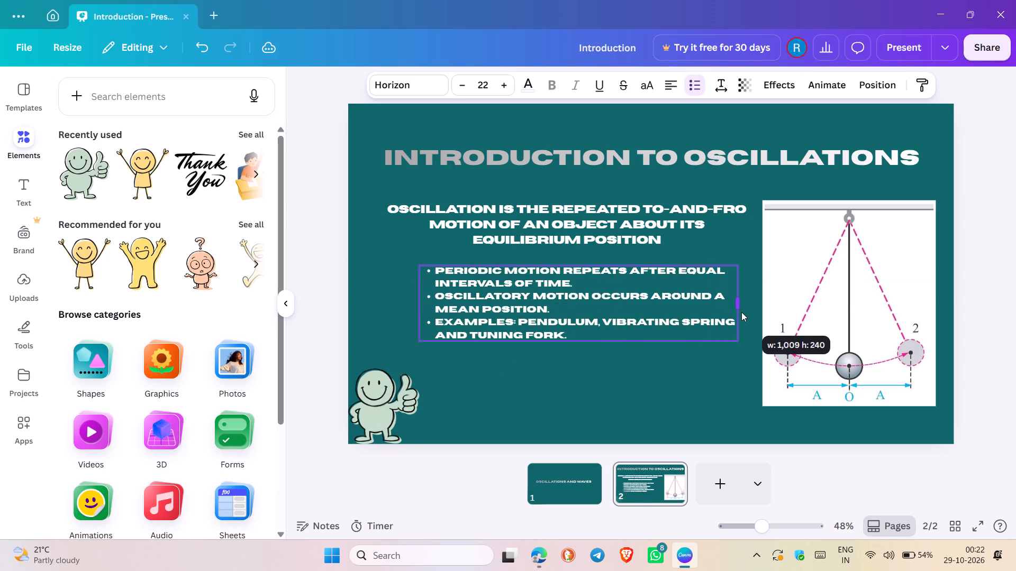
{"action": "left_click_drag", "start_coordinate": [741, 312], "coordinate": [751, 315]}
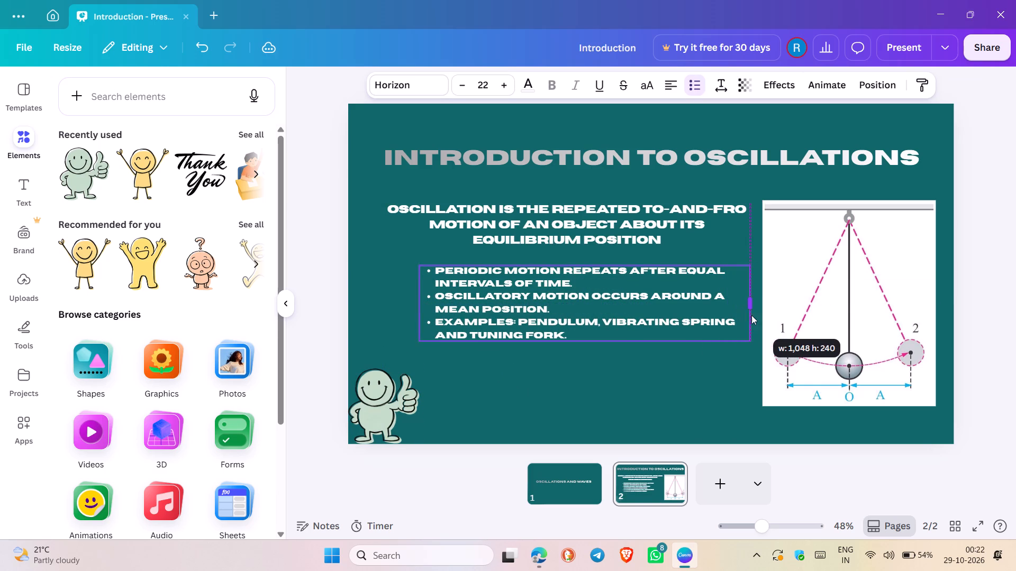
{"action": "left_click_drag", "start_coordinate": [751, 315], "coordinate": [754, 315]}
{"action": "left_click_drag", "start_coordinate": [658, 296], "coordinate": [659, 305]}
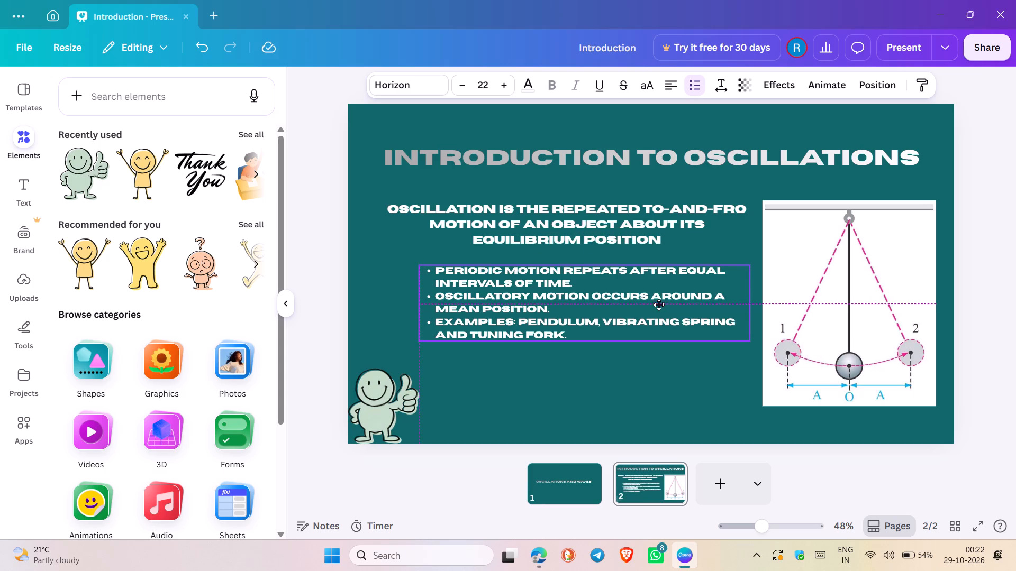
{"action": "left_click_drag", "start_coordinate": [659, 305], "coordinate": [659, 306]}
{"action": "left_click", "coordinate": [649, 396]}
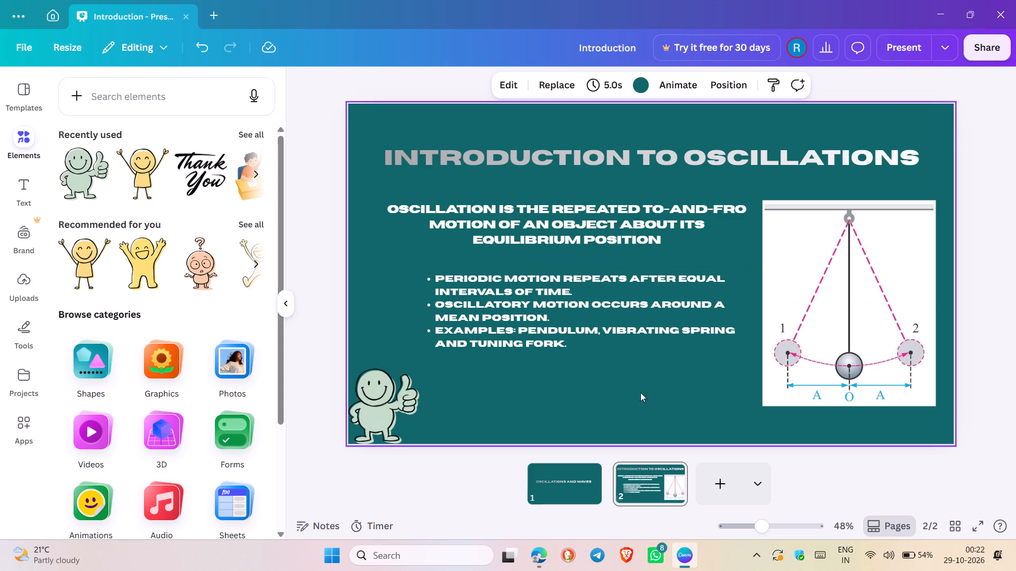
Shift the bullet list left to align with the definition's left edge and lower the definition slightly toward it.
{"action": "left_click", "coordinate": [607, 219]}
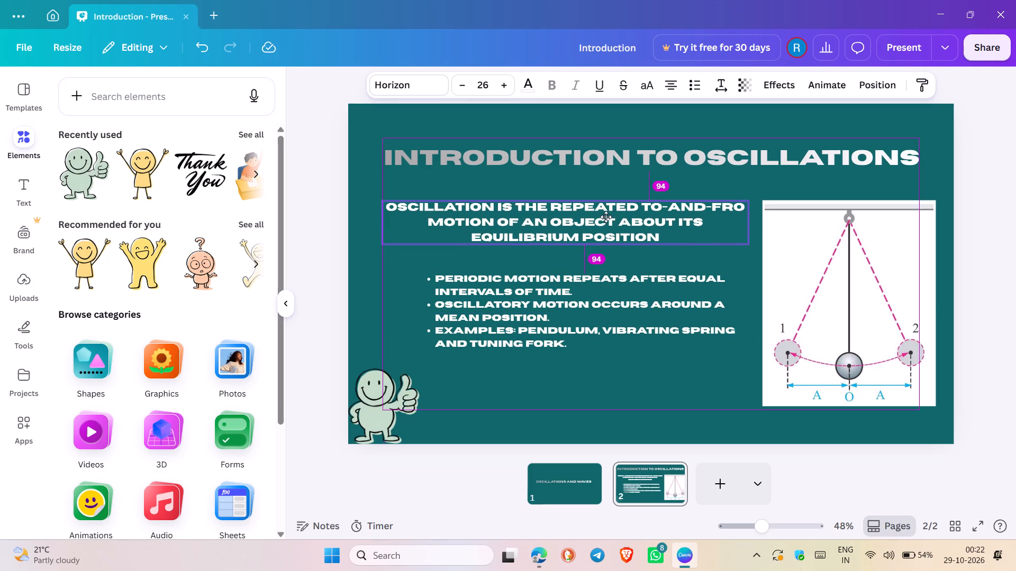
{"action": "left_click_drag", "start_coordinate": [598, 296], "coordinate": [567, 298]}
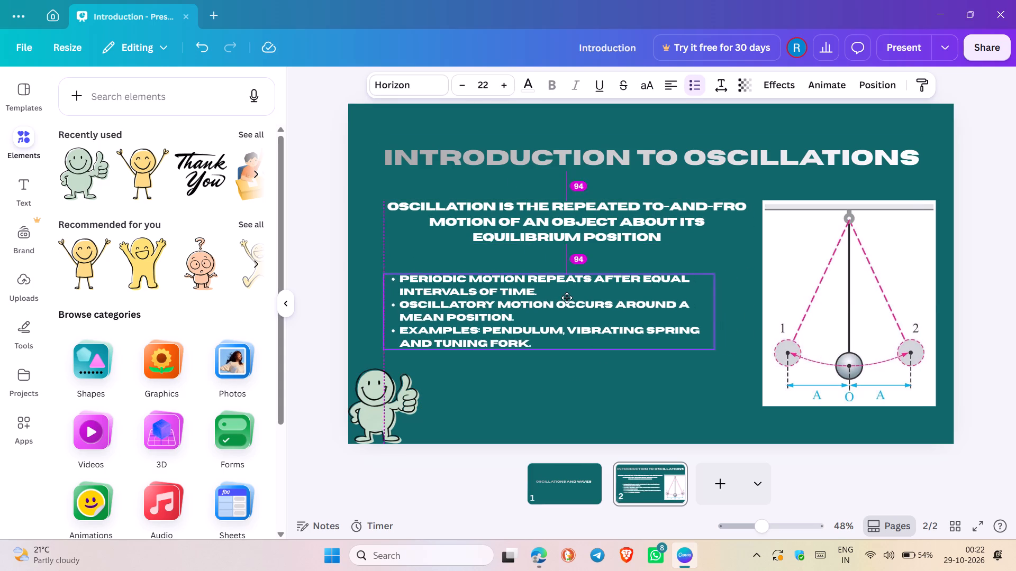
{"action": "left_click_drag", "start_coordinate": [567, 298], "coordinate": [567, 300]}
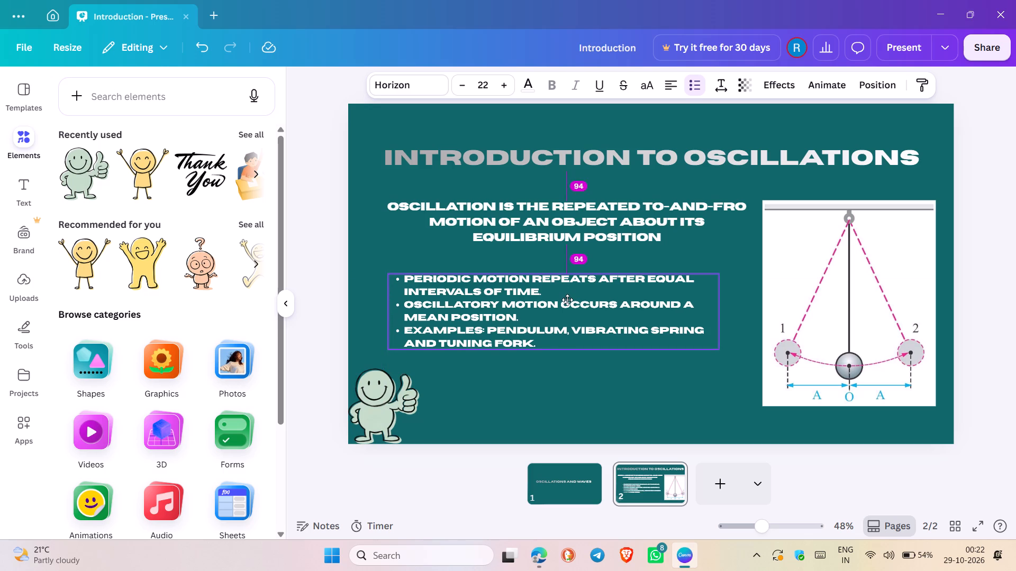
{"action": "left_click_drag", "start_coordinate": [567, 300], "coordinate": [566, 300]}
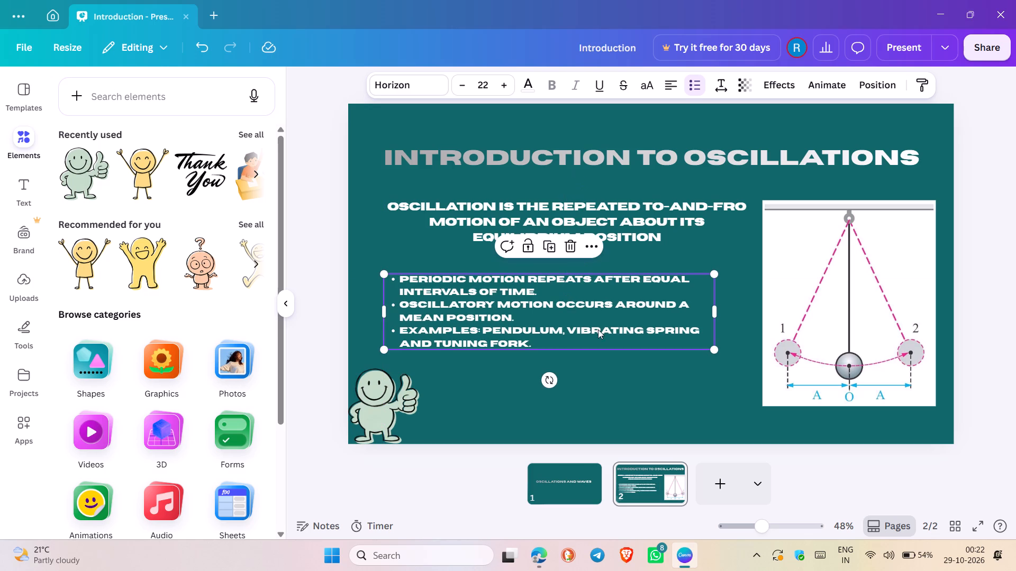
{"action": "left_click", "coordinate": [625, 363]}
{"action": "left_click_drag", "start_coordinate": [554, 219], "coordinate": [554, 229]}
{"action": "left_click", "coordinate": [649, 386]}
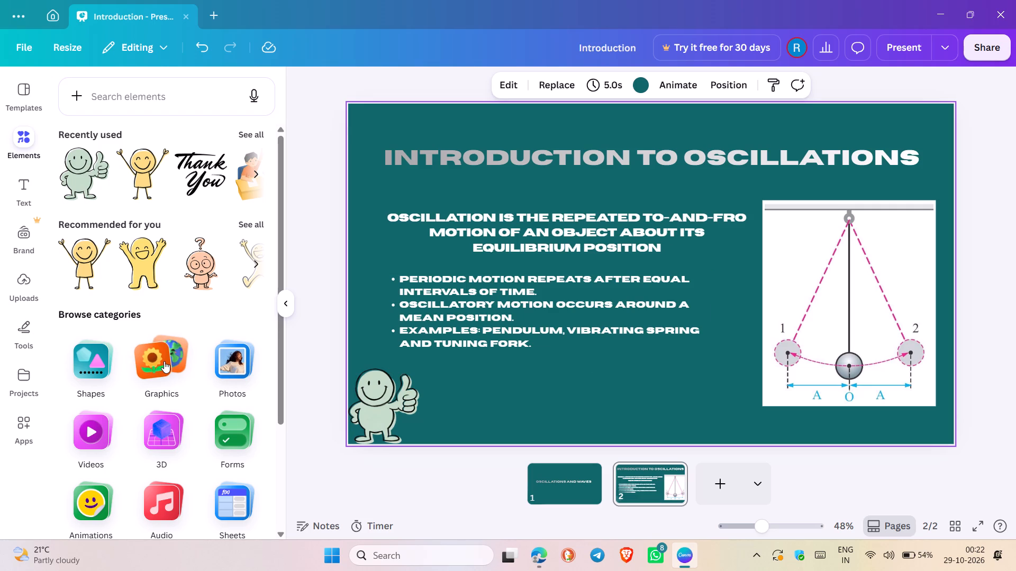
Add a rounded rectangle to slide 2 and widen it to the right edge of the pendulum picture.
{"action": "scroll", "coordinate": [164, 361], "scroll_direction": "down", "scroll_amount": 7}
{"action": "scroll", "coordinate": [164, 361], "scroll_direction": "up", "scroll_amount": 5}
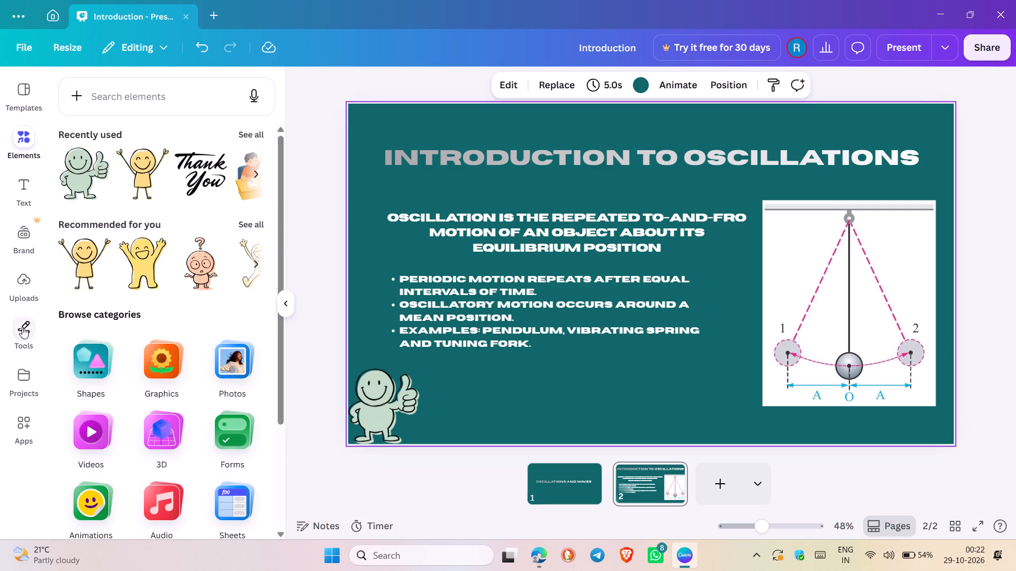
{"action": "left_click", "coordinate": [24, 323]}
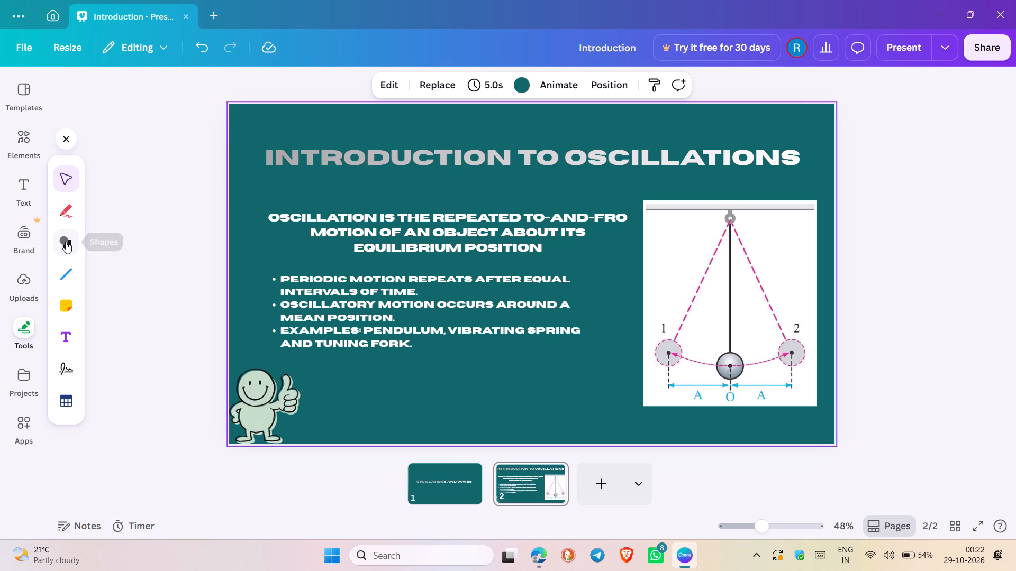
{"action": "left_click", "coordinate": [66, 242]}
{"action": "left_click", "coordinate": [106, 200]}
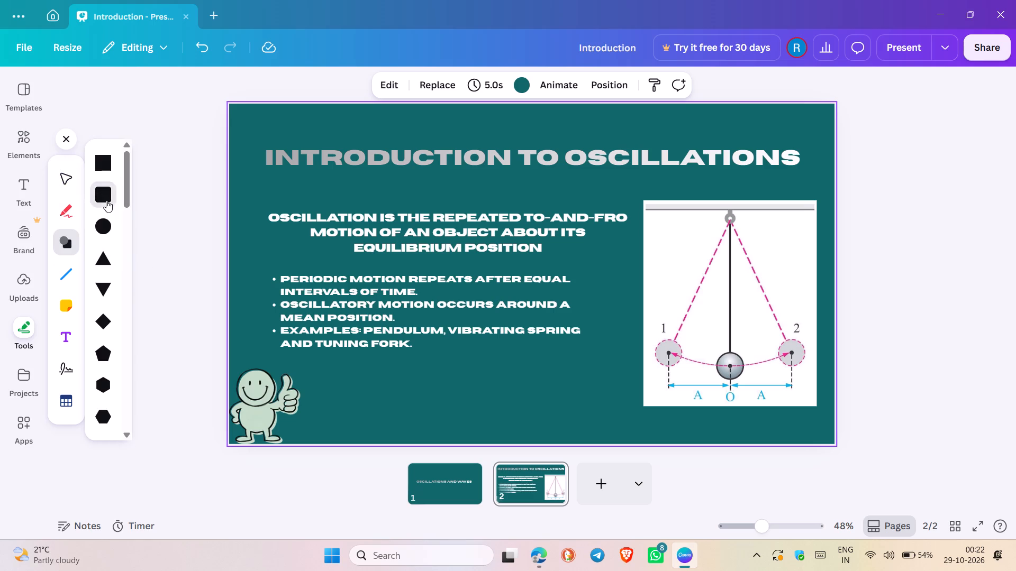
{"action": "left_click_drag", "start_coordinate": [582, 272], "coordinate": [733, 285]}
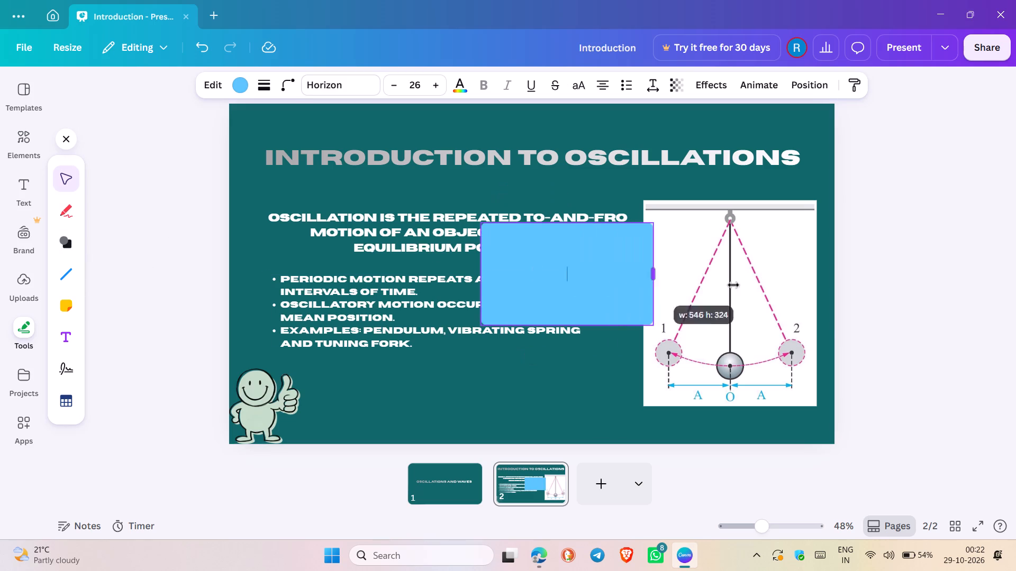
{"action": "left_click_drag", "start_coordinate": [733, 285], "coordinate": [813, 290]}
{"action": "left_click_drag", "start_coordinate": [687, 266], "coordinate": [521, 243]}
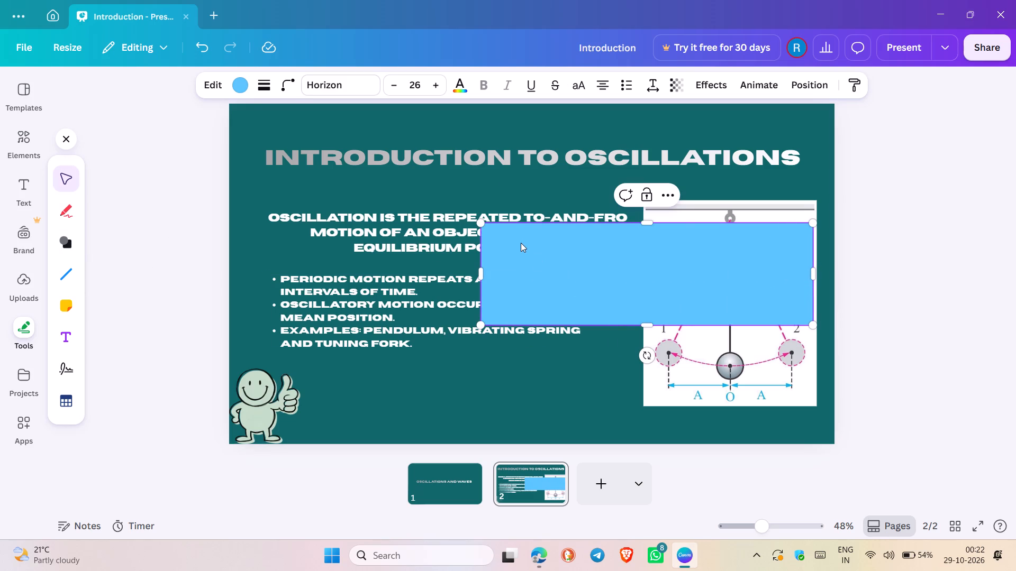
Clear the middle of the slide by lowering the bullet list beside the thumbs-up figure and raising the definition directly under the title.
{"action": "left_click_drag", "start_coordinate": [357, 297], "coordinate": [377, 307]}
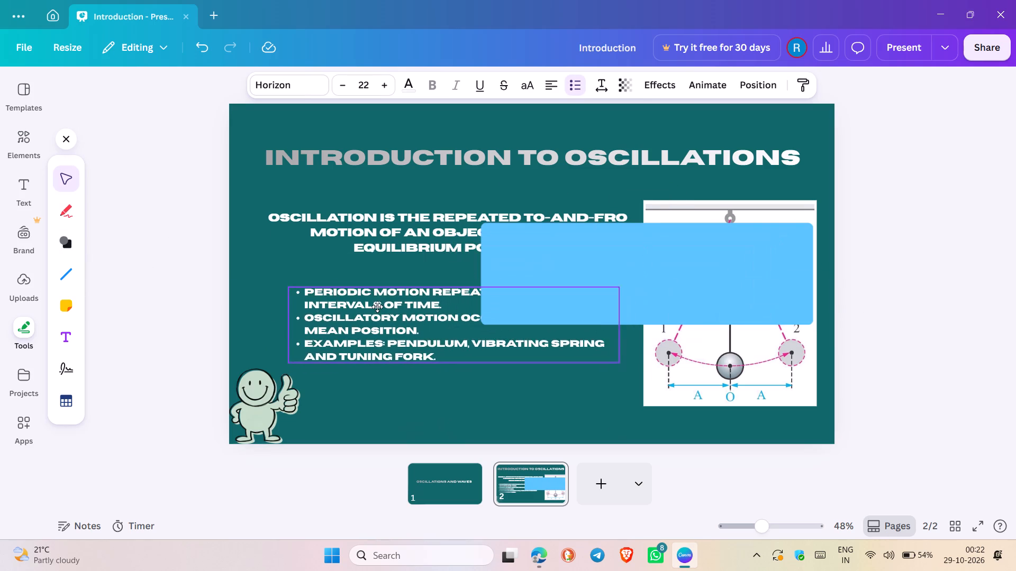
{"action": "left_click_drag", "start_coordinate": [377, 307], "coordinate": [398, 382]}
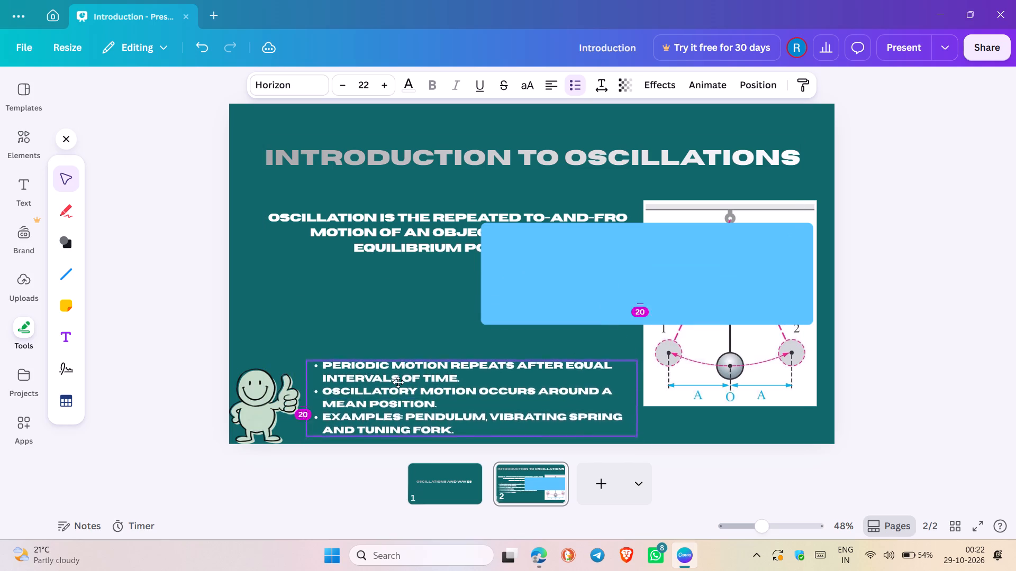
{"action": "left_click_drag", "start_coordinate": [398, 382], "coordinate": [399, 366]}
{"action": "left_click_drag", "start_coordinate": [393, 214], "coordinate": [394, 219]}
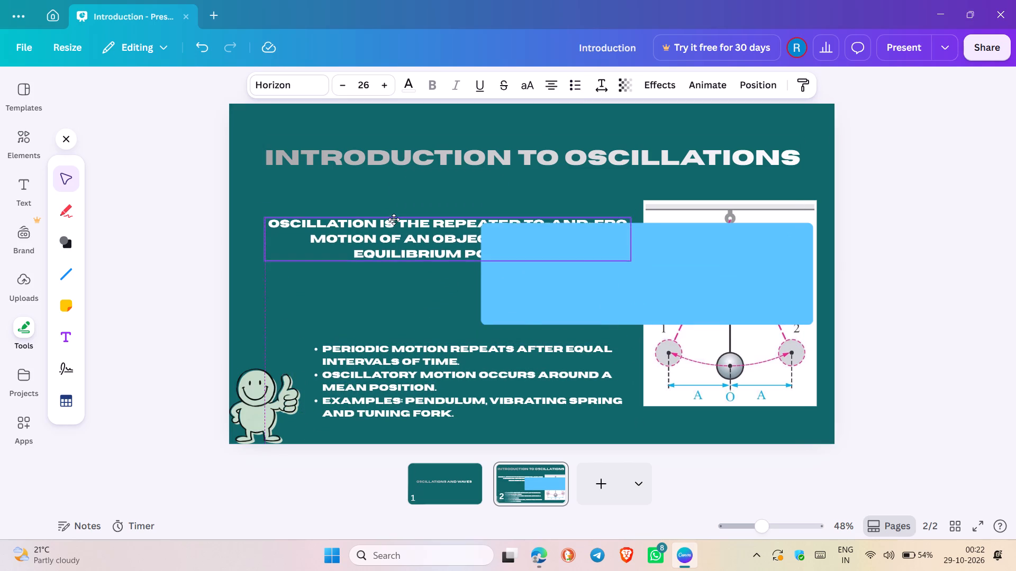
{"action": "left_click_drag", "start_coordinate": [394, 219], "coordinate": [391, 182]}
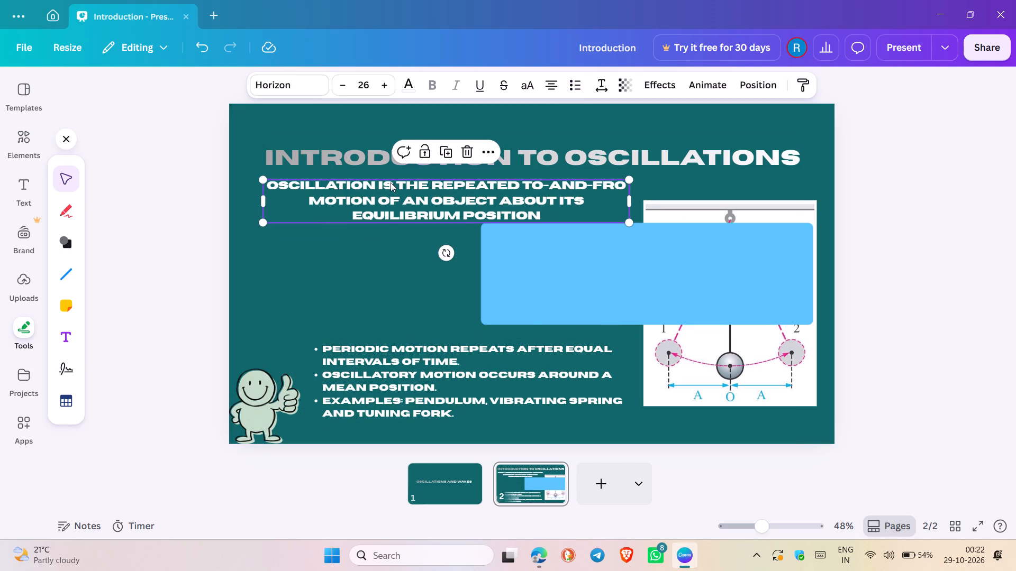
Move the blue rounded rectangle off the pendulum picture into the space between the definition and the bullet list.
{"action": "left_click_drag", "start_coordinate": [588, 262], "coordinate": [382, 255]}
{"action": "left_click_drag", "start_coordinate": [382, 255], "coordinate": [382, 268]}
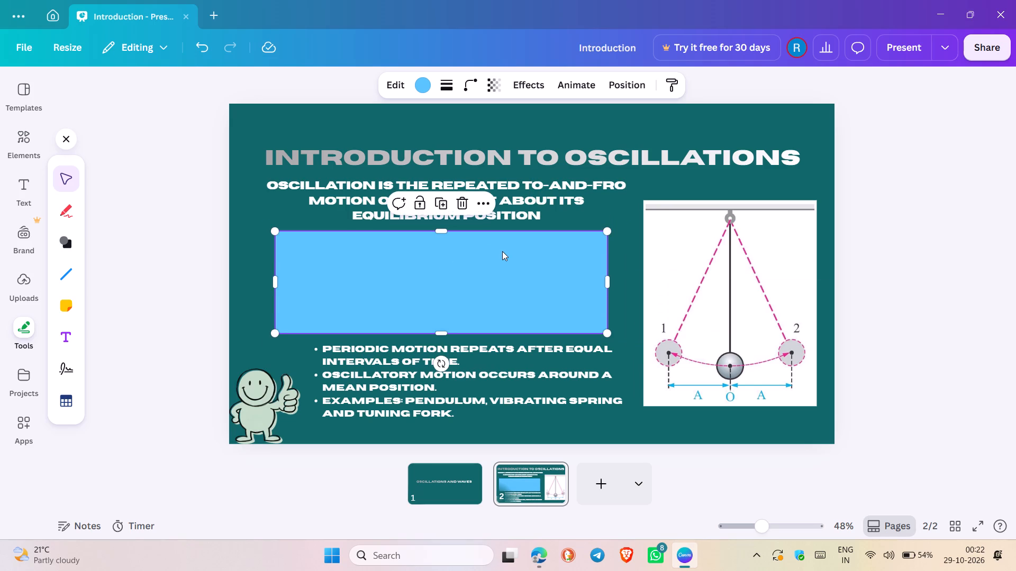
Recolour the rounded rectangle with the solid medium grey from the default colours, trying white and the grey-to-white gradient first.
{"action": "left_click", "coordinate": [62, 242]}
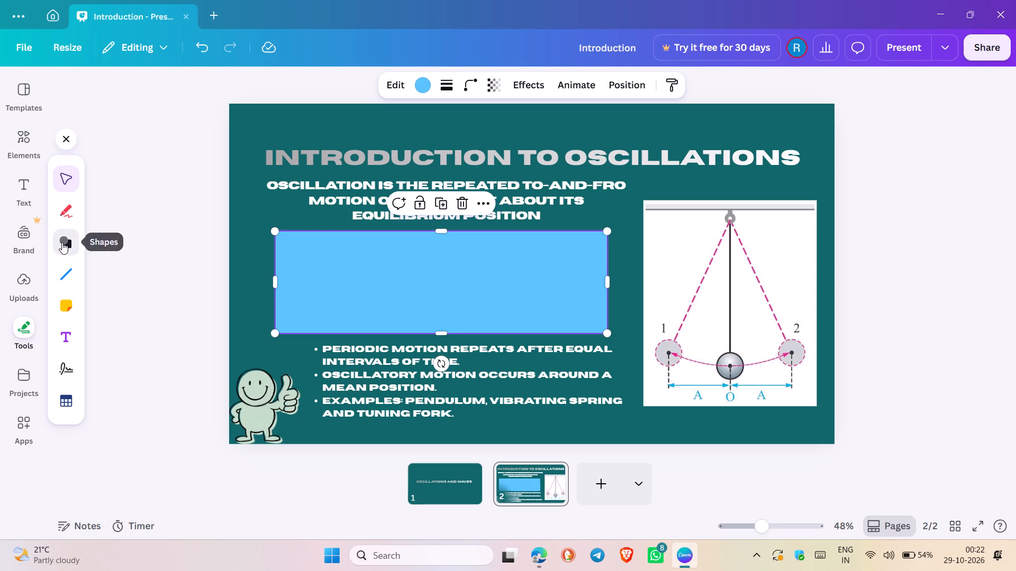
{"action": "left_click", "coordinate": [414, 286]}
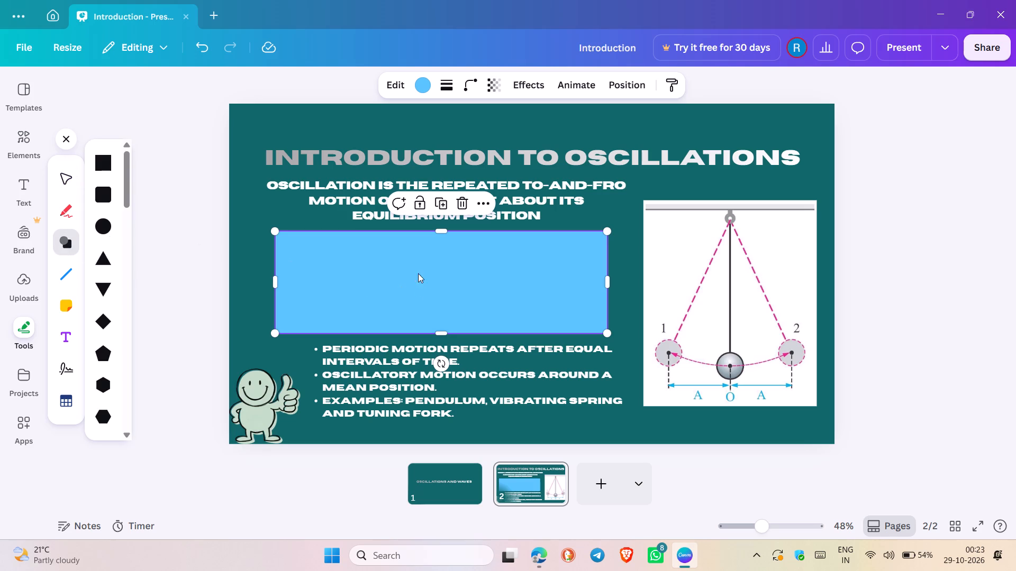
{"action": "left_click", "coordinate": [418, 85]}
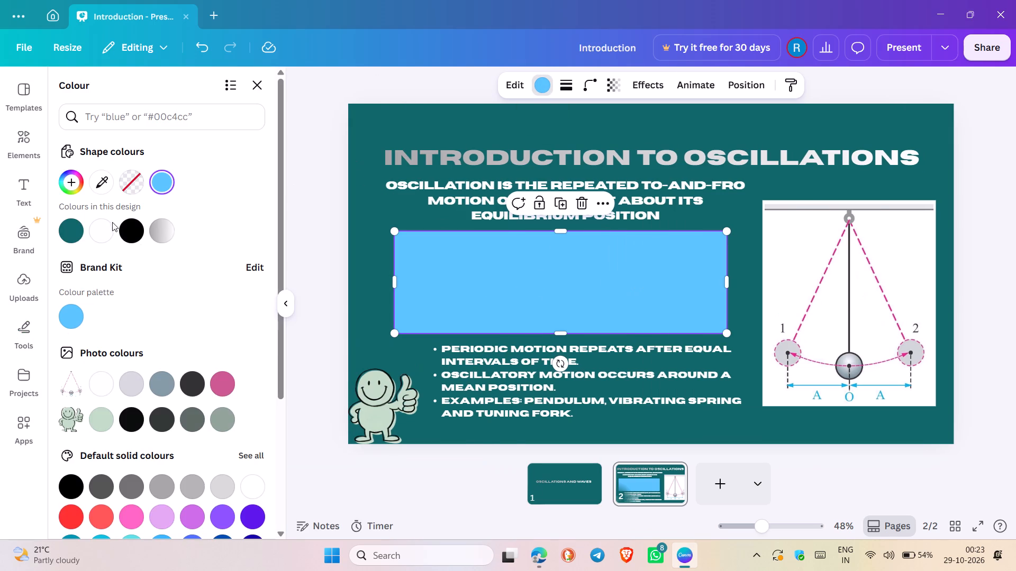
{"action": "left_click", "coordinate": [108, 225]}
{"action": "left_click", "coordinate": [168, 226]}
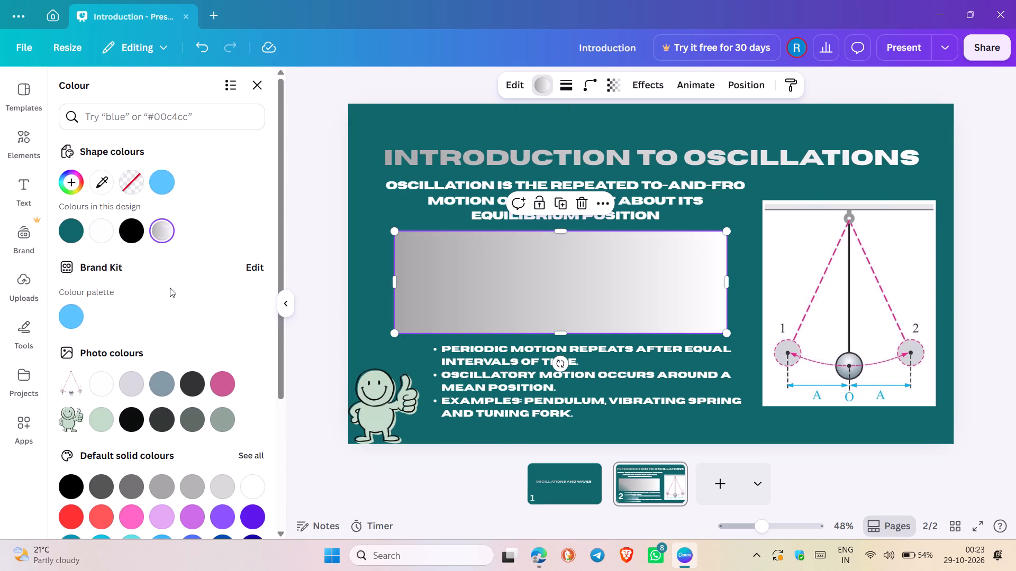
{"action": "scroll", "coordinate": [170, 288], "scroll_direction": "down", "scroll_amount": 2}
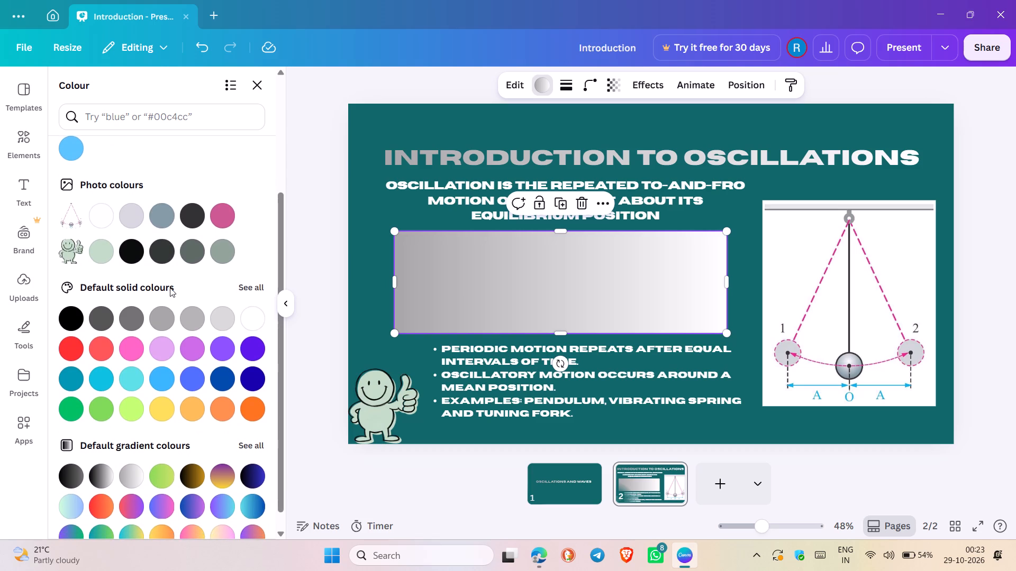
{"action": "scroll", "coordinate": [170, 288], "scroll_direction": "down", "scroll_amount": 2}
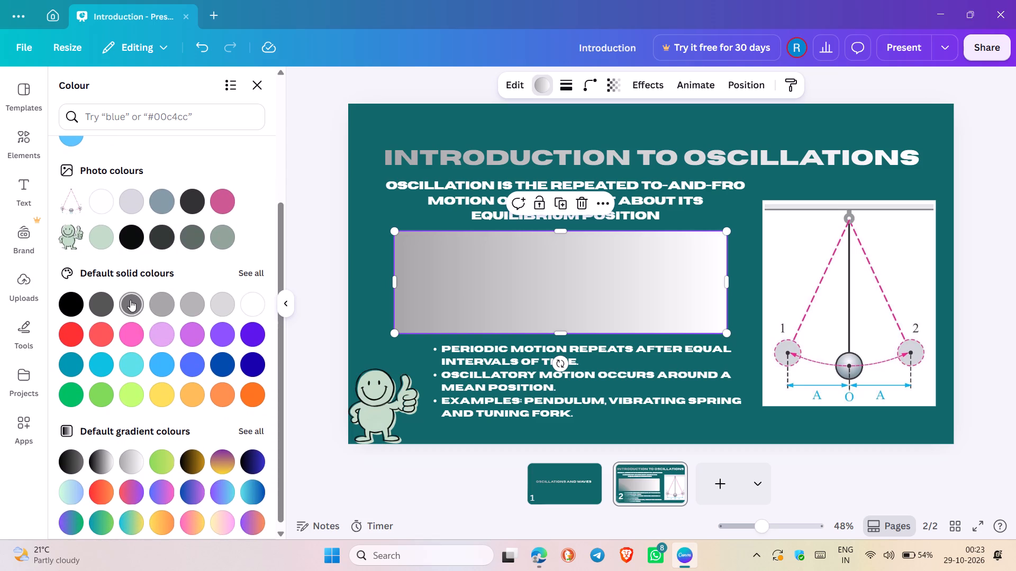
{"action": "left_click", "coordinate": [130, 300]}
{"action": "left_click", "coordinate": [169, 297]}
{"action": "left_click", "coordinate": [206, 307]}
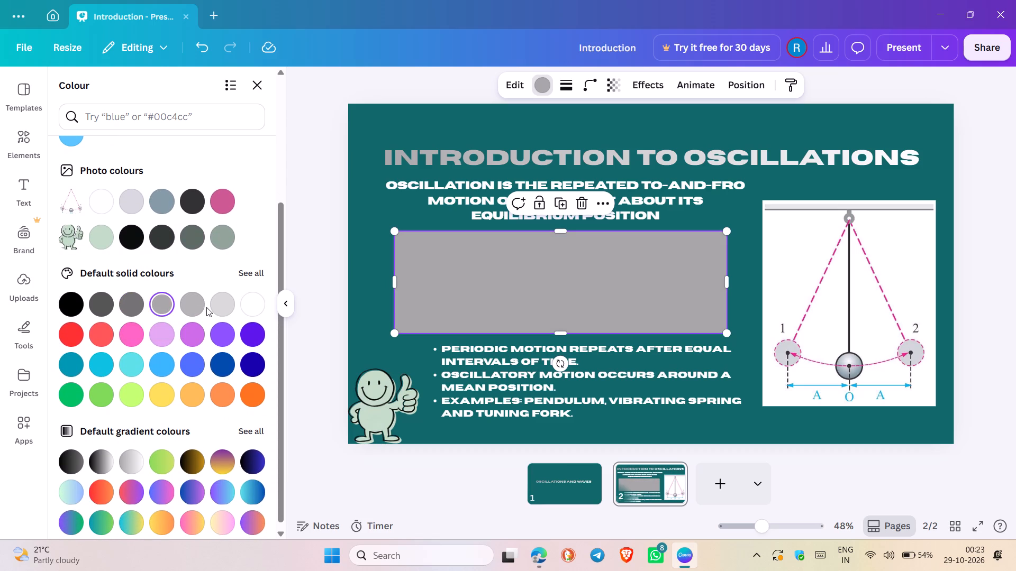
{"action": "left_click", "coordinate": [324, 285]}
Copy the white oscillation definition under slide 2's title and clear it from the slide.
{"action": "left_click", "coordinate": [420, 285]}
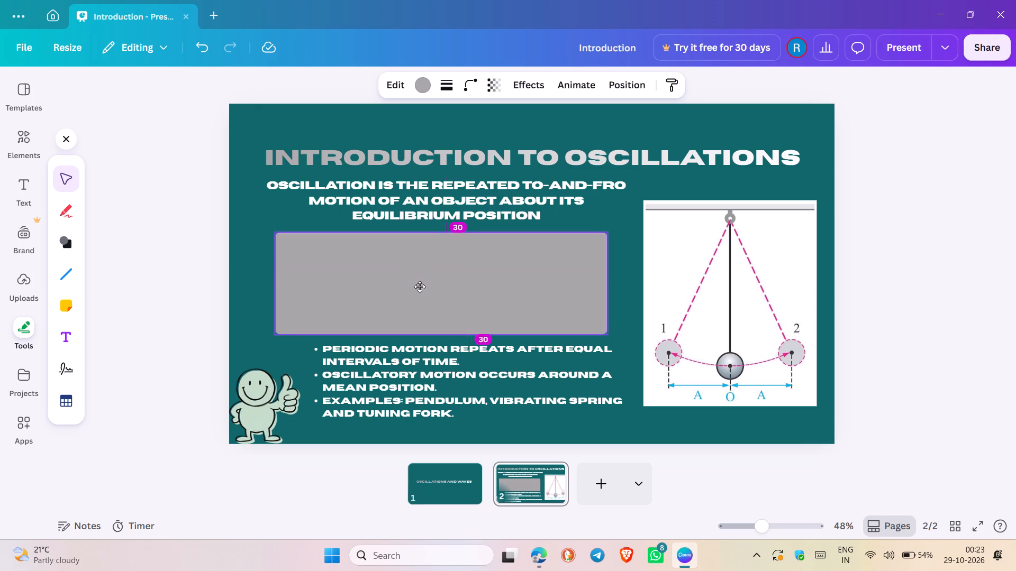
{"action": "left_click_drag", "start_coordinate": [270, 183], "coordinate": [270, 183]}
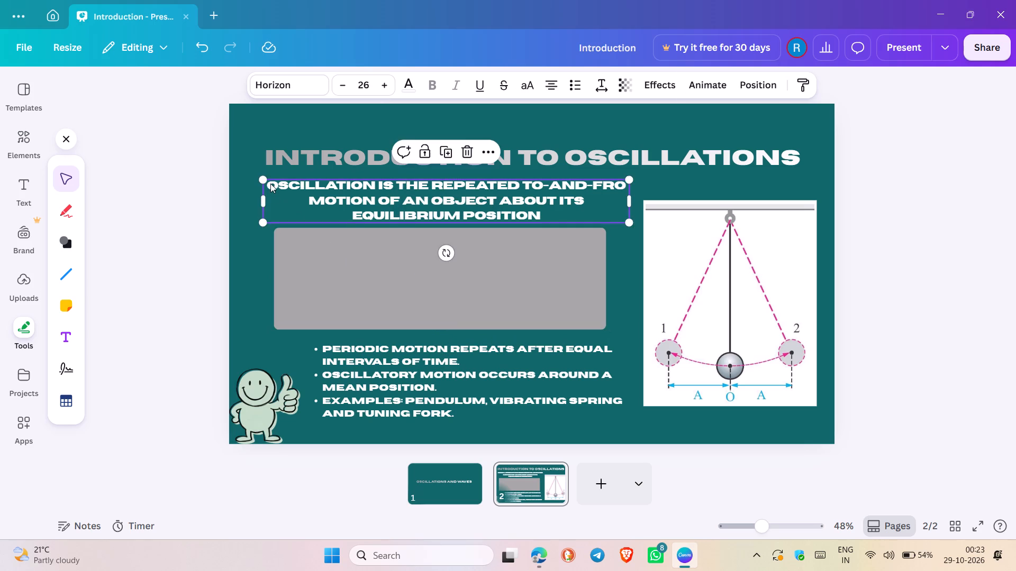
{"action": "left_click_drag", "start_coordinate": [270, 183], "coordinate": [257, 169]}
{"action": "left_click", "coordinate": [257, 169]}
{"action": "left_click", "coordinate": [258, 172]}
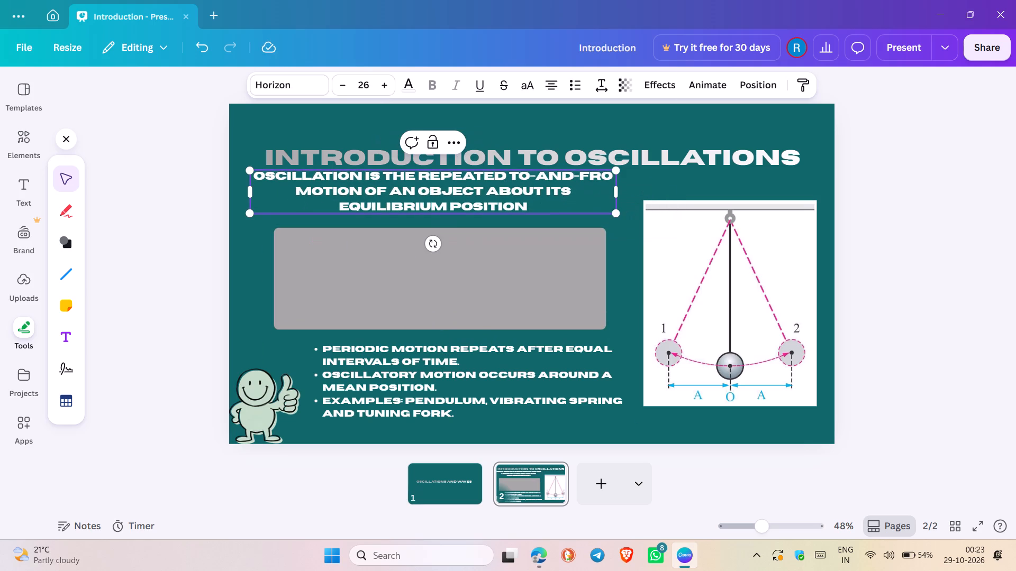
{"action": "left_click_drag", "start_coordinate": [262, 172], "coordinate": [339, 187]}
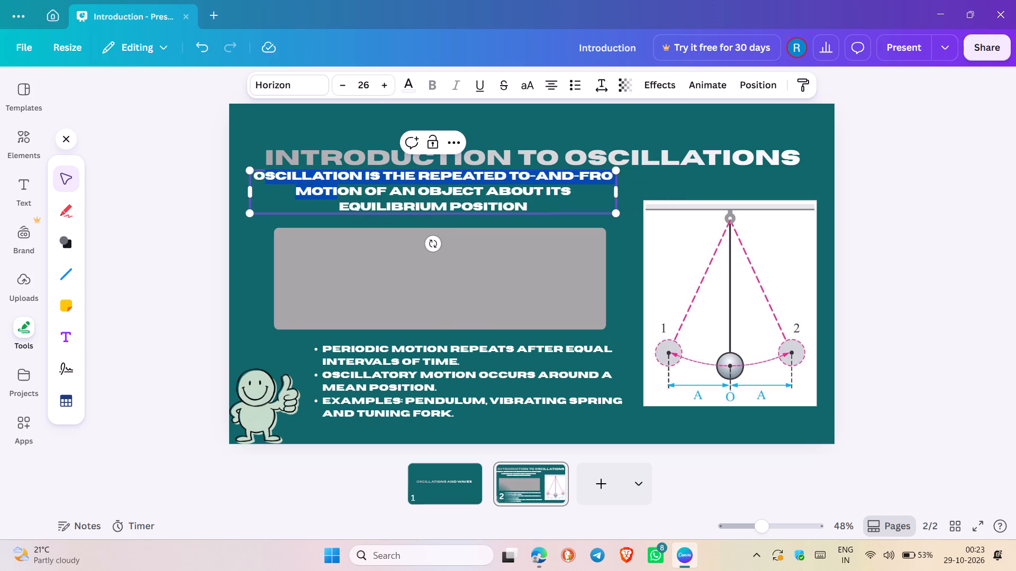
{"action": "left_click_drag", "start_coordinate": [339, 187], "coordinate": [354, 187]}
{"action": "key", "text": "ctrl+a"}
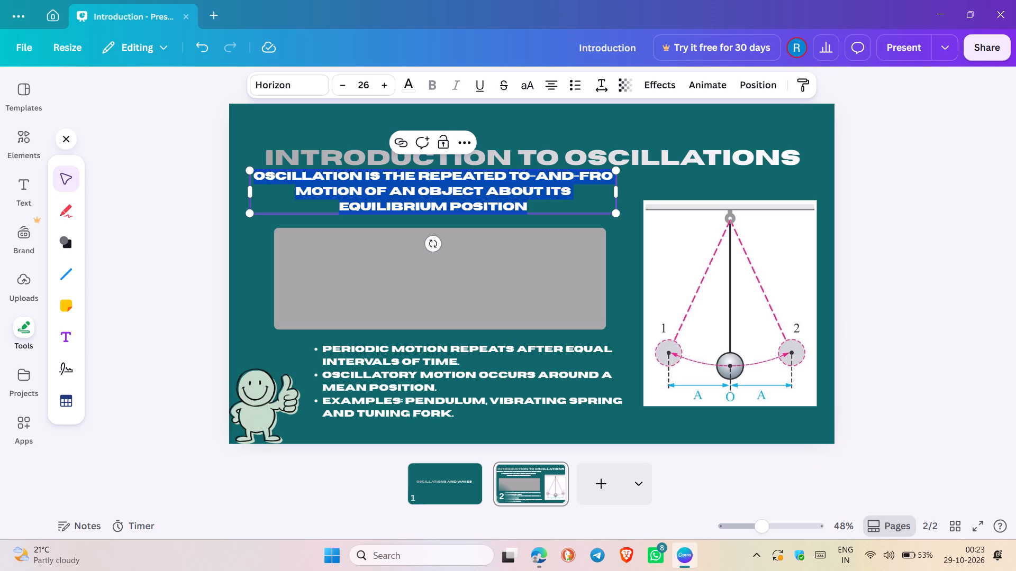
{"action": "key", "text": "ctrl+c"}
{"action": "key", "text": "BackSpace"}
{"action": "left_click", "coordinate": [609, 214]}
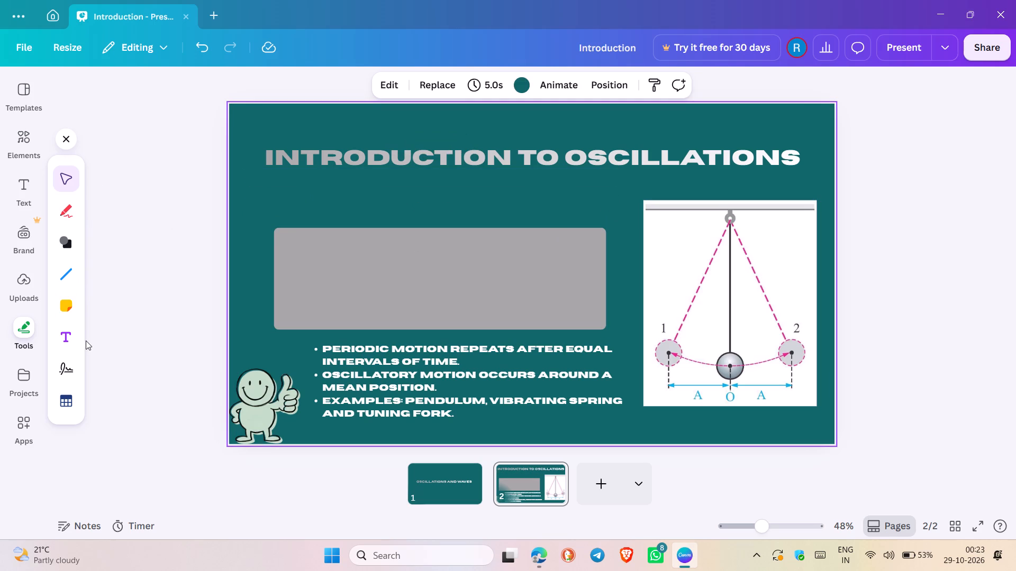
Add a new text box to slide 2 and paste the copied oscillation definition into it.
{"action": "left_click", "coordinate": [338, 230]}
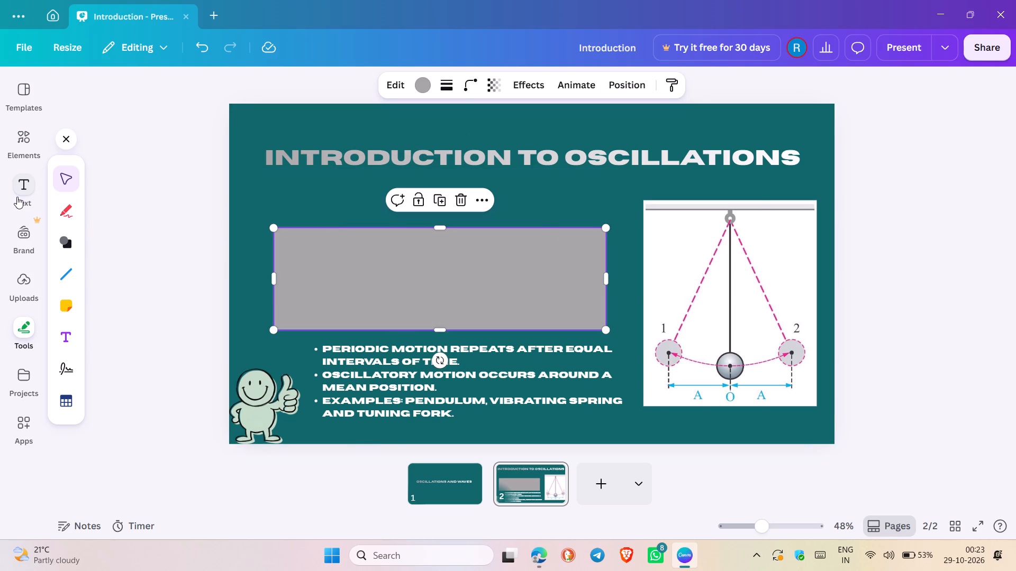
{"action": "left_click", "coordinate": [17, 197]}
{"action": "left_click", "coordinate": [174, 130]}
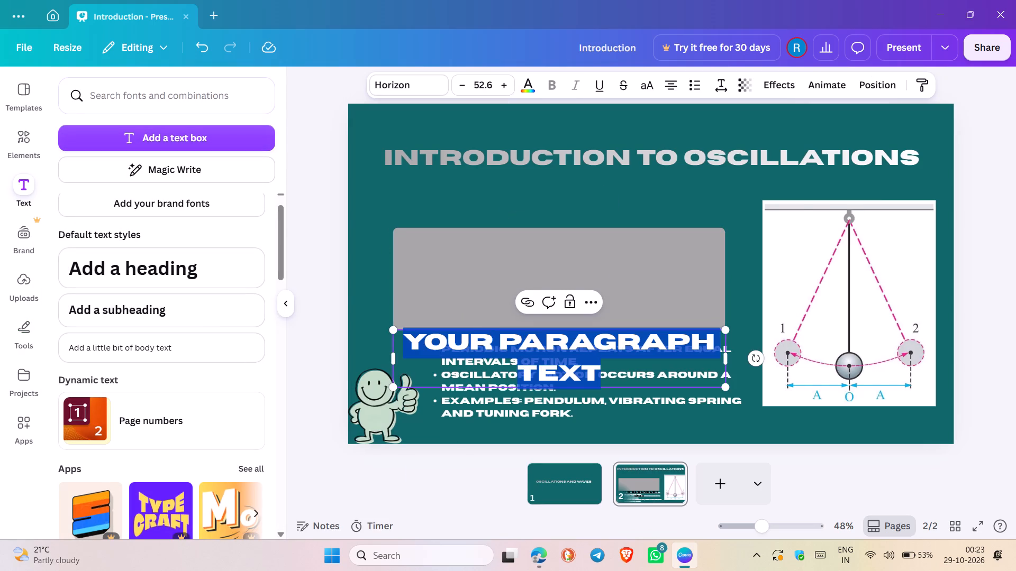
{"action": "key", "text": "ctrl+v"}
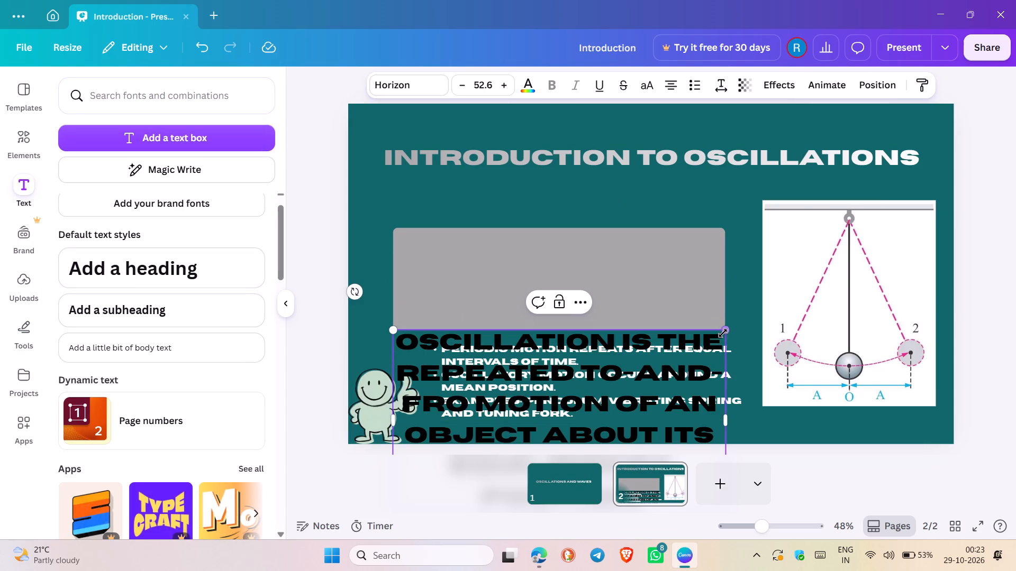
Scale the pasted definition down to size 39.7, move it directly below the title and widen its box past the slide's edge.
{"action": "left_click_drag", "start_coordinate": [723, 333], "coordinate": [645, 384]}
{"action": "left_click_drag", "start_coordinate": [528, 443], "coordinate": [702, 333]}
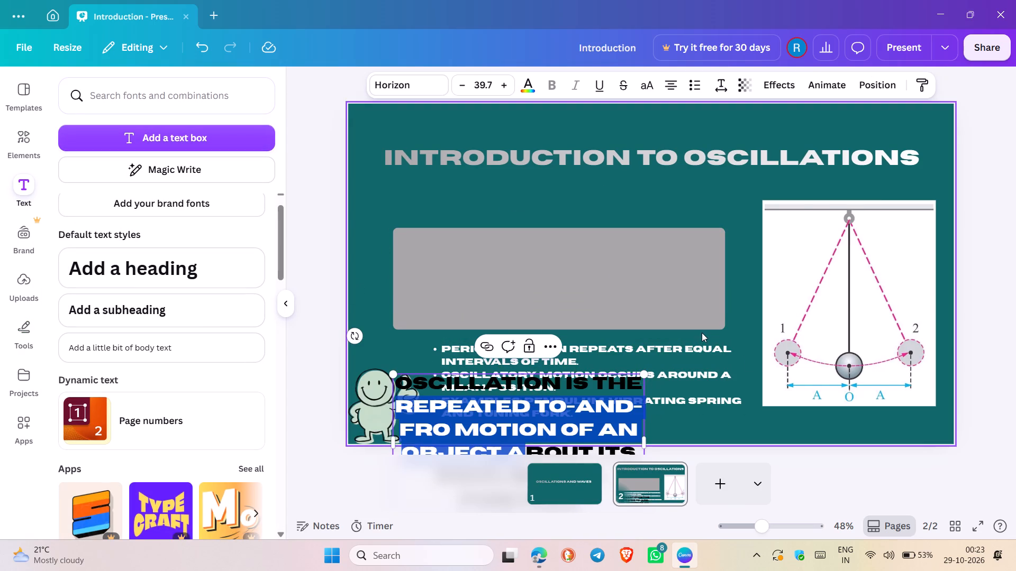
{"action": "left_click_drag", "start_coordinate": [644, 443], "coordinate": [799, 239]}
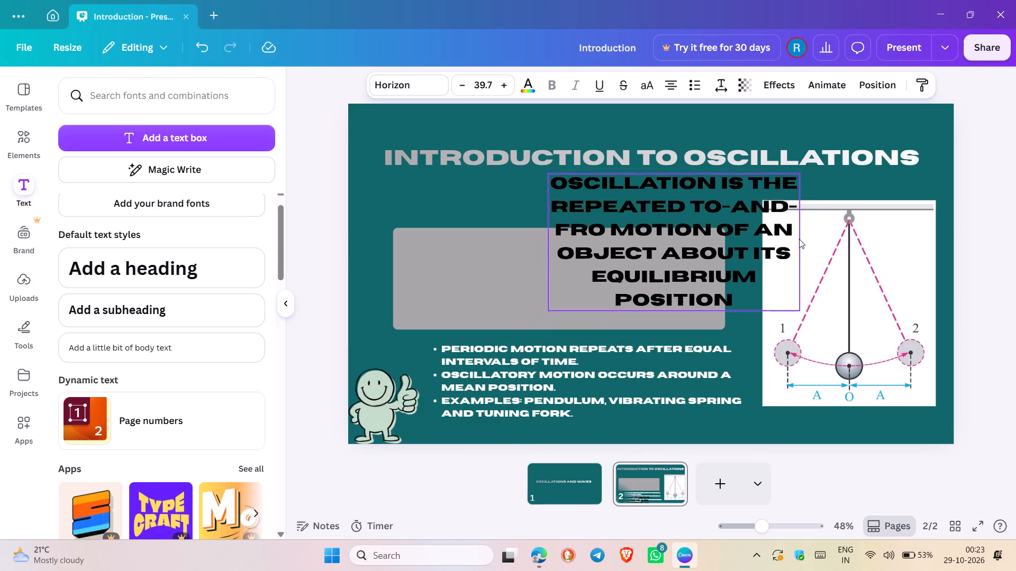
{"action": "left_click_drag", "start_coordinate": [799, 239], "coordinate": [795, 240]}
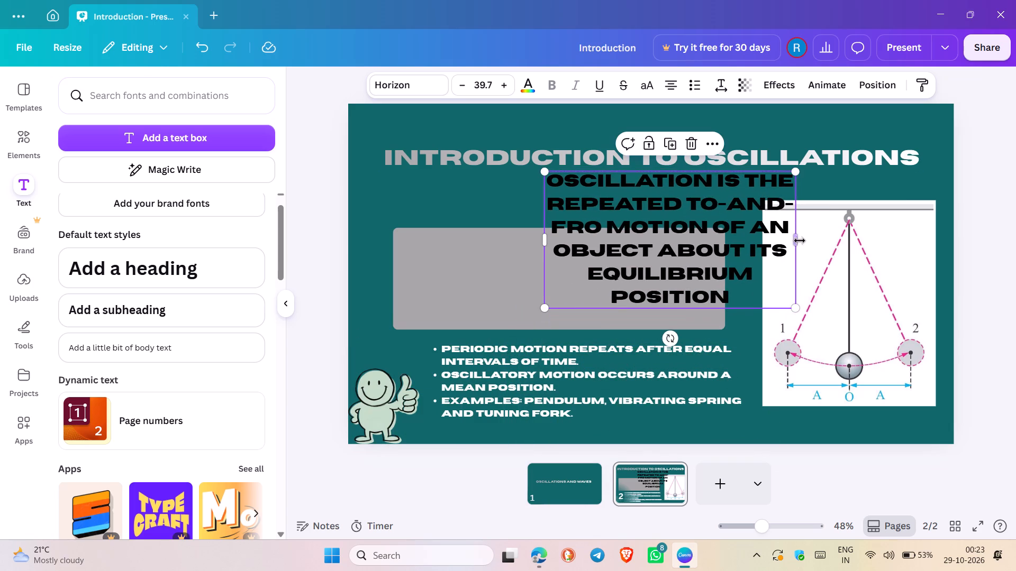
{"action": "left_click_drag", "start_coordinate": [799, 241], "coordinate": [994, 225]}
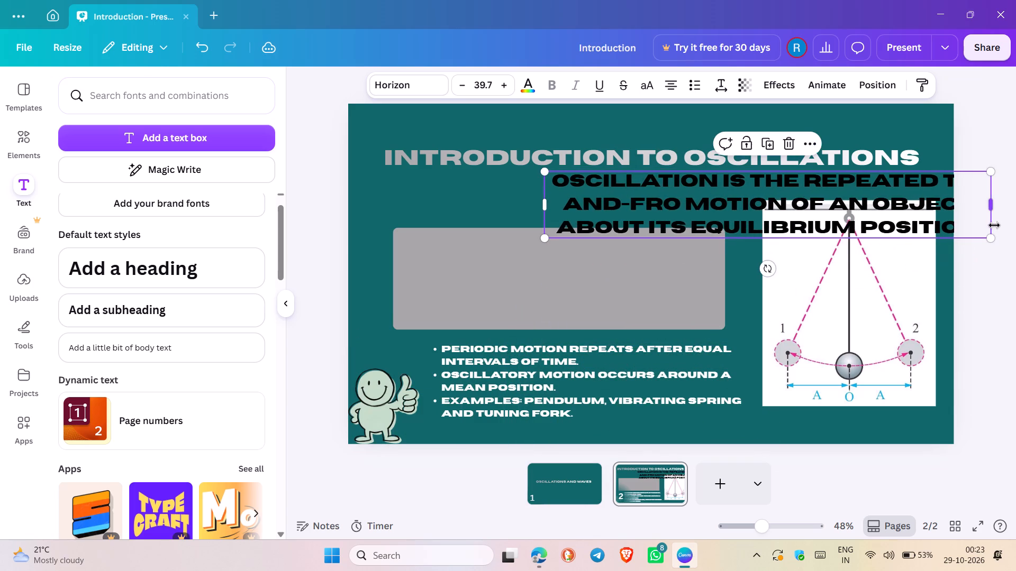
Move the grey rectangle up between the title and the bullet list, and place the black definition text over it.
{"action": "left_click_drag", "start_coordinate": [630, 293], "coordinate": [655, 270]}
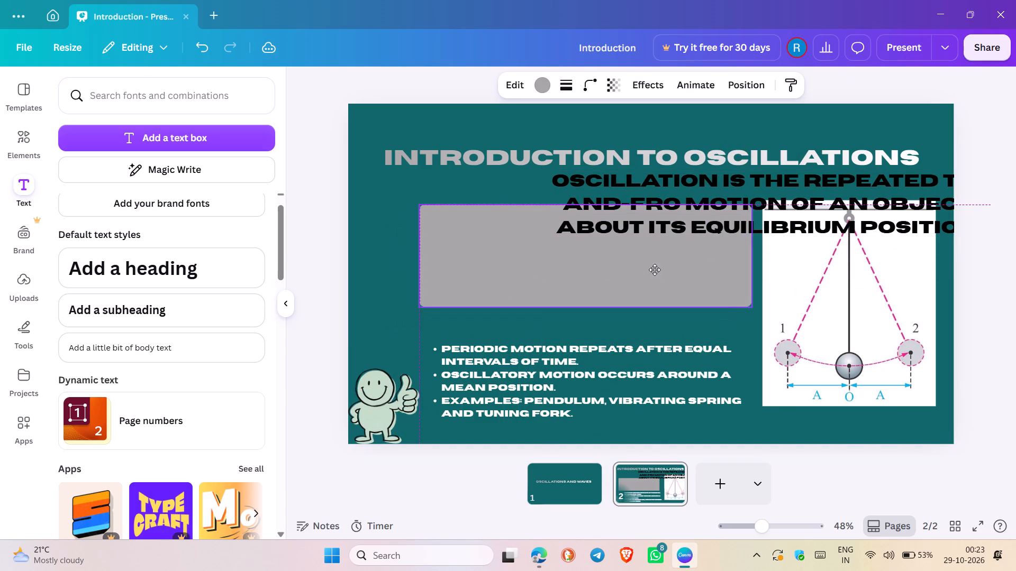
{"action": "left_click_drag", "start_coordinate": [655, 270], "coordinate": [633, 270]}
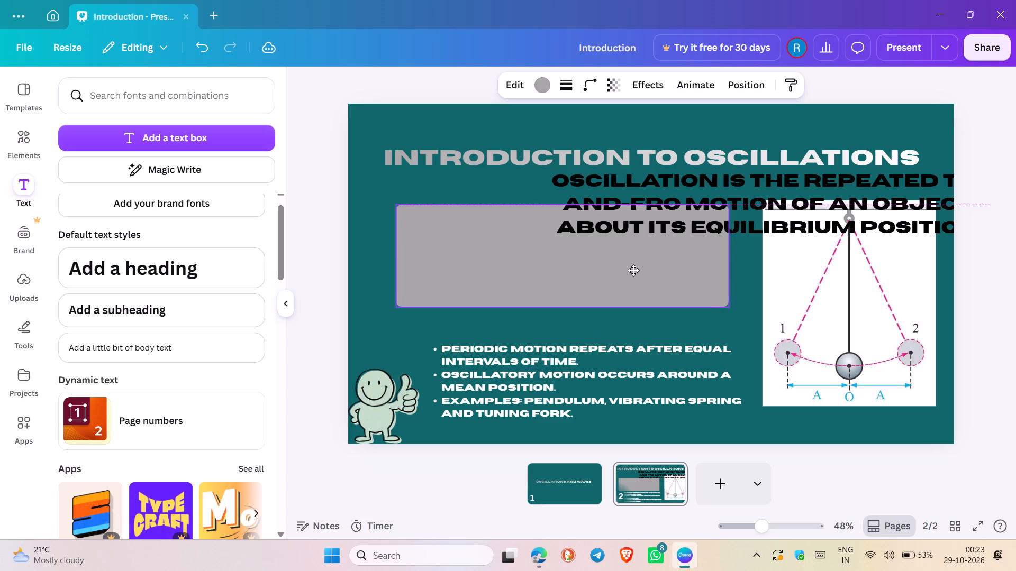
{"action": "left_click_drag", "start_coordinate": [633, 270], "coordinate": [655, 271]}
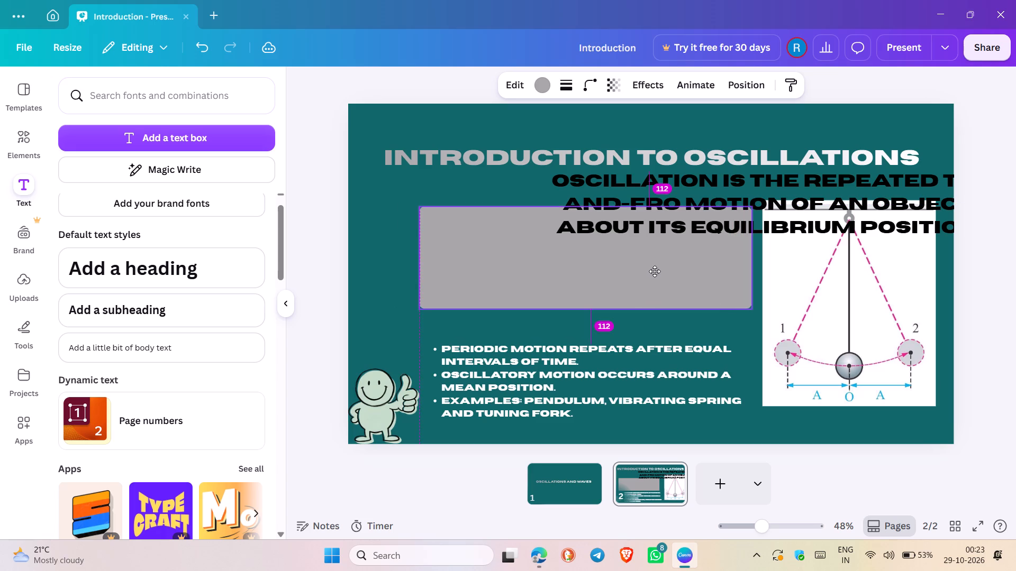
{"action": "left_click_drag", "start_coordinate": [655, 271], "coordinate": [648, 271]}
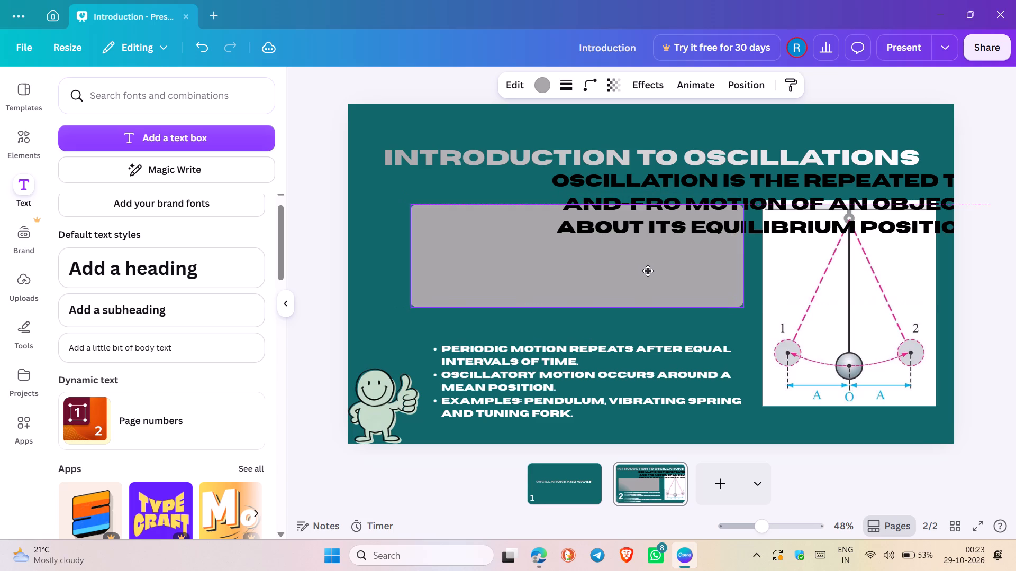
{"action": "left_click_drag", "start_coordinate": [648, 271], "coordinate": [650, 272]}
{"action": "left_click_drag", "start_coordinate": [830, 213], "coordinate": [705, 250]}
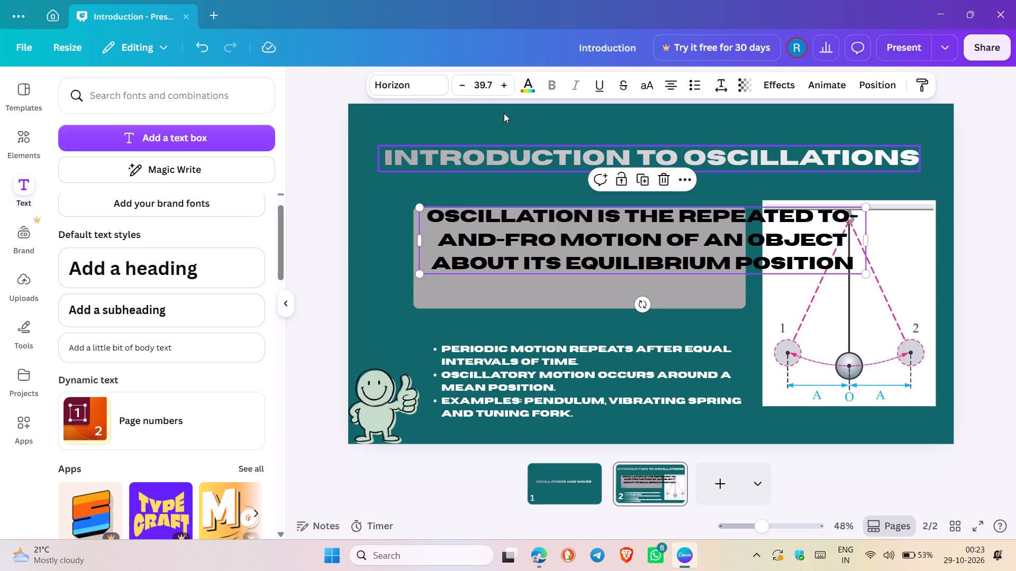
Reduce the definition to size 18.7 and narrow its box to fit in two lines across the grey rectangle.
{"action": "triple_click", "coordinate": [465, 85]}
{"action": "triple_click", "coordinate": [465, 85]}
{"action": "triple_click", "coordinate": [465, 85]}
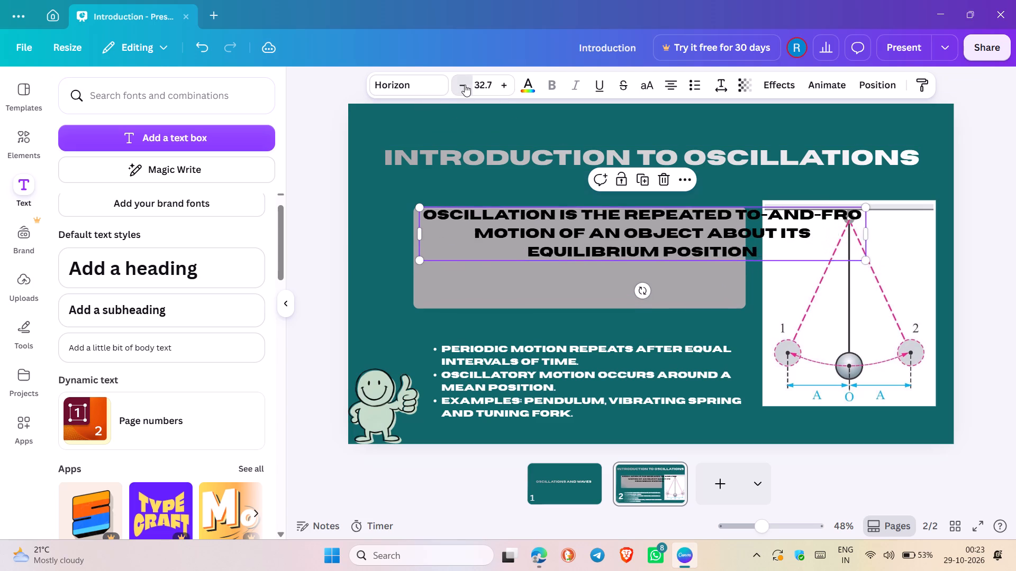
{"action": "triple_click", "coordinate": [465, 85]}
{"action": "triple_click", "coordinate": [465, 85]}
{"action": "triple_click", "coordinate": [465, 85]}
{"action": "triple_click", "coordinate": [465, 85]}
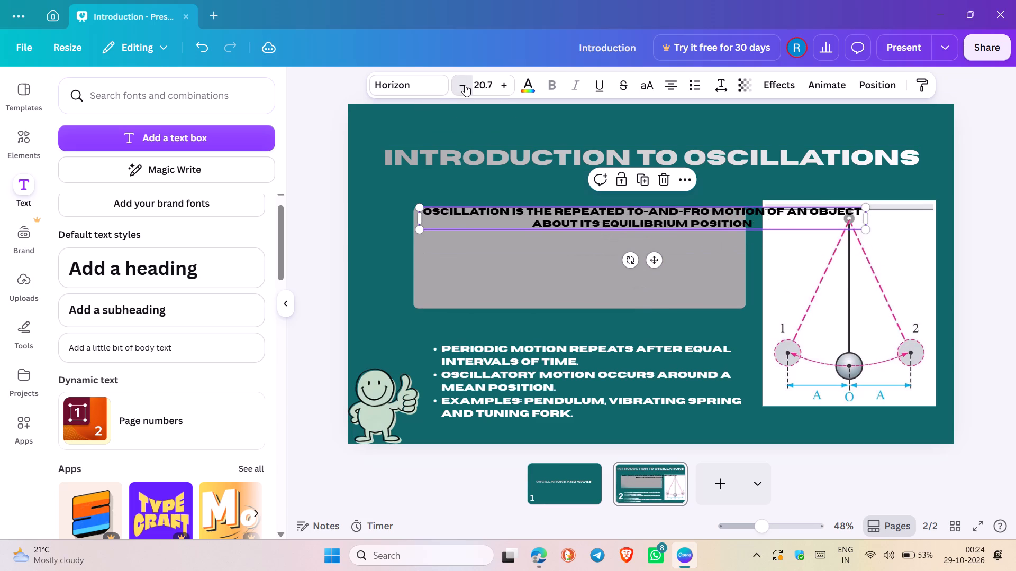
{"action": "left_click_drag", "start_coordinate": [867, 220], "coordinate": [848, 220]}
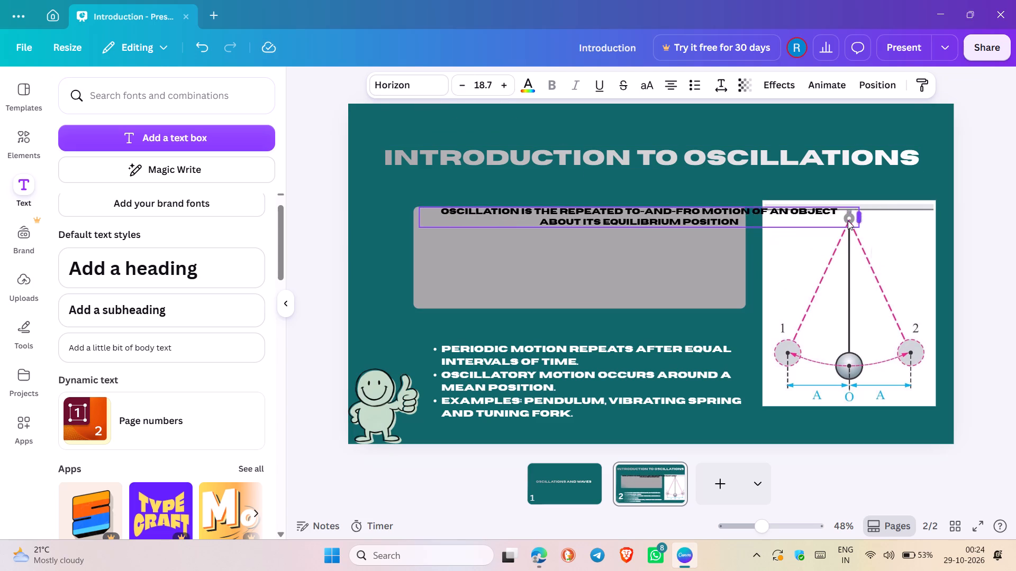
{"action": "left_click_drag", "start_coordinate": [848, 220], "coordinate": [752, 219]}
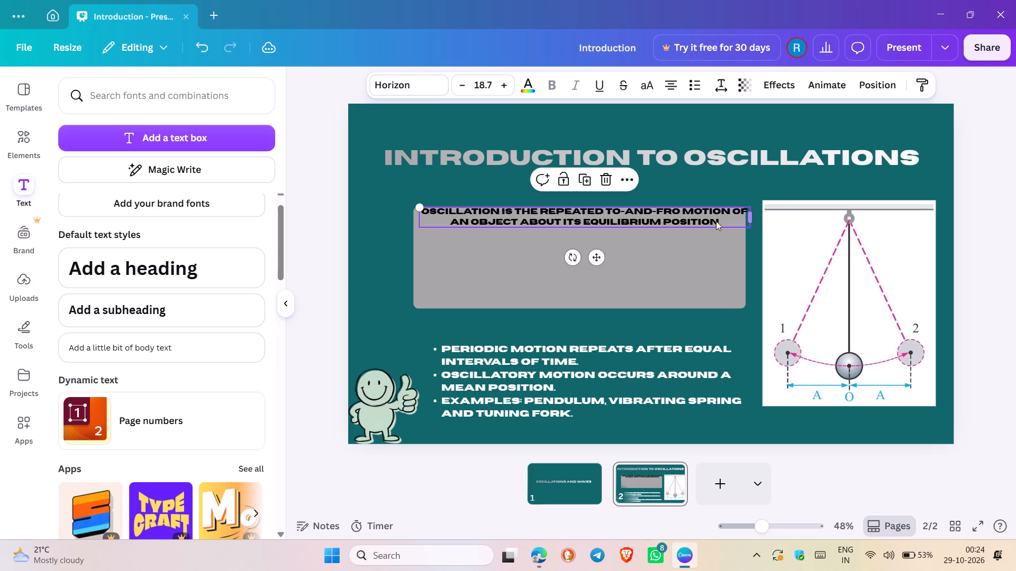
{"action": "left_click_drag", "start_coordinate": [670, 210], "coordinate": [664, 226]}
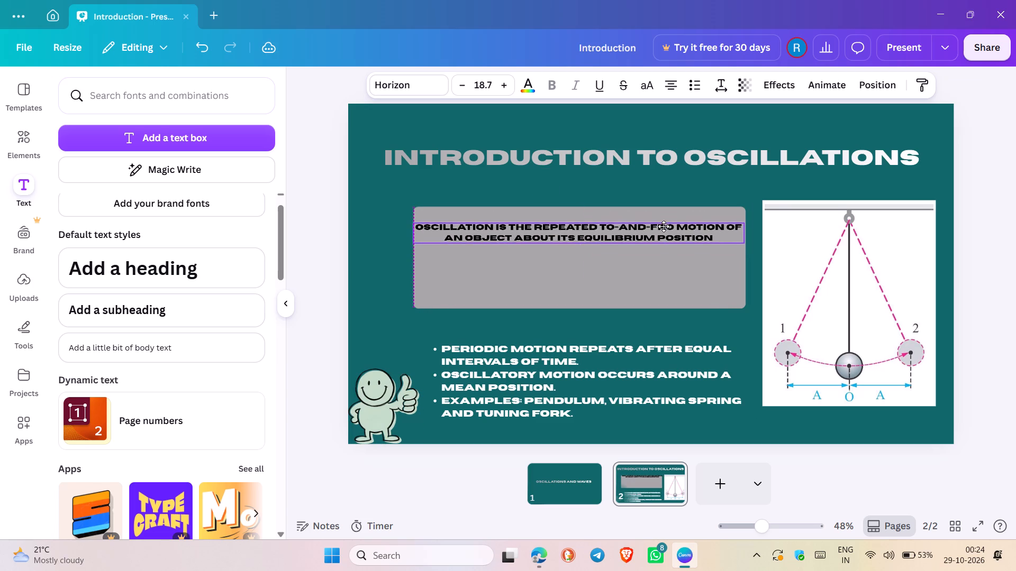
{"action": "left_click_drag", "start_coordinate": [664, 226], "coordinate": [662, 221]}
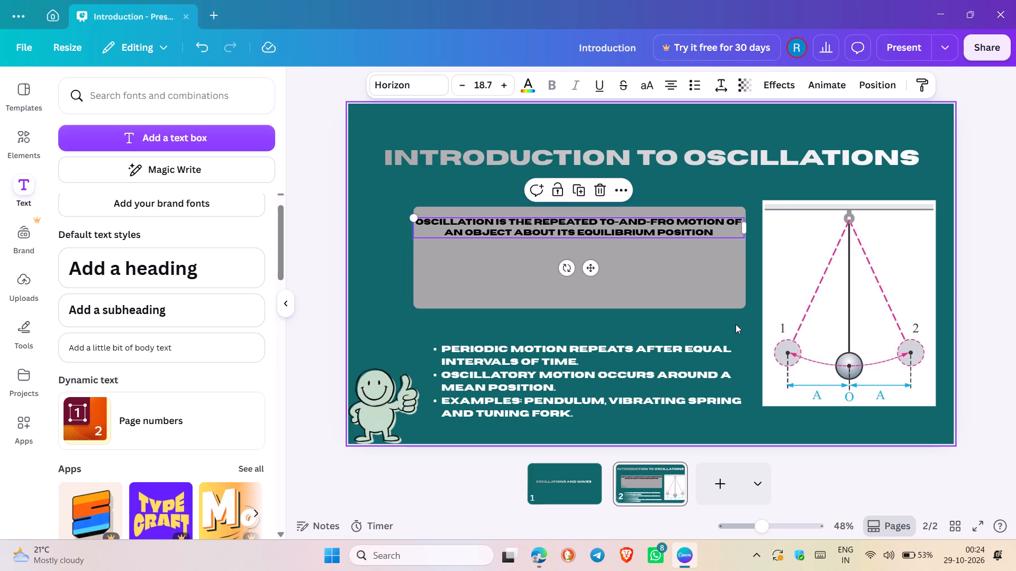
Raise the grey rectangle to just below the title and lower the definition slightly to the rectangle's middle.
{"action": "left_click", "coordinate": [736, 323]}
{"action": "left_click_drag", "start_coordinate": [591, 307], "coordinate": [589, 285]}
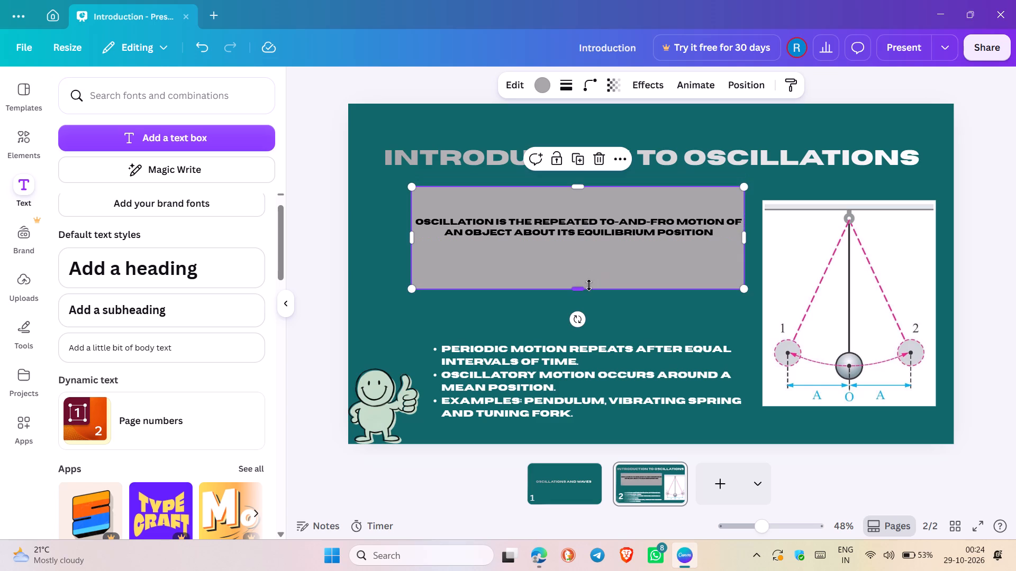
{"action": "left_click_drag", "start_coordinate": [585, 224], "coordinate": [586, 229]}
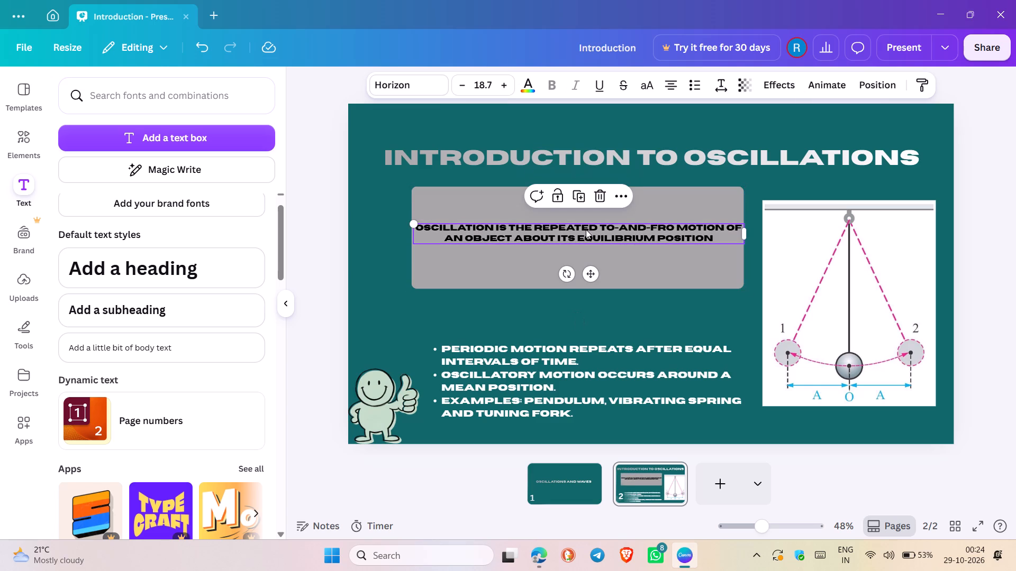
{"action": "left_click", "coordinate": [603, 307]}
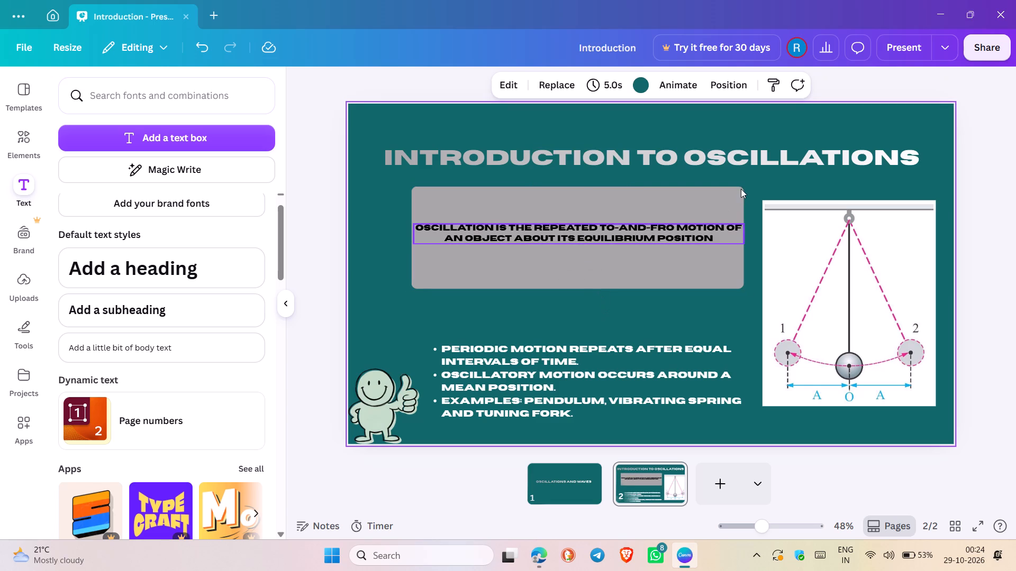
Shrink and reposition the grey rectangle so it frames the two-line definition at the text's width.
{"action": "left_click_drag", "start_coordinate": [741, 186], "coordinate": [733, 199]}
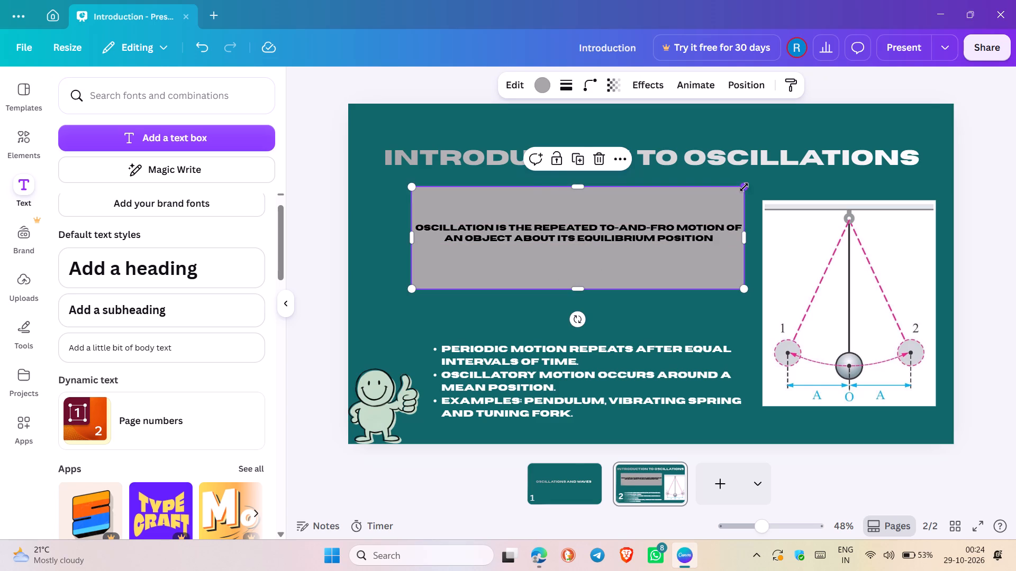
{"action": "left_click_drag", "start_coordinate": [743, 186], "coordinate": [725, 202]}
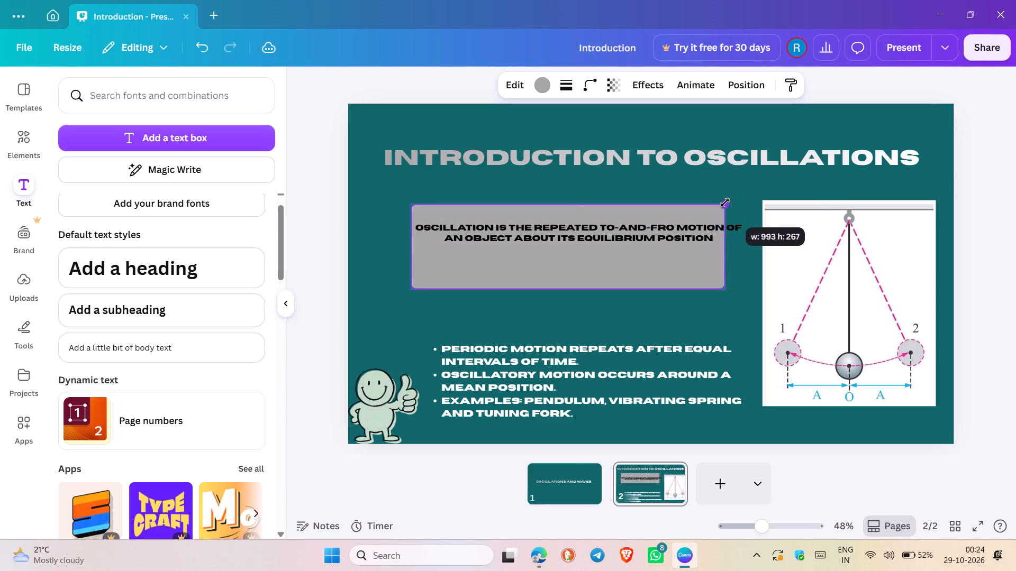
{"action": "left_click_drag", "start_coordinate": [725, 202], "coordinate": [725, 201]}
{"action": "left_click_drag", "start_coordinate": [624, 238], "coordinate": [642, 240]}
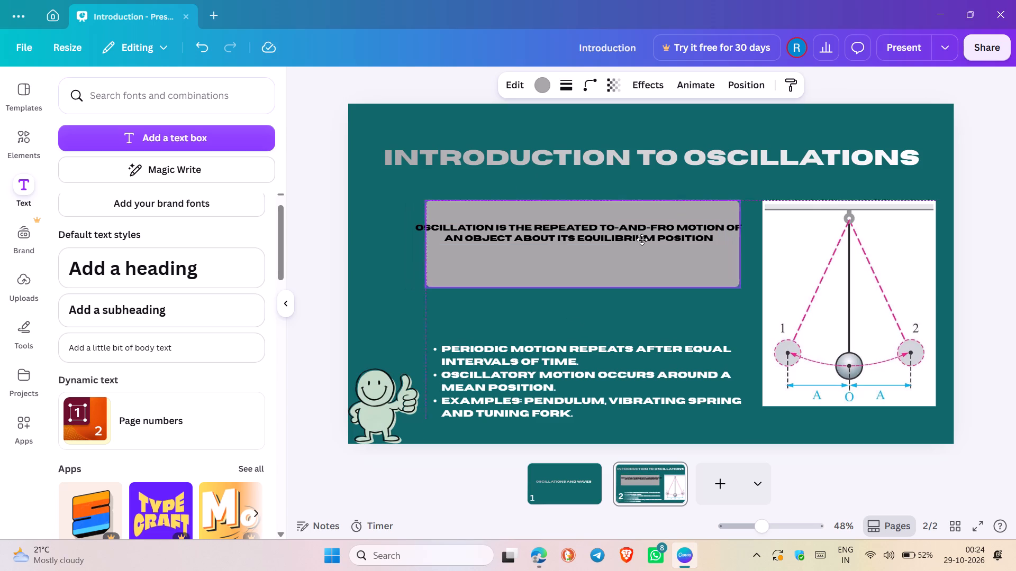
{"action": "left_click_drag", "start_coordinate": [642, 240], "coordinate": [634, 241]}
{"action": "left_click_drag", "start_coordinate": [422, 252], "coordinate": [415, 250]}
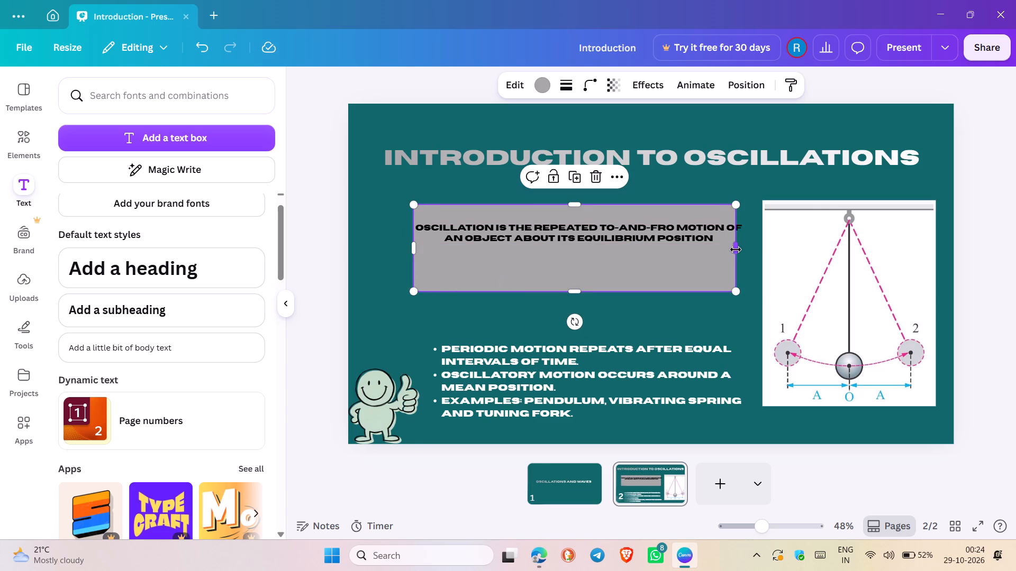
{"action": "left_click_drag", "start_coordinate": [734, 253], "coordinate": [740, 252]}
{"action": "left_click_drag", "start_coordinate": [657, 269], "coordinate": [657, 261]}
{"action": "left_click_drag", "start_coordinate": [580, 282], "coordinate": [577, 265]}
{"action": "left_click_drag", "start_coordinate": [577, 194], "coordinate": [579, 204]}
Set the grey rectangle's corner rounding to 85, trying 100 first.
{"action": "left_click", "coordinate": [587, 89]}
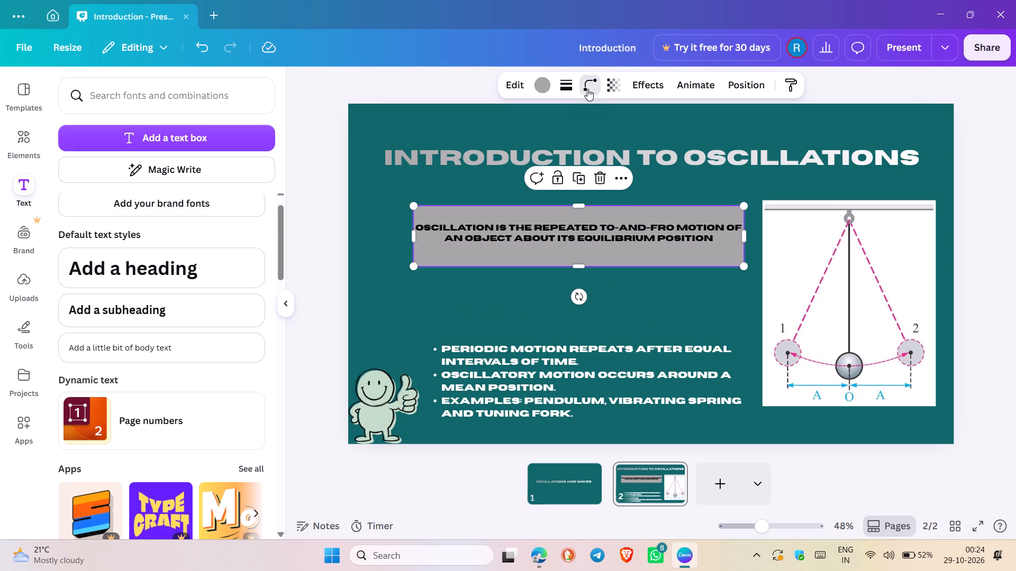
{"action": "left_click_drag", "start_coordinate": [542, 148], "coordinate": [692, 154]}
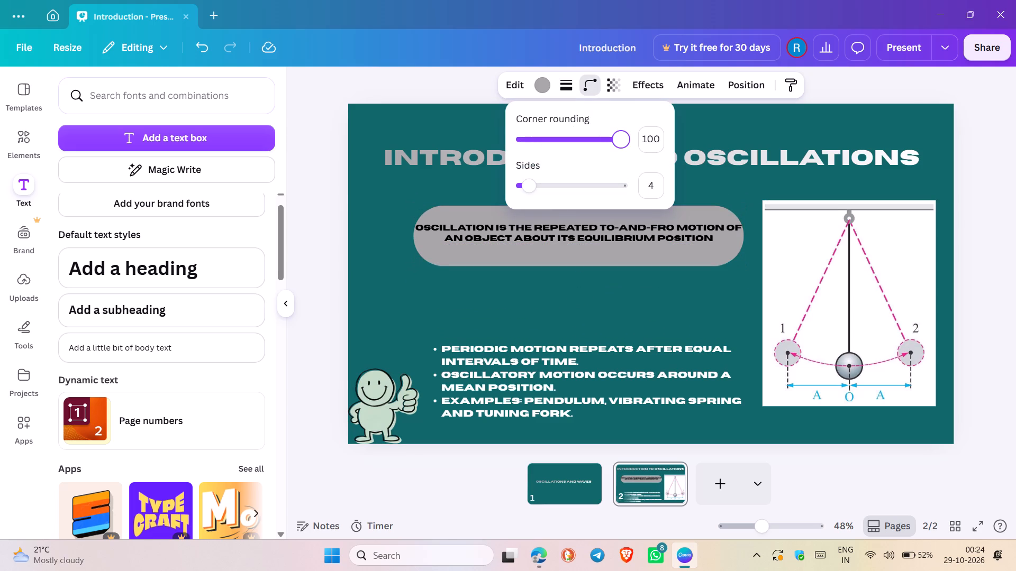
{"action": "left_click_drag", "start_coordinate": [692, 154], "coordinate": [604, 149]}
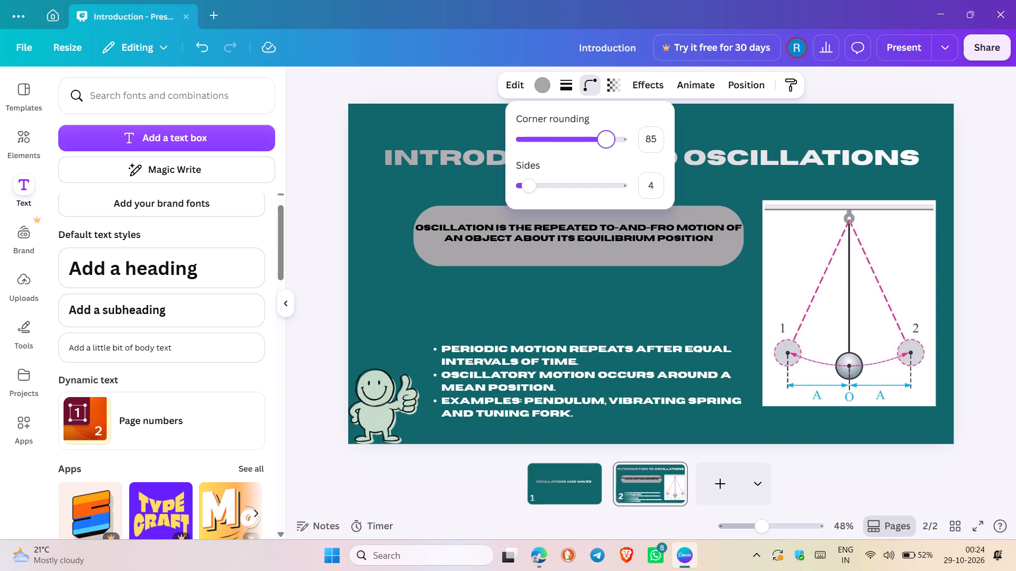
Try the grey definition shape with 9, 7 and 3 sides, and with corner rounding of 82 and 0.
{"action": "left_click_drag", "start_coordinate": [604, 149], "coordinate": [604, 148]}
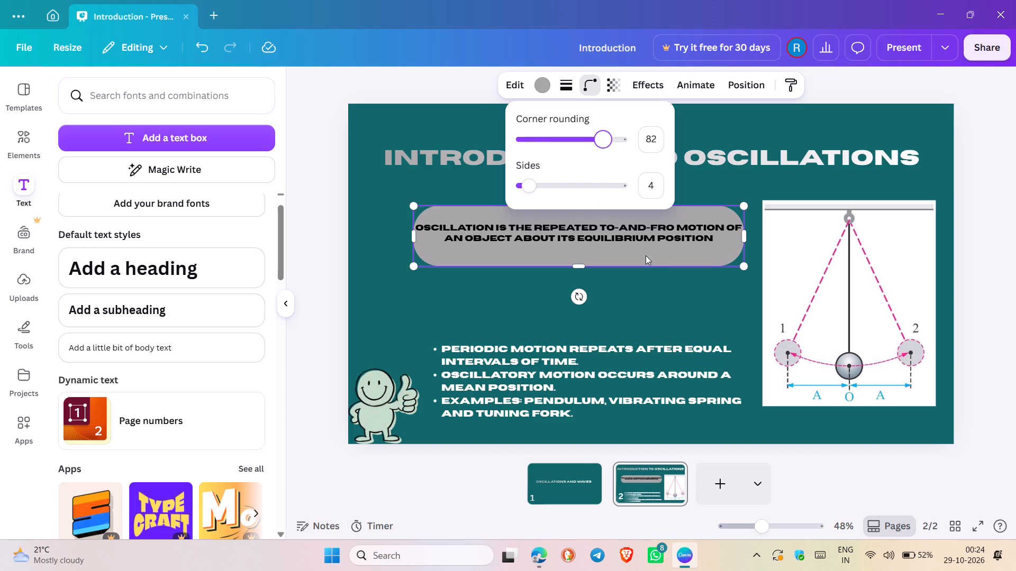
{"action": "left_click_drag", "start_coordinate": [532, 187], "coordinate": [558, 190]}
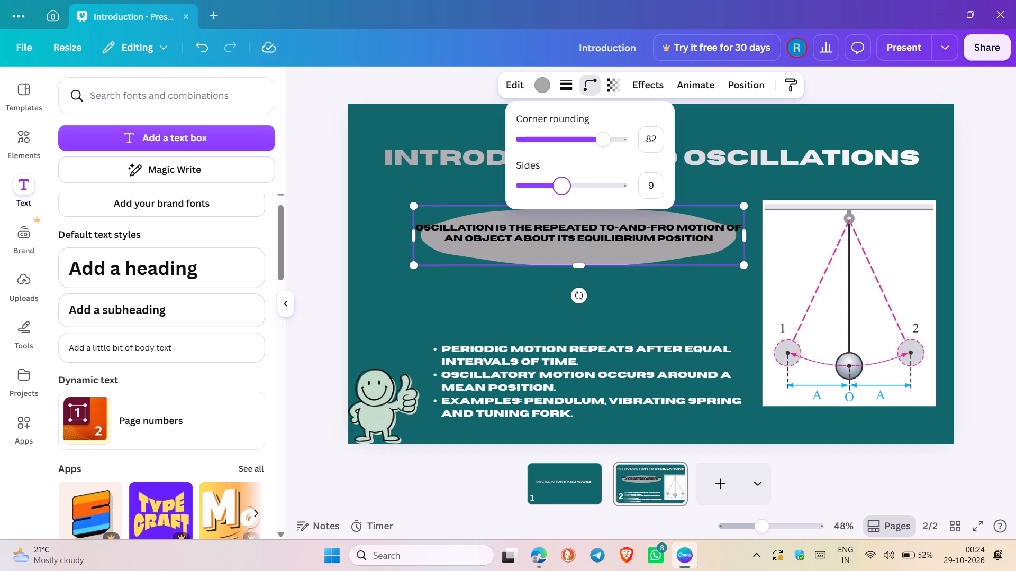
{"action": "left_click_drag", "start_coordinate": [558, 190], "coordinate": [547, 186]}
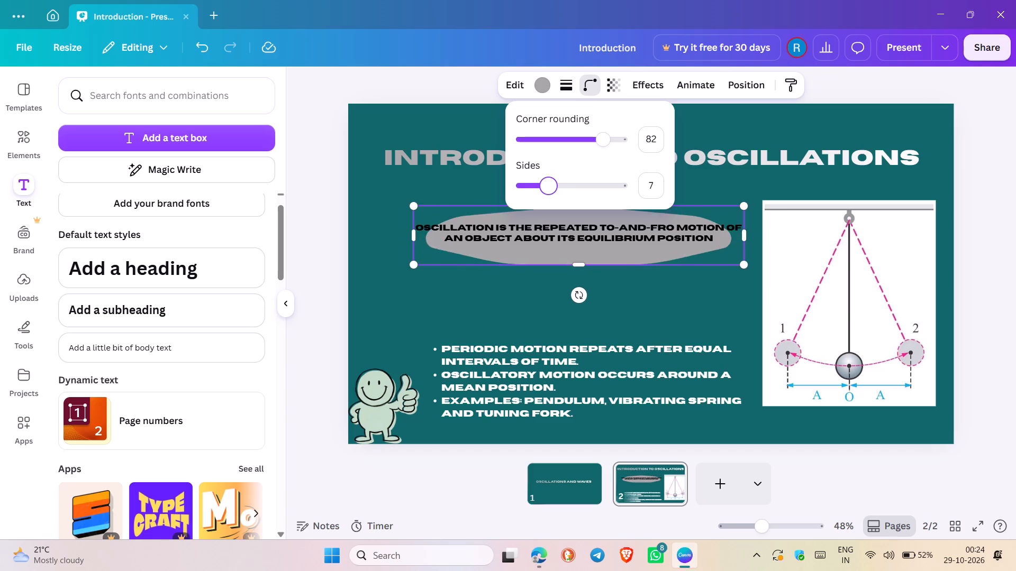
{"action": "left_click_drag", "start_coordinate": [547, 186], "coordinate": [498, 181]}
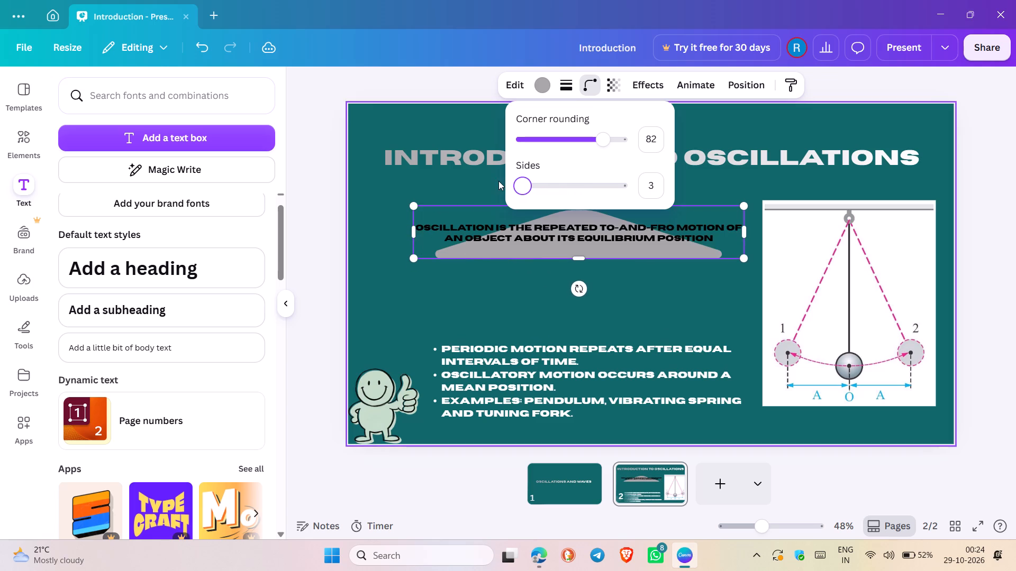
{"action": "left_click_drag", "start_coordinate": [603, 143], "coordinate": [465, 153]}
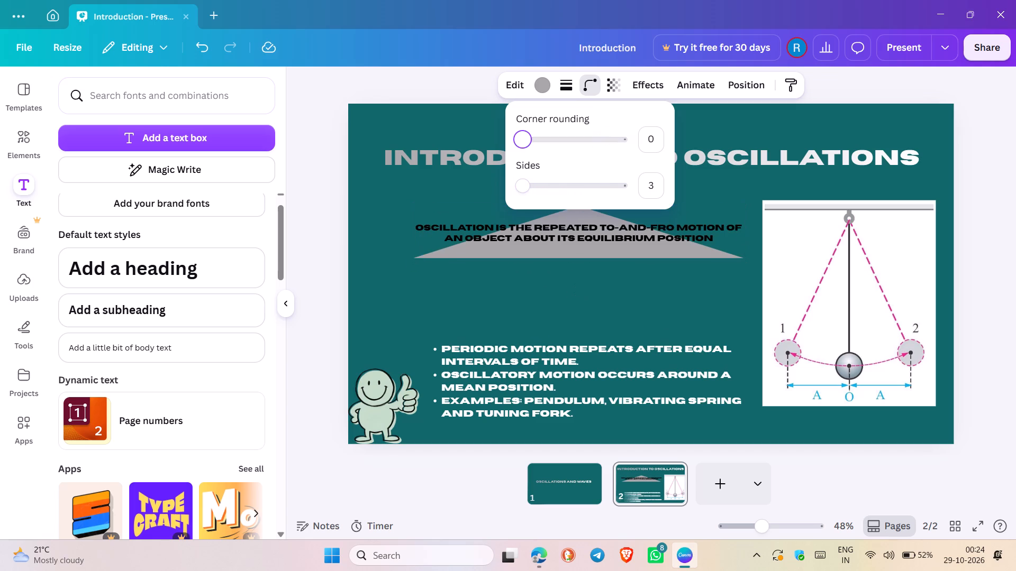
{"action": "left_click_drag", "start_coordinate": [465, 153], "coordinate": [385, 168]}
Turn the grey shape behind the definition into an oval with 17 sides and corner rounding 27, trying rounding 100 first.
{"action": "left_click", "coordinate": [478, 250]}
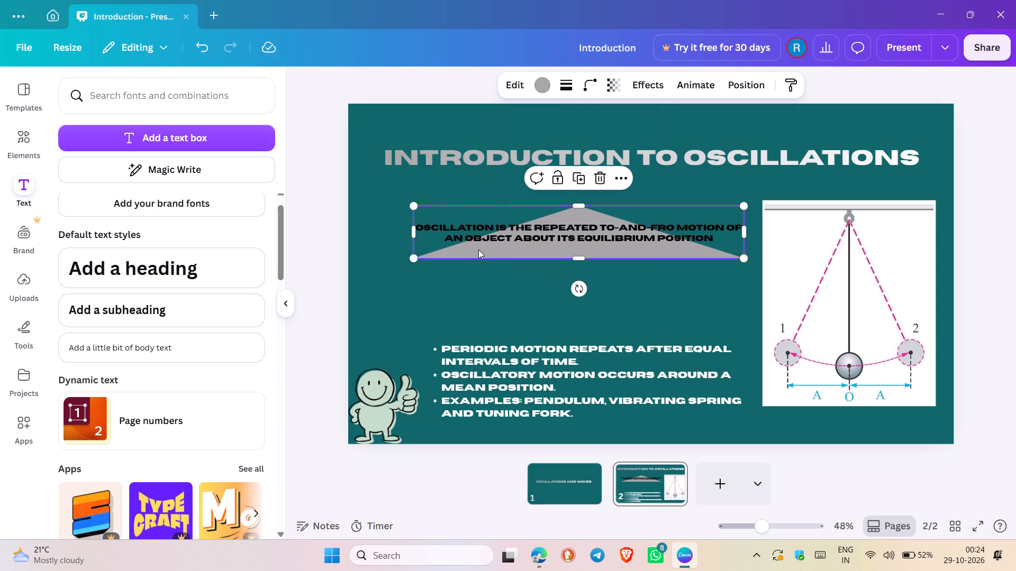
{"action": "left_click", "coordinate": [493, 254]}
{"action": "left_click", "coordinate": [548, 89]}
{"action": "left_click", "coordinate": [563, 88]}
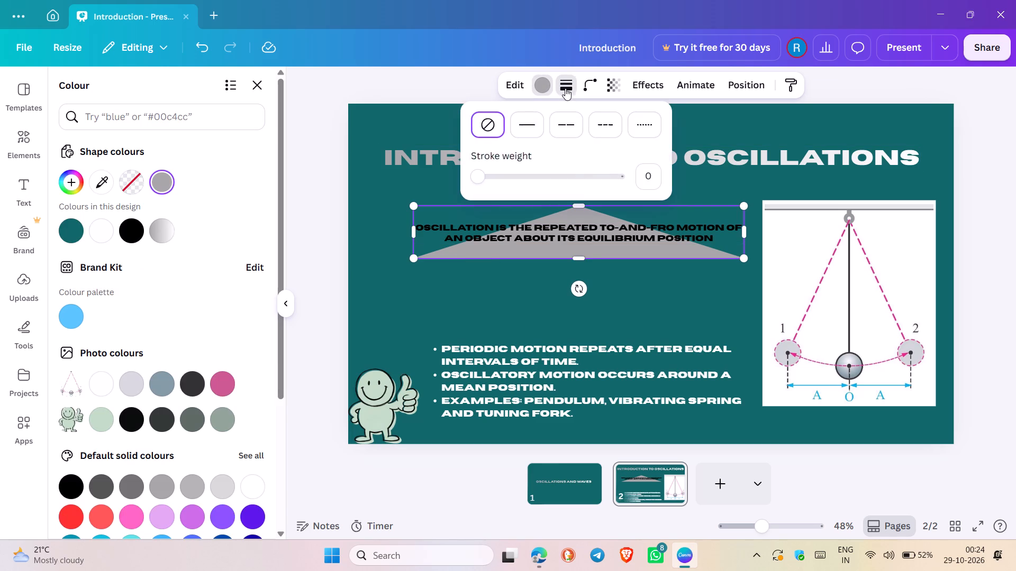
{"action": "left_click", "coordinate": [586, 87]}
{"action": "left_click_drag", "start_coordinate": [525, 143], "coordinate": [541, 144]}
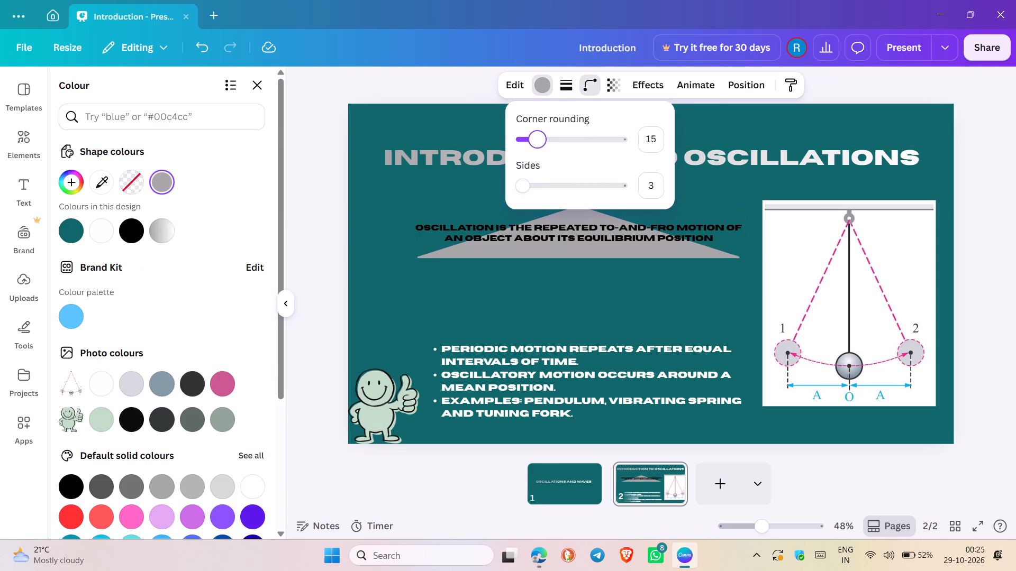
{"action": "left_click_drag", "start_coordinate": [541, 144], "coordinate": [668, 157]}
{"action": "left_click_drag", "start_coordinate": [524, 190], "coordinate": [599, 196]}
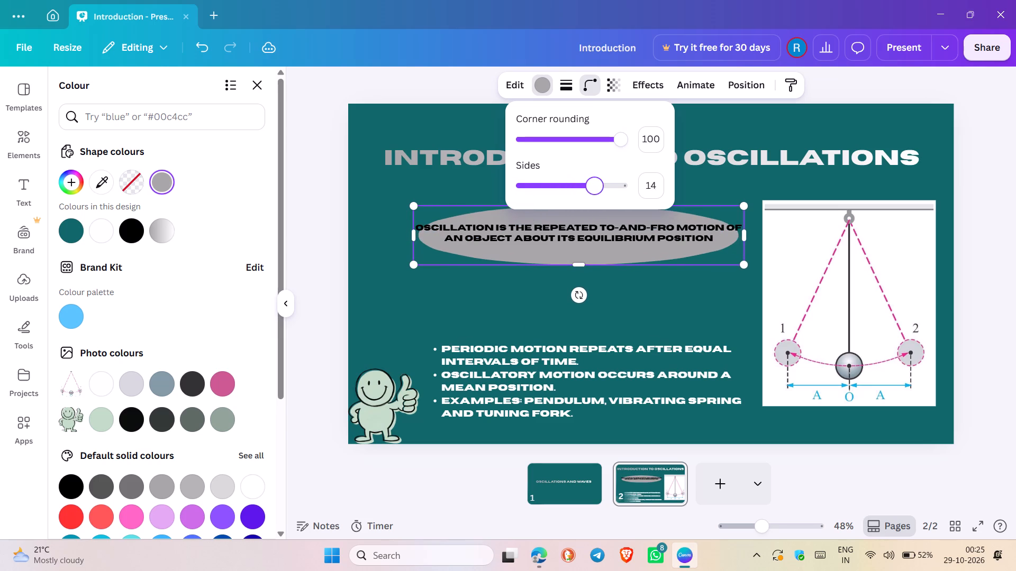
{"action": "left_click_drag", "start_coordinate": [599, 196], "coordinate": [600, 196]}
{"action": "left_click_drag", "start_coordinate": [619, 145], "coordinate": [599, 145]}
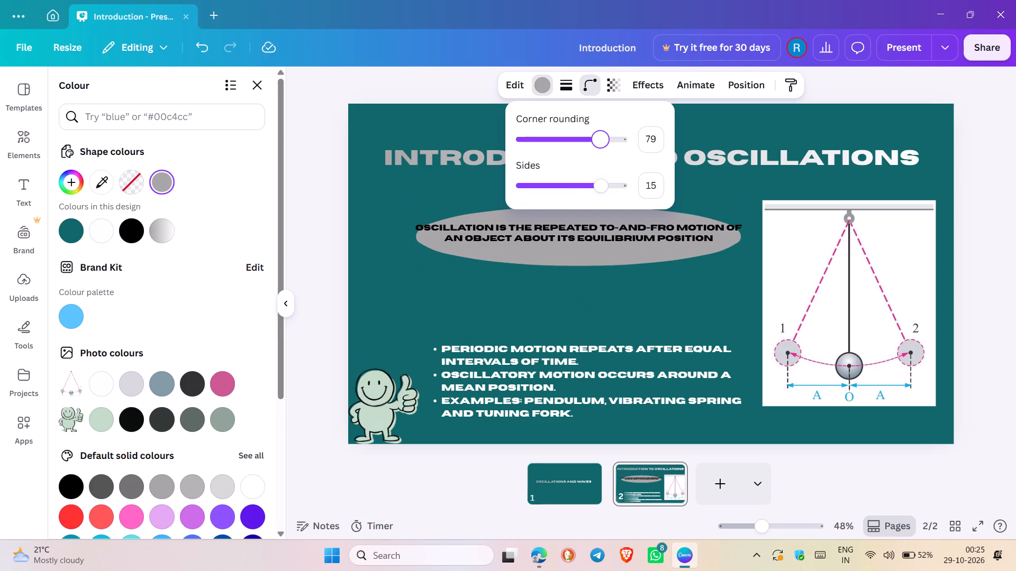
{"action": "left_click_drag", "start_coordinate": [599, 145], "coordinate": [549, 150]}
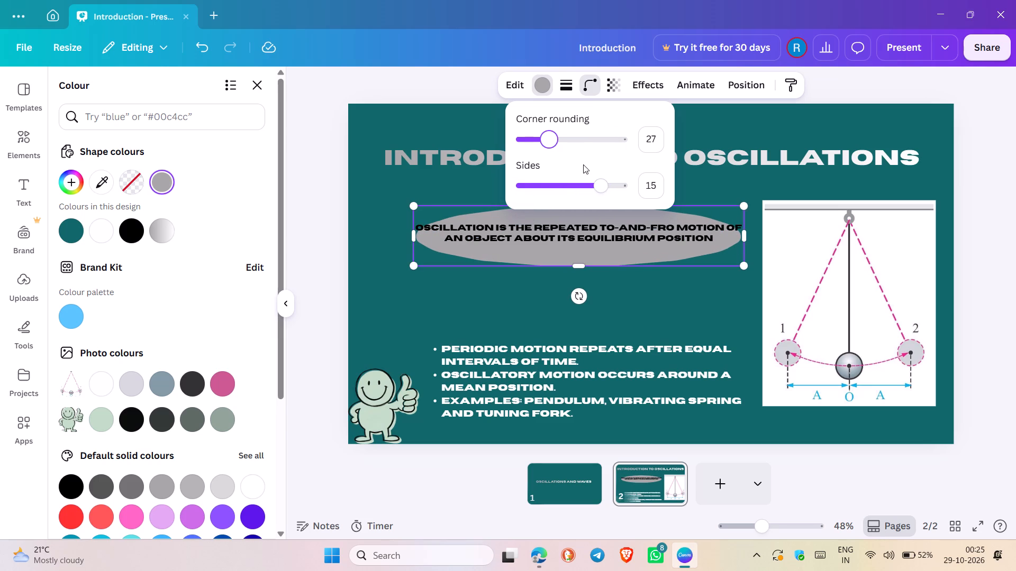
{"action": "left_click_drag", "start_coordinate": [601, 192], "coordinate": [616, 198]}
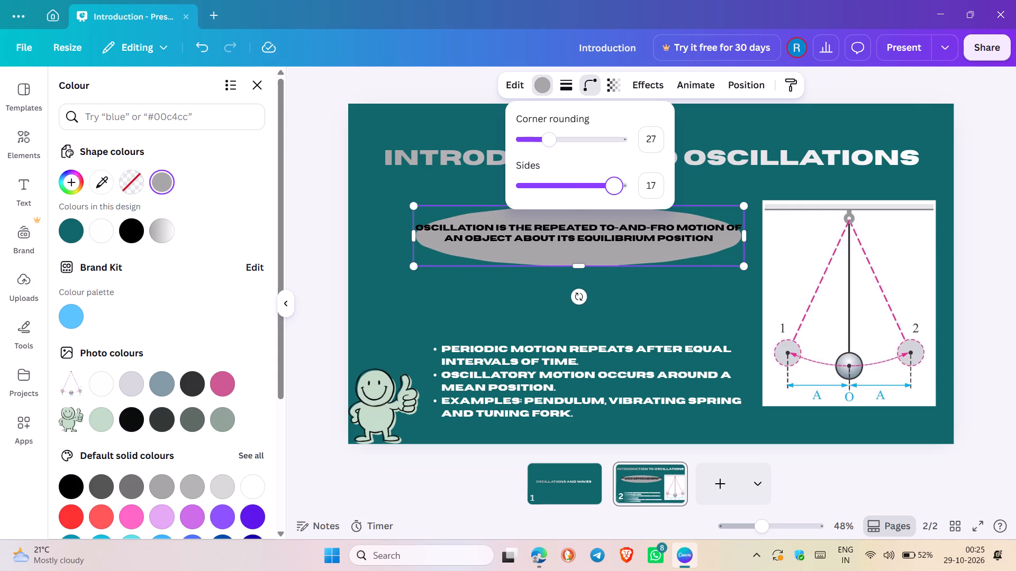
{"action": "left_click", "coordinate": [688, 300]}
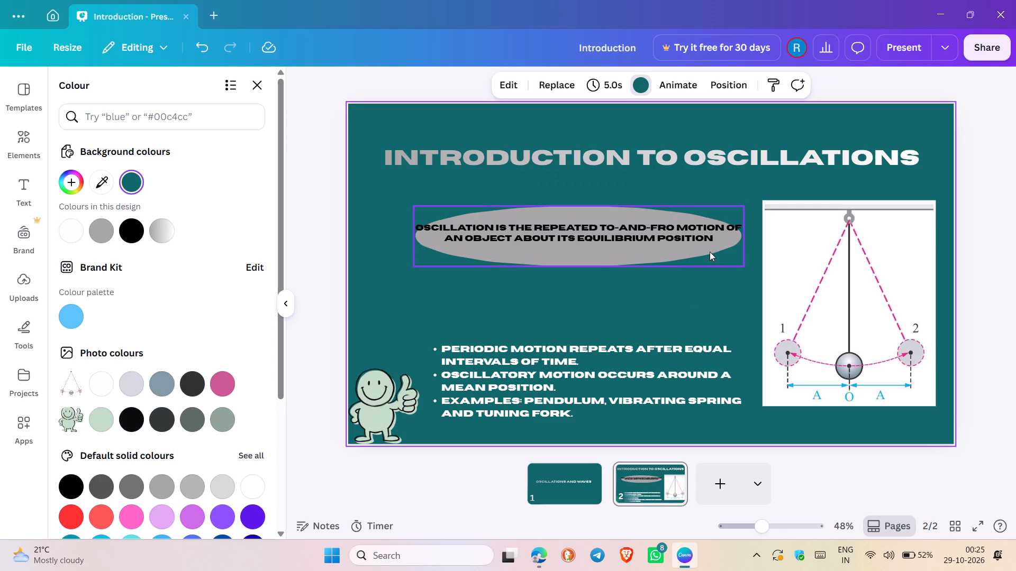
Enlarge the grey oval slightly beyond the definition's width and reposition it so the two-line text sits centred inside.
{"action": "left_click", "coordinate": [677, 255]}
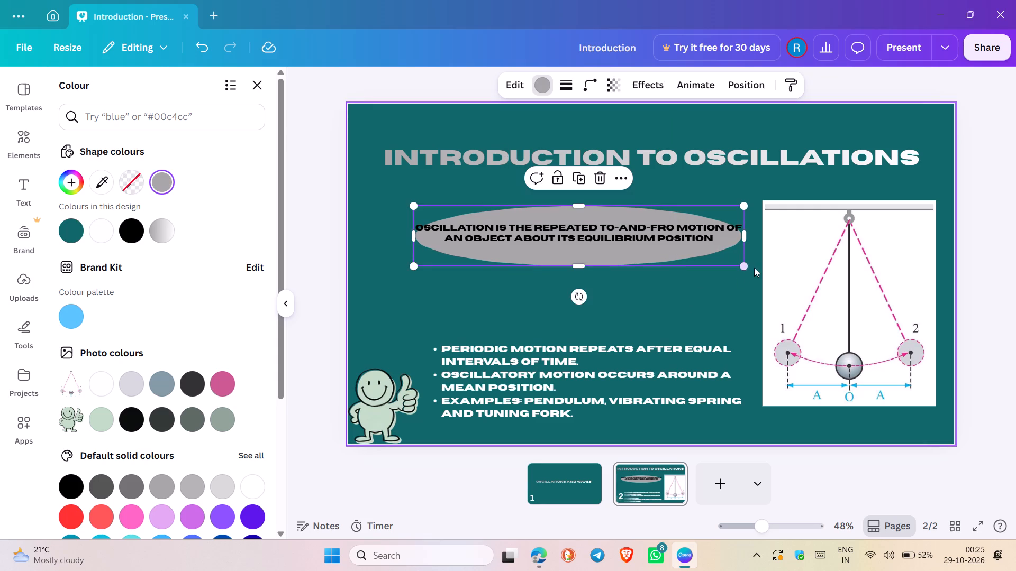
{"action": "left_click_drag", "start_coordinate": [743, 268], "coordinate": [773, 285]}
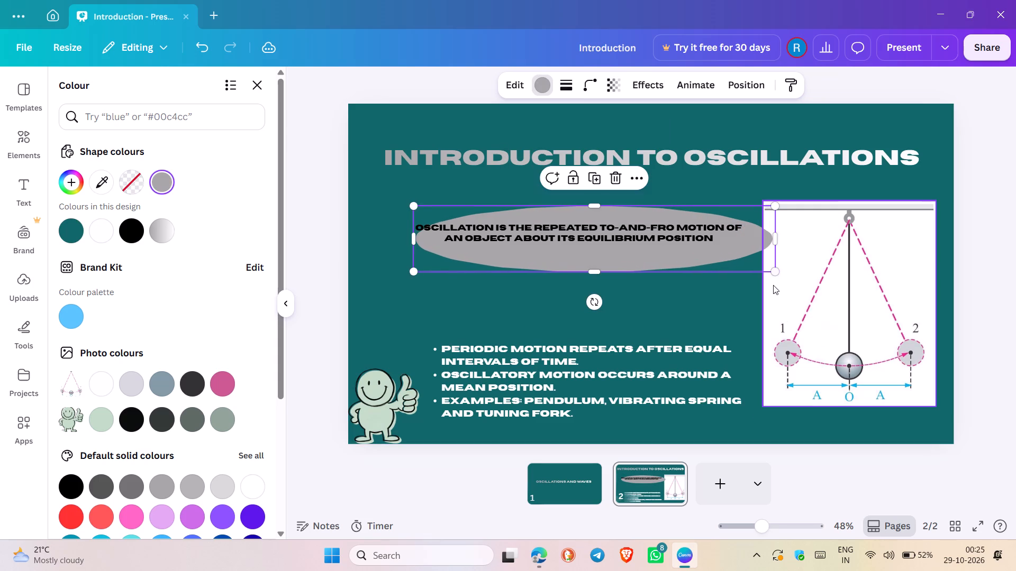
{"action": "left_click_drag", "start_coordinate": [677, 261], "coordinate": [656, 252]}
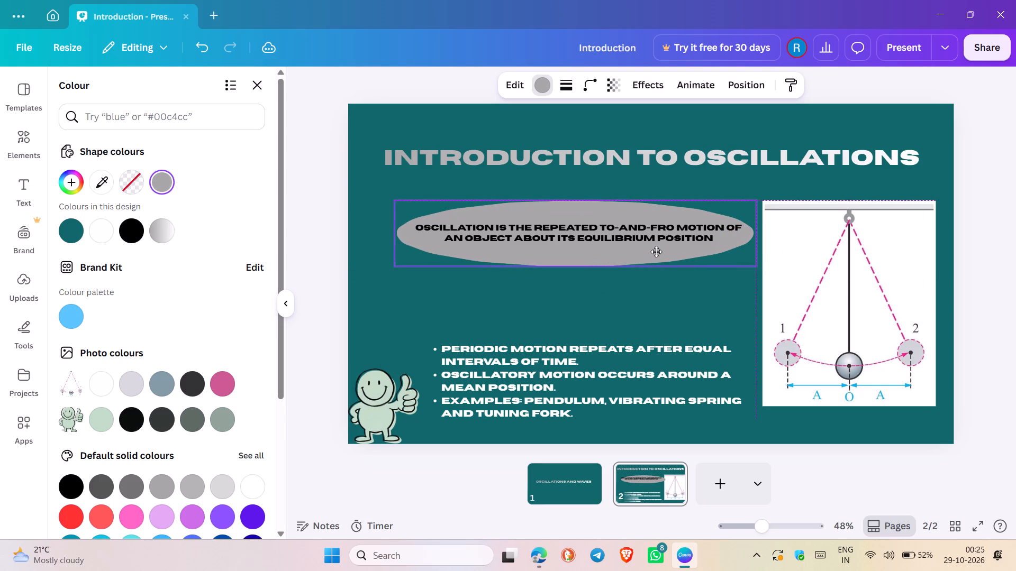
{"action": "left_click_drag", "start_coordinate": [656, 252], "coordinate": [661, 251]}
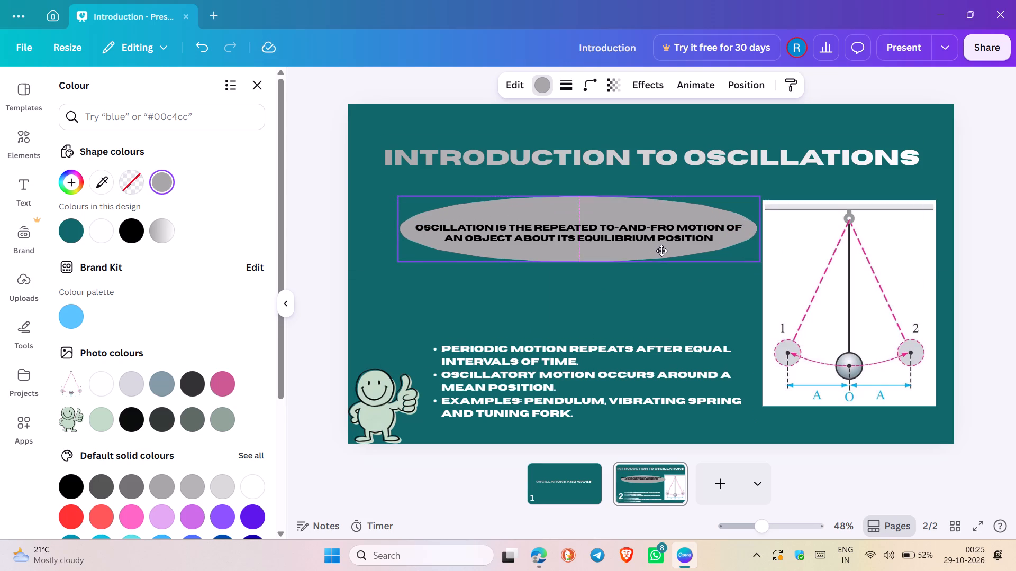
{"action": "left_click_drag", "start_coordinate": [661, 251], "coordinate": [656, 252]}
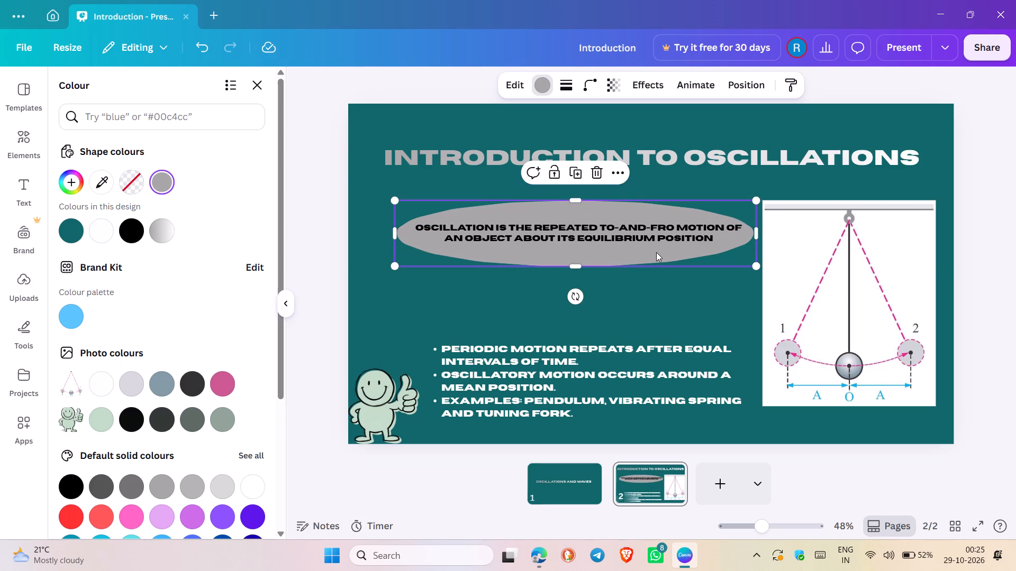
{"action": "left_click", "coordinate": [616, 306]}
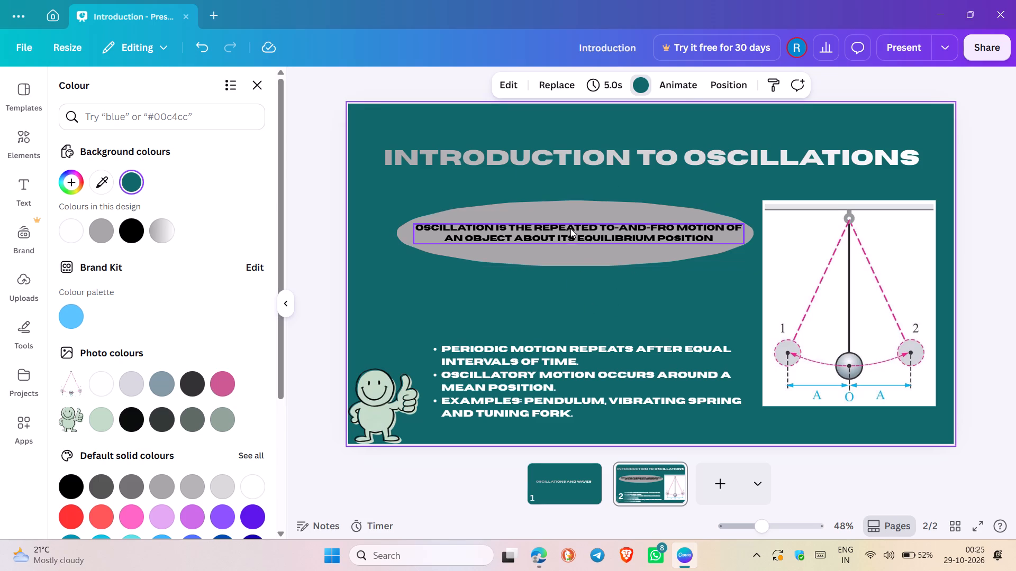
Recolour the entire definition text inside the grey oval to Lightcyan #feffff.
{"action": "left_click", "coordinate": [571, 233]}
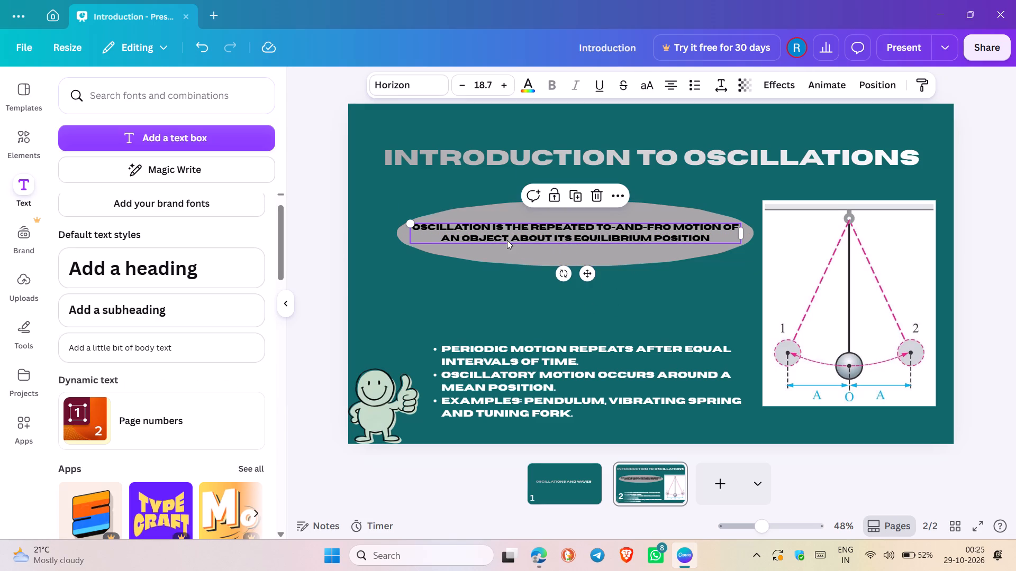
{"action": "double_click", "coordinate": [424, 232]}
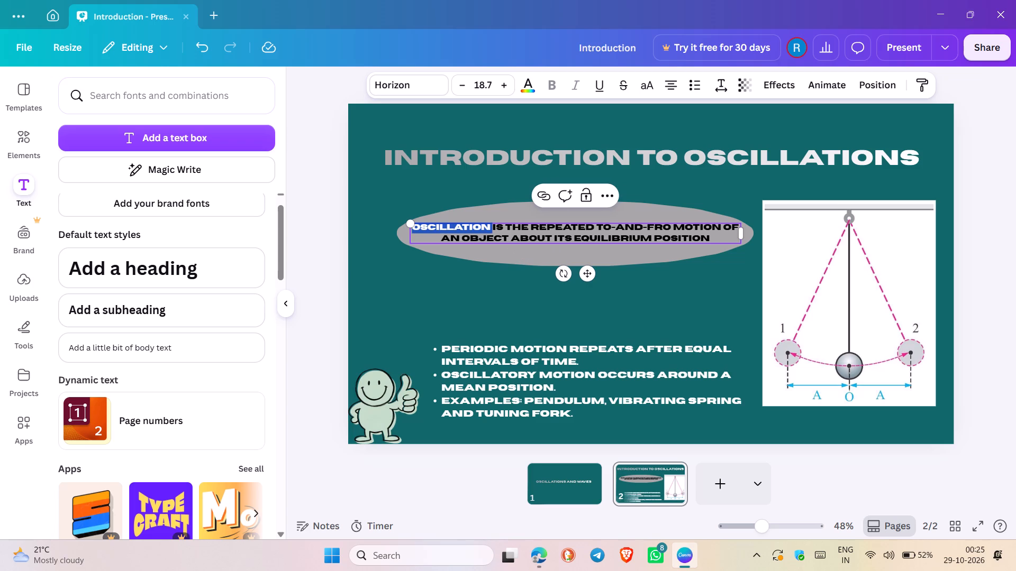
{"action": "key", "text": "ctrl+a"}
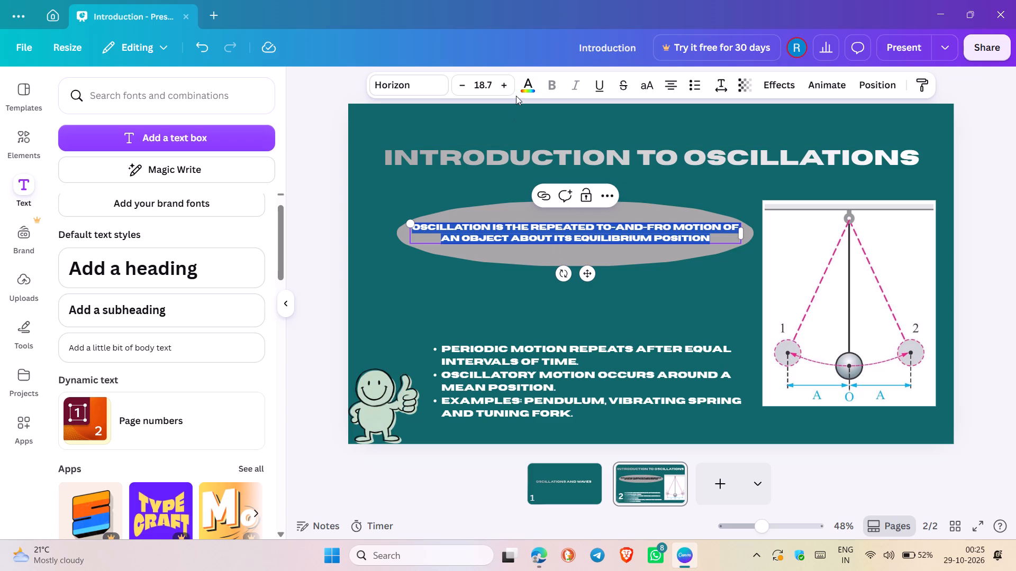
{"action": "left_click", "coordinate": [530, 90]}
{"action": "left_click", "coordinate": [137, 179]}
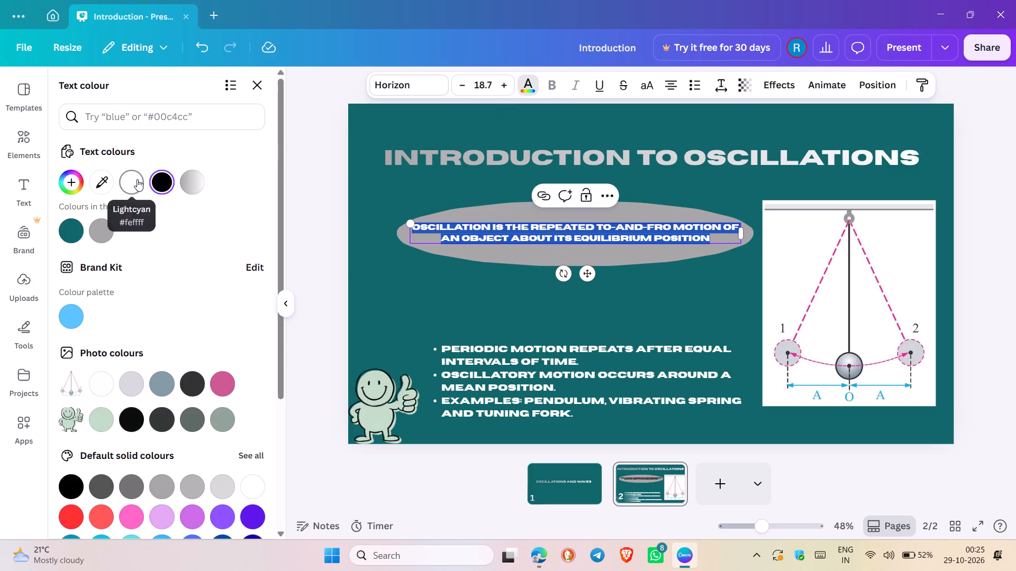
Move the three-bullet text box up beneath the grey oval on slide 2, aligning its edges with the definition text.
{"action": "left_click", "coordinate": [460, 275]}
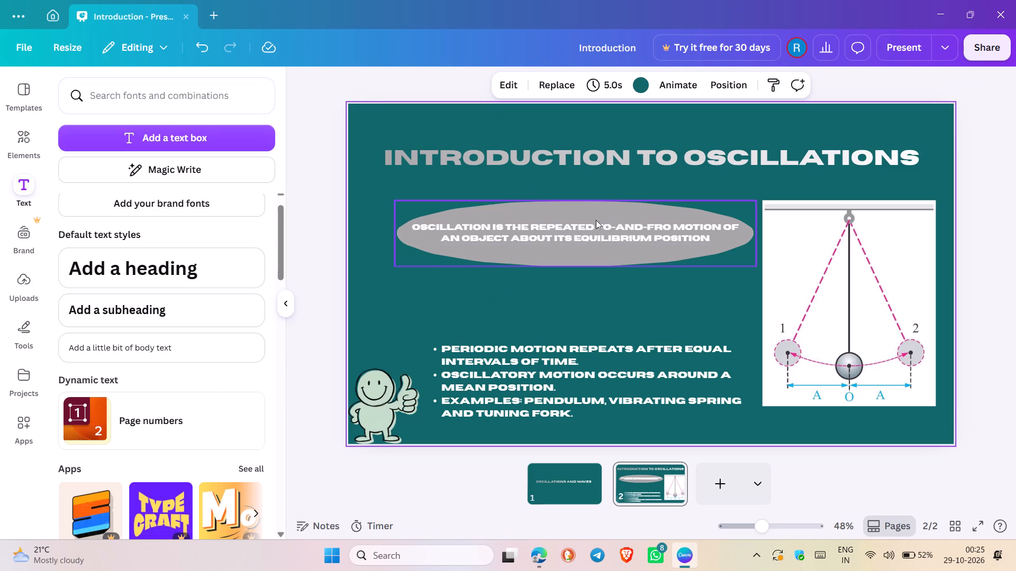
{"action": "left_click", "coordinate": [530, 317]}
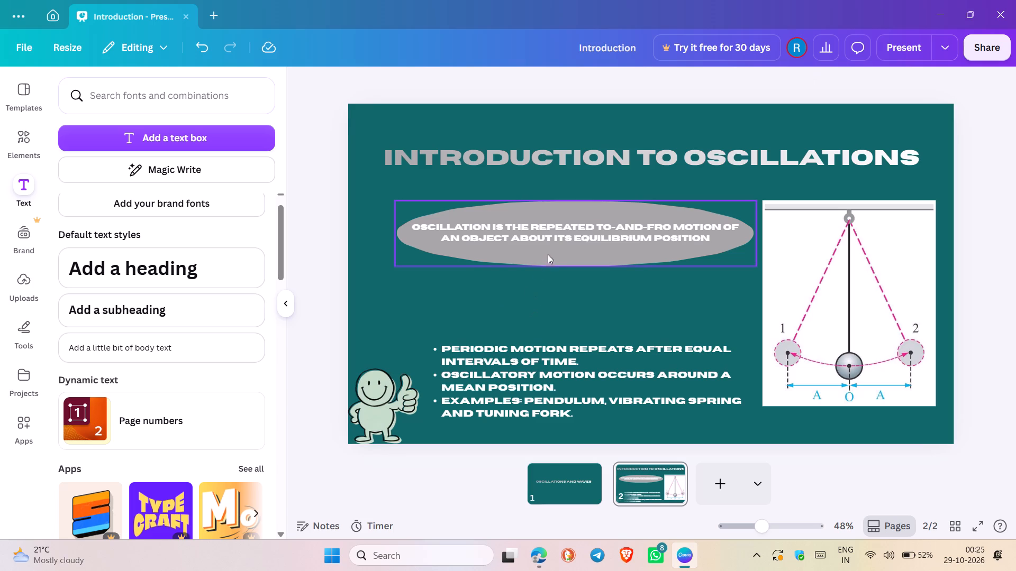
{"action": "left_click_drag", "start_coordinate": [509, 391], "coordinate": [496, 333]}
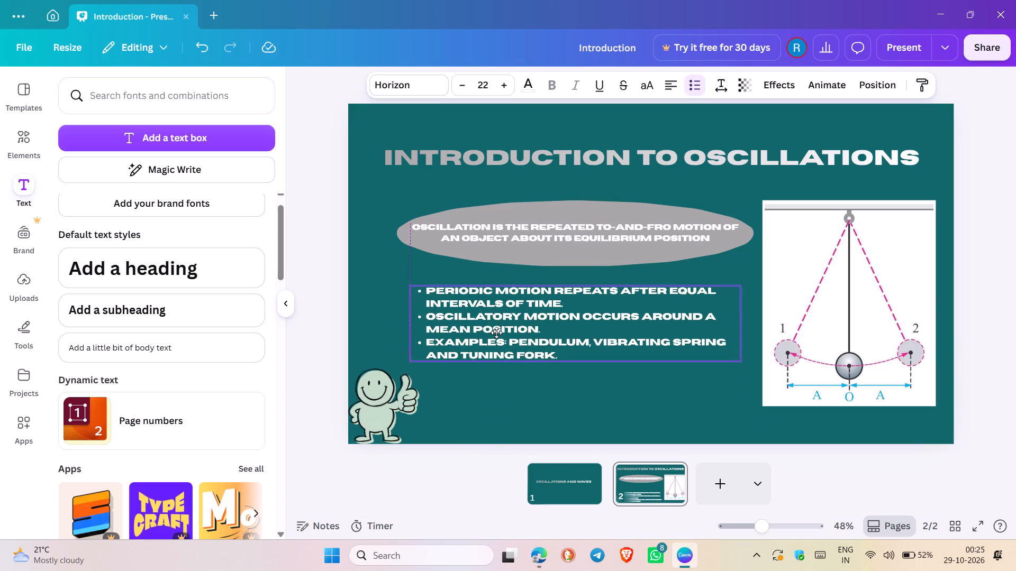
{"action": "left_click_drag", "start_coordinate": [496, 333], "coordinate": [492, 326]}
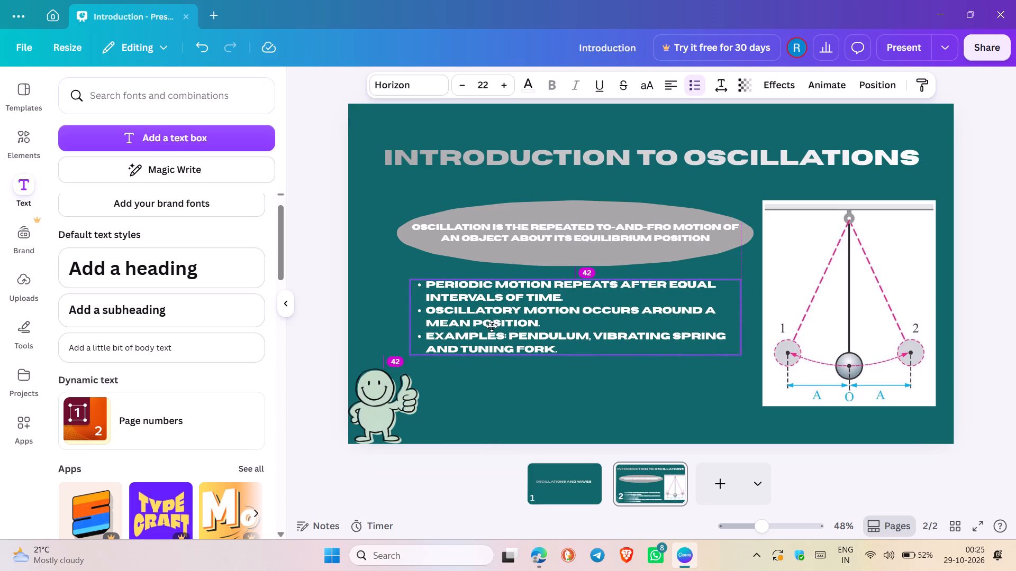
{"action": "left_click_drag", "start_coordinate": [492, 326], "coordinate": [492, 328]}
{"action": "left_click", "coordinate": [479, 317]}
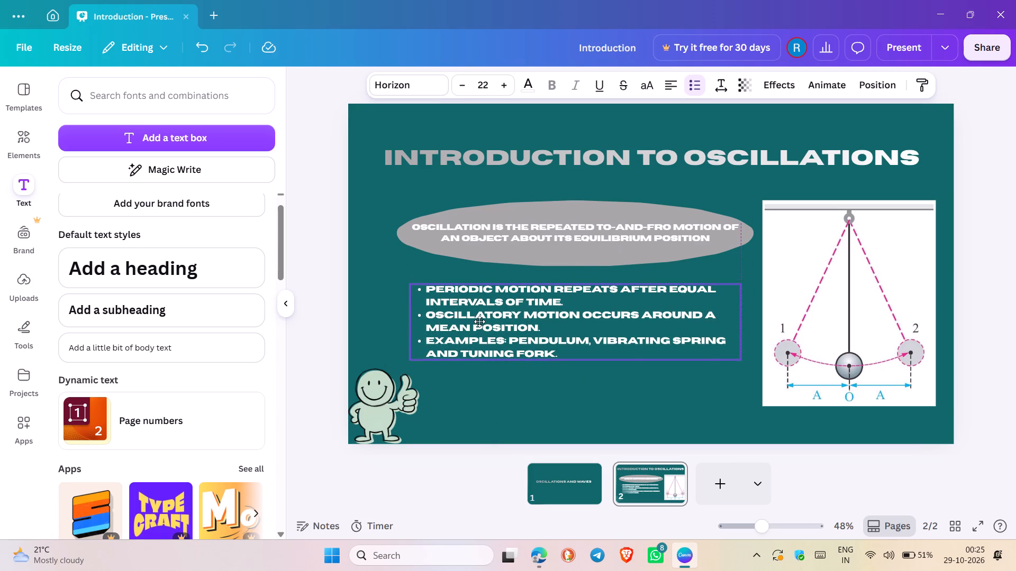
{"action": "left_click", "coordinate": [518, 405]}
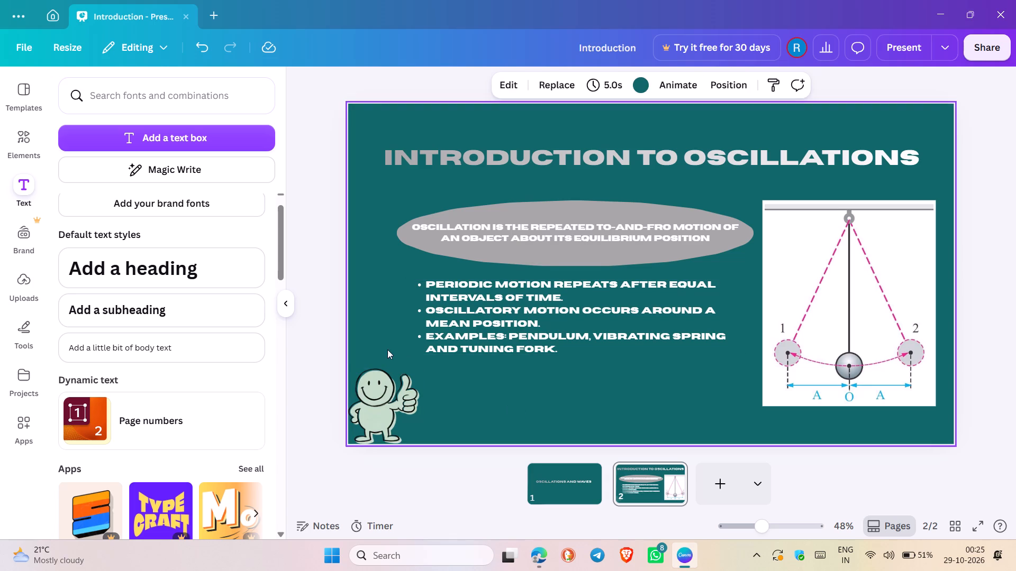
{"action": "left_click", "coordinate": [307, 302]}
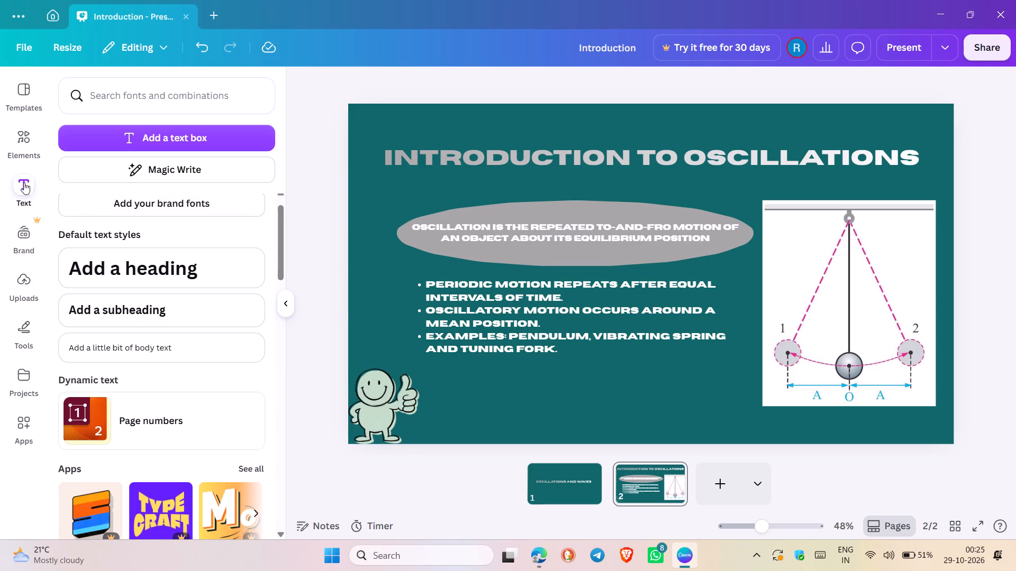
Search the elements library for "arrow" and look through the shapes and the mixed results.
{"action": "left_click", "coordinate": [20, 154]}
{"action": "left_click", "coordinate": [142, 101]}
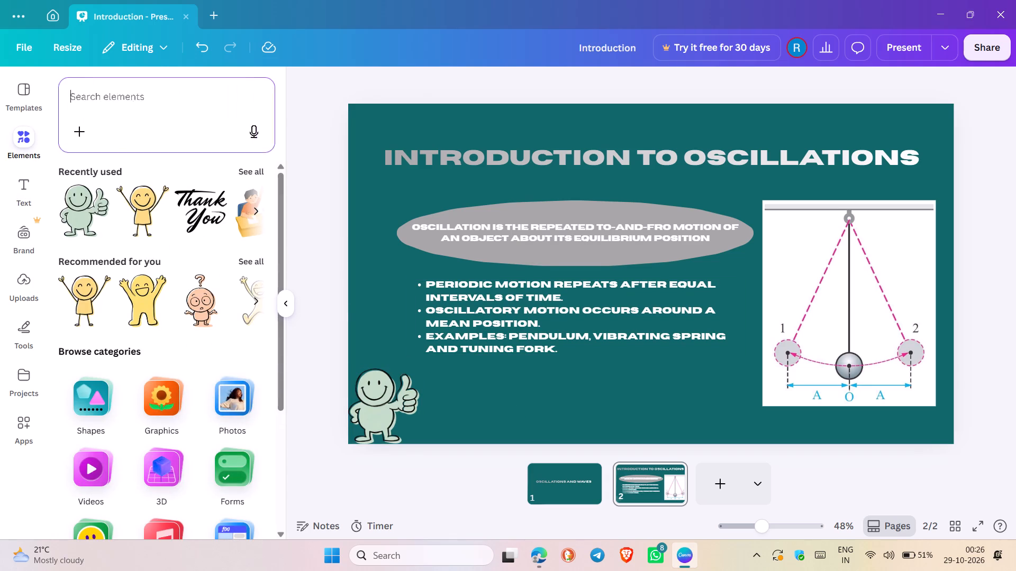
{"action": "type", "text": "arro"}
{"action": "key", "text": "w"}
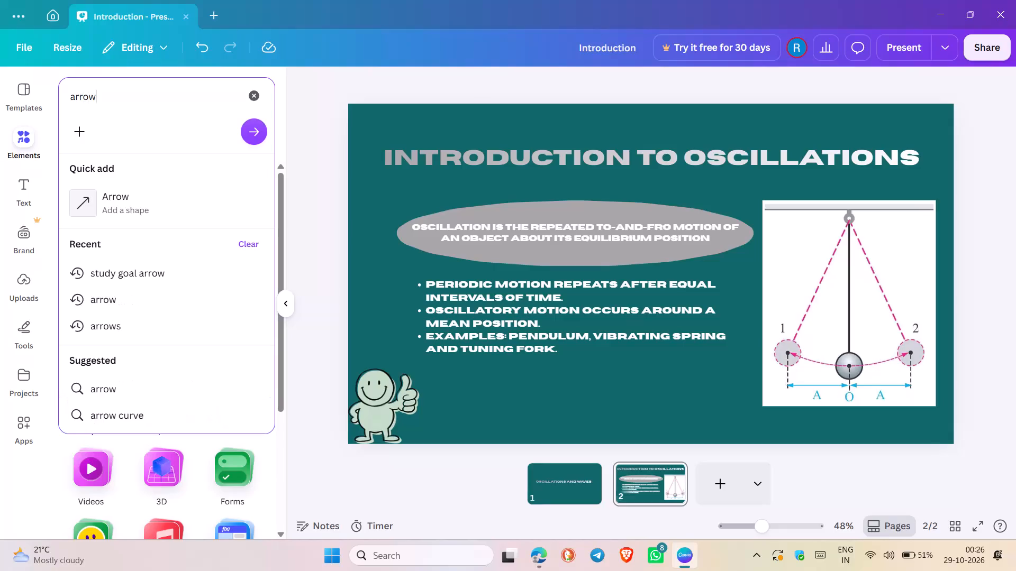
{"action": "key", "text": "Return"}
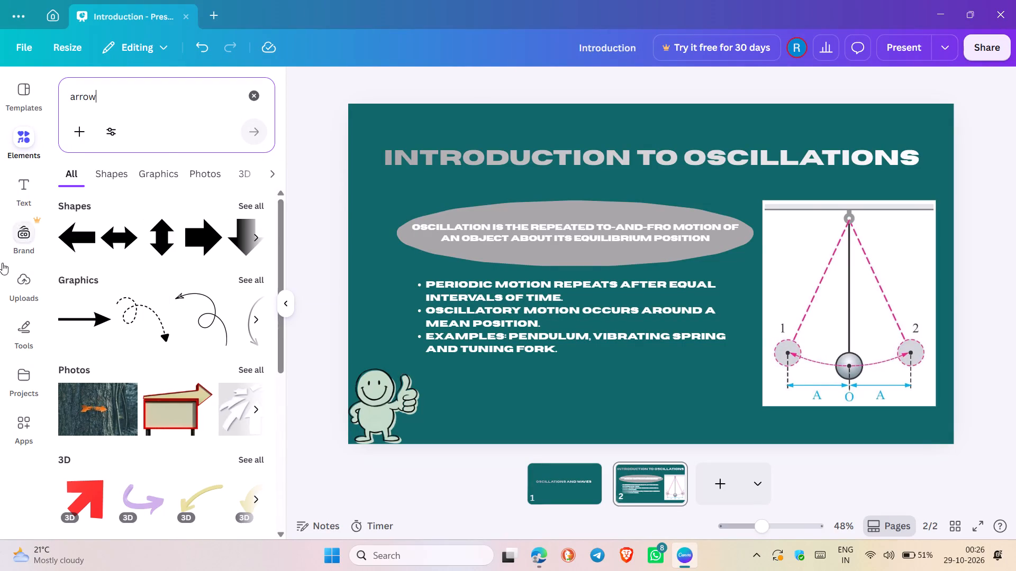
{"action": "scroll", "coordinate": [137, 316], "scroll_direction": "down", "scroll_amount": 8}
{"action": "scroll", "coordinate": [137, 316], "scroll_direction": "up", "scroll_amount": 2}
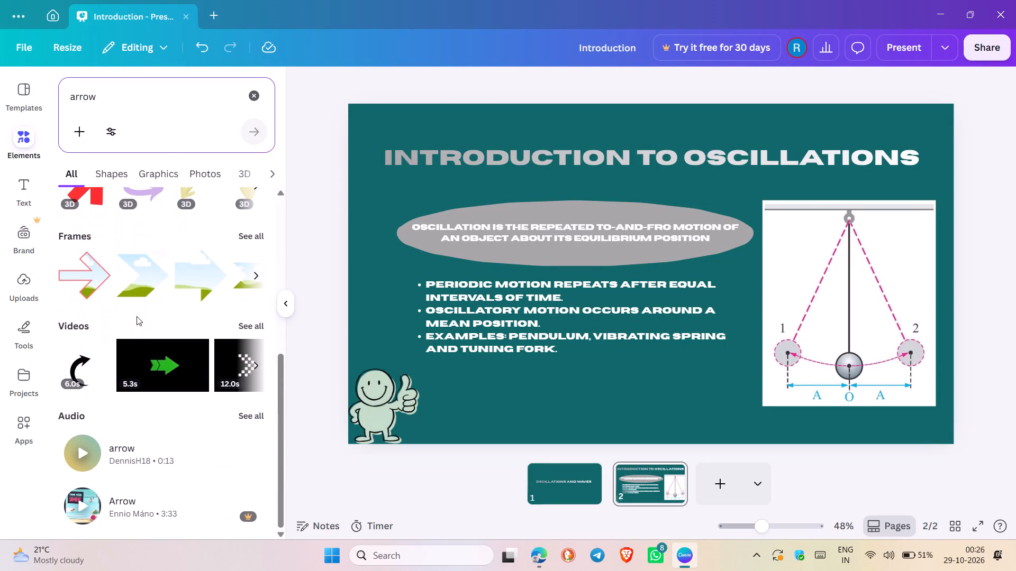
{"action": "scroll", "coordinate": [156, 259], "scroll_direction": "up", "scroll_amount": 5}
{"action": "left_click", "coordinate": [256, 203]}
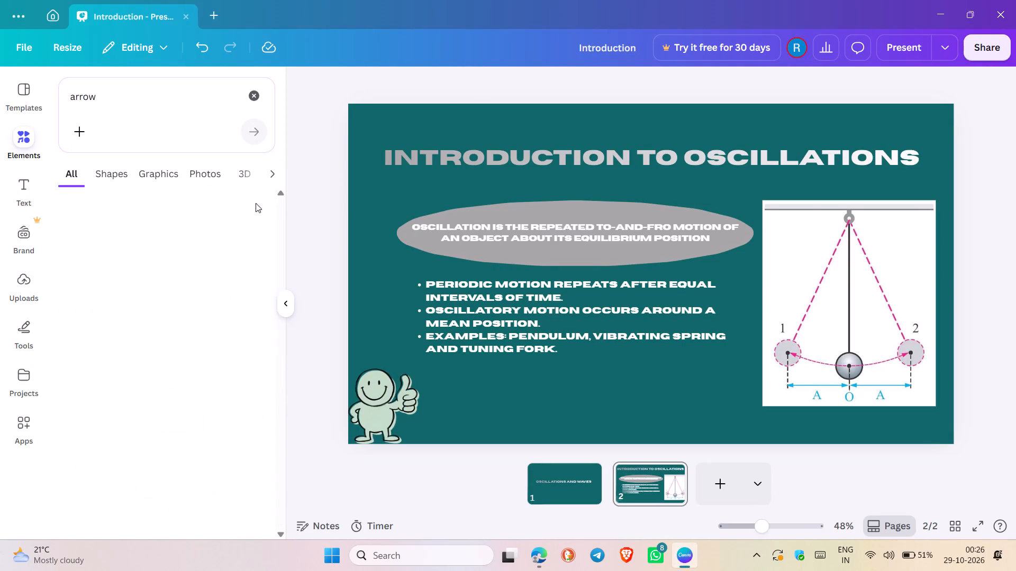
{"action": "scroll", "coordinate": [194, 329], "scroll_direction": "down", "scroll_amount": 3}
{"action": "scroll", "coordinate": [194, 329], "scroll_direction": "up", "scroll_amount": 3}
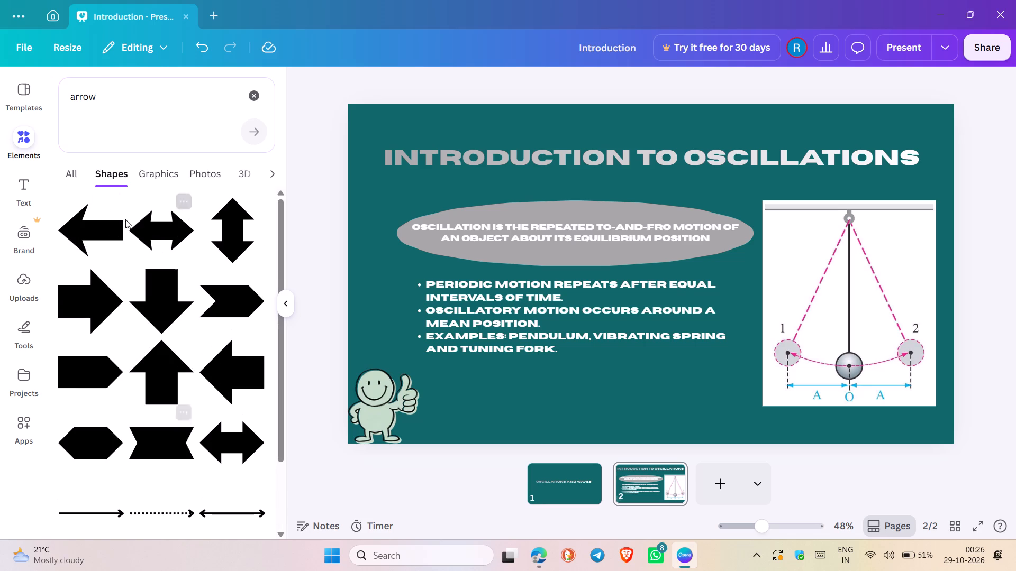
{"action": "left_click", "coordinate": [78, 174]}
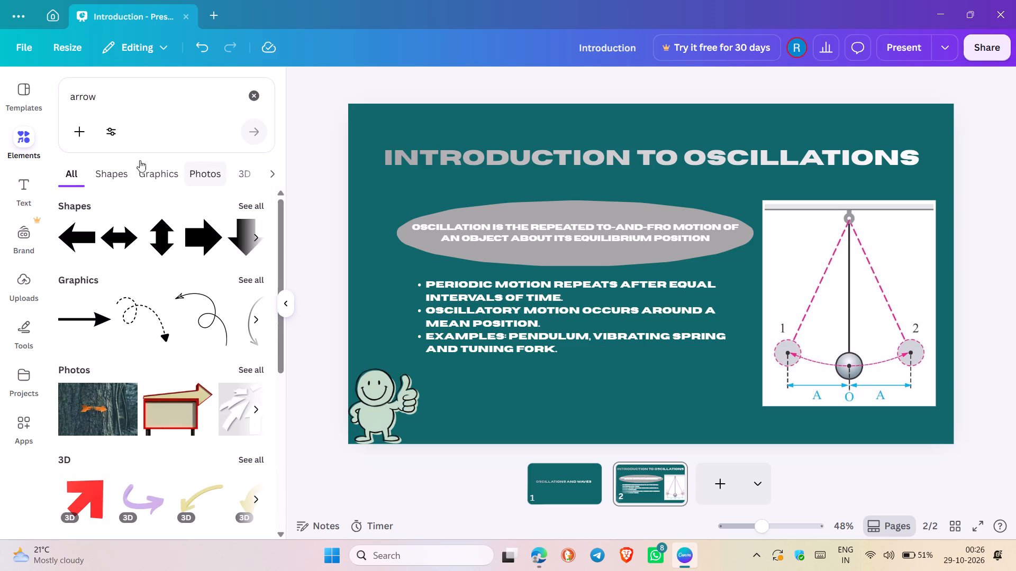
{"action": "scroll", "coordinate": [119, 246], "scroll_direction": "right", "scroll_amount": 4}
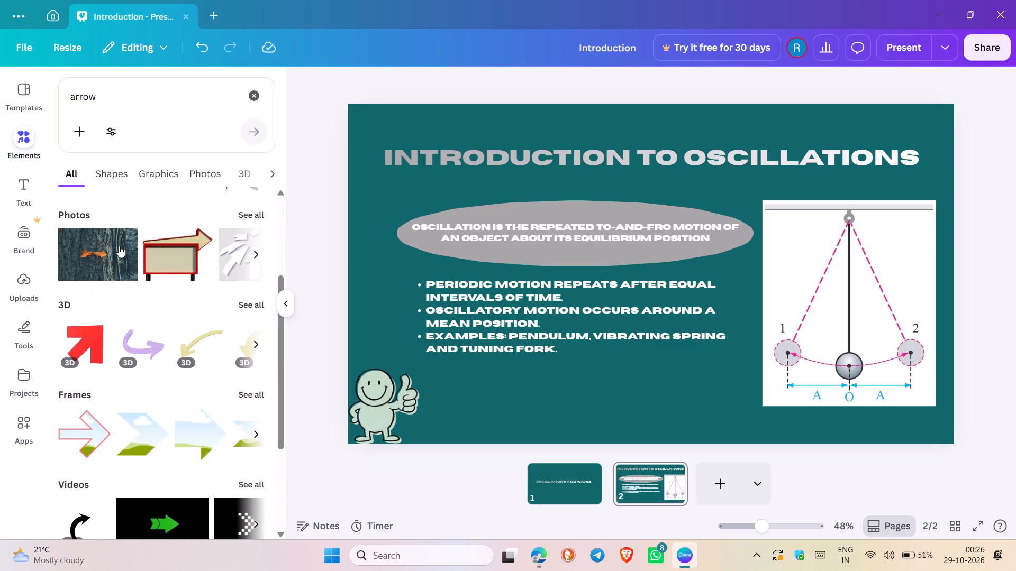
{"action": "scroll", "coordinate": [119, 246], "scroll_direction": "down", "scroll_amount": 1}
{"action": "scroll", "coordinate": [119, 246], "scroll_direction": "up", "scroll_amount": 5}
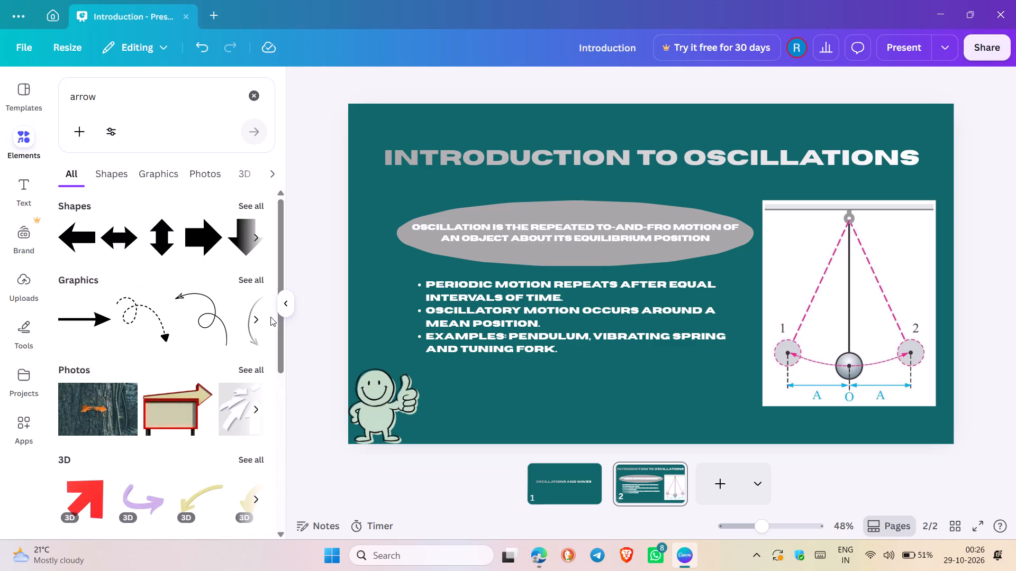
Browse the arrow graphics and insert the yellow hand-drawn arrow with the black outline on slide 2.
{"action": "left_click", "coordinate": [250, 275]}
{"action": "scroll", "coordinate": [231, 315], "scroll_direction": "down", "scroll_amount": 1}
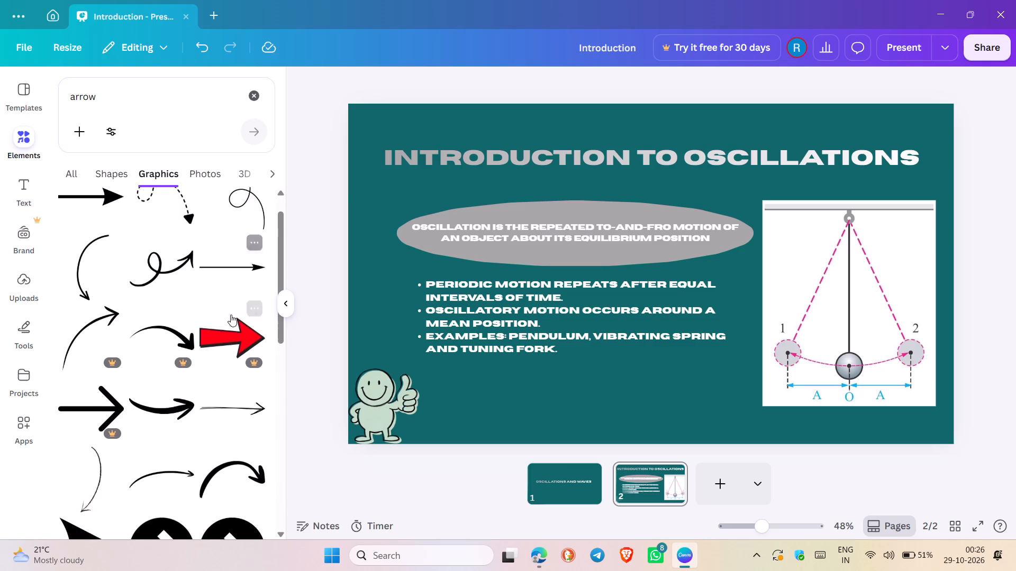
{"action": "scroll", "coordinate": [231, 315], "scroll_direction": "down", "scroll_amount": 5}
{"action": "scroll", "coordinate": [212, 332], "scroll_direction": "up", "scroll_amount": 1}
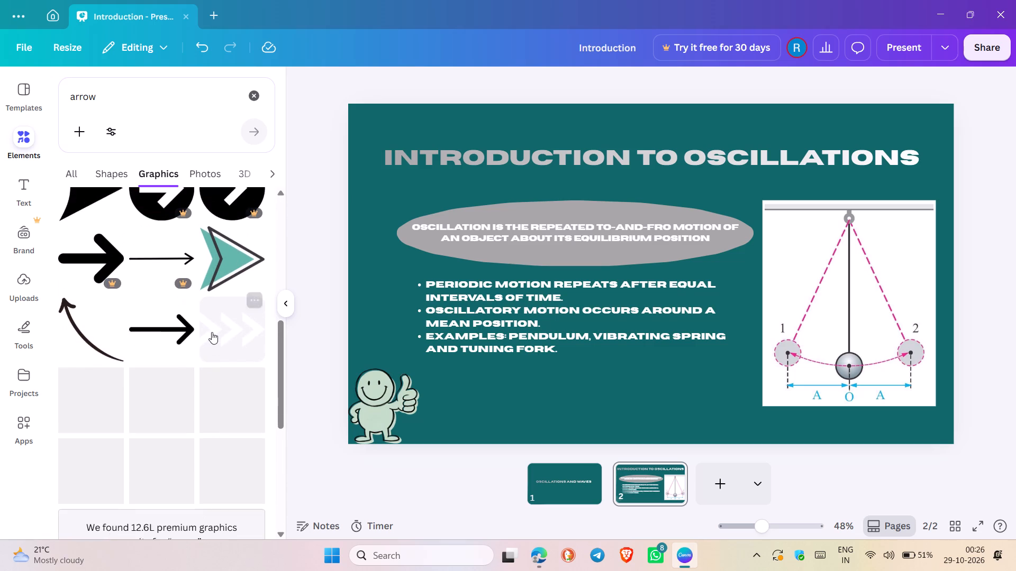
{"action": "scroll", "coordinate": [212, 332], "scroll_direction": "up", "scroll_amount": 5}
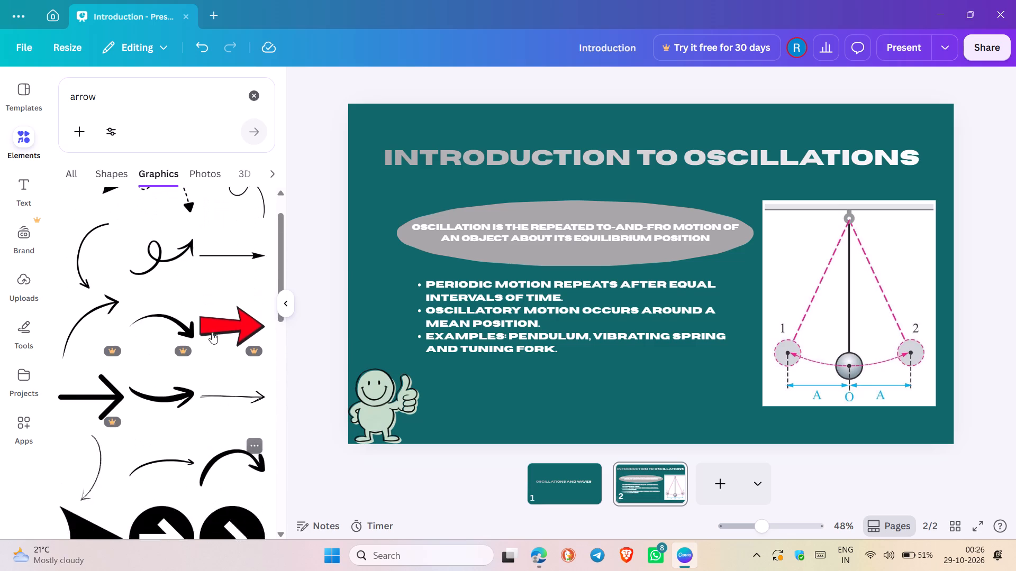
{"action": "scroll", "coordinate": [212, 332], "scroll_direction": "up", "scroll_amount": 1}
{"action": "scroll", "coordinate": [212, 332], "scroll_direction": "down", "scroll_amount": 3}
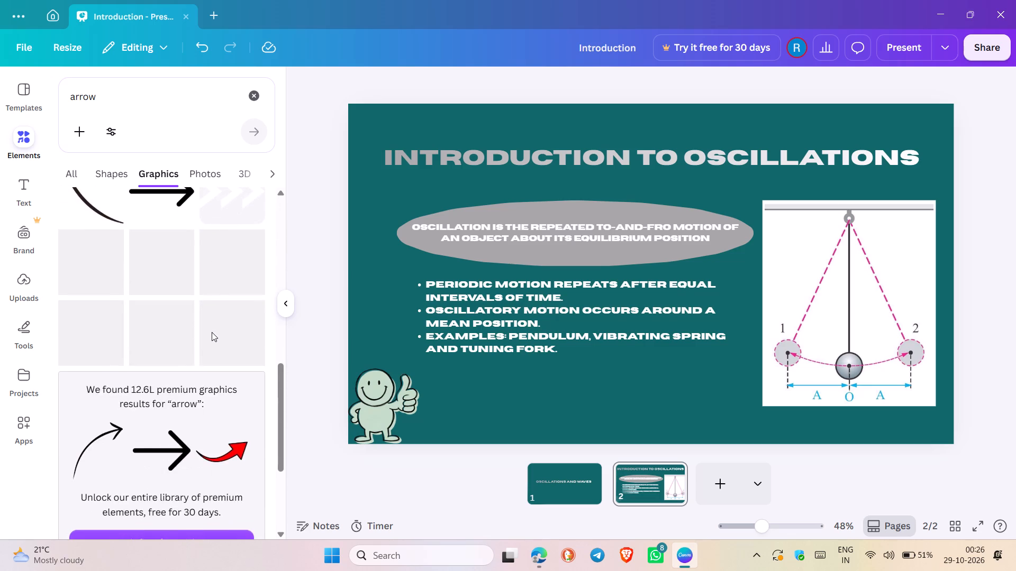
{"action": "scroll", "coordinate": [212, 332], "scroll_direction": "down", "scroll_amount": 3}
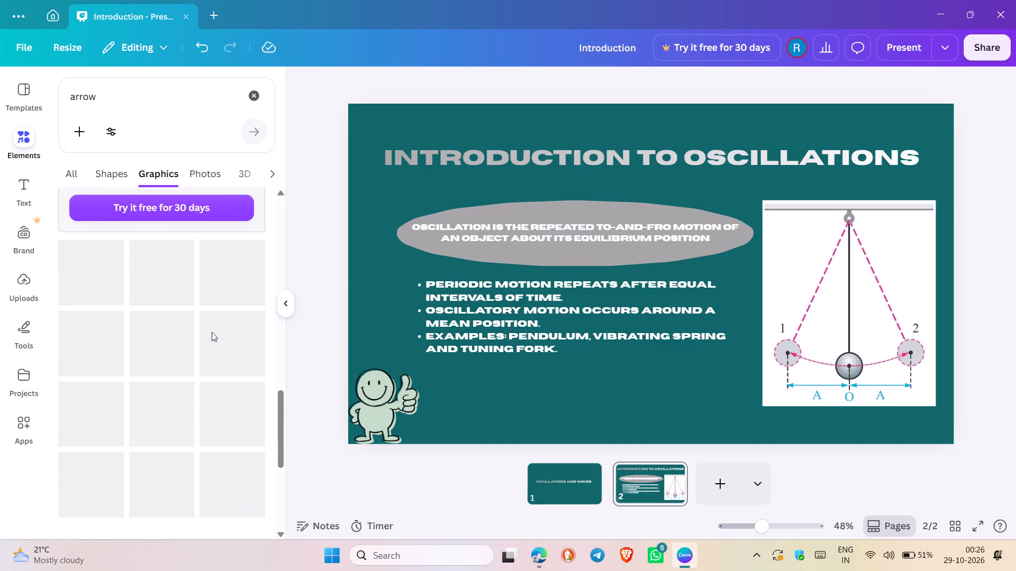
{"action": "scroll", "coordinate": [212, 332], "scroll_direction": "down", "scroll_amount": 1}
{"action": "scroll", "coordinate": [212, 332], "scroll_direction": "up", "scroll_amount": 1}
{"action": "scroll", "coordinate": [212, 332], "scroll_direction": "down", "scroll_amount": 1}
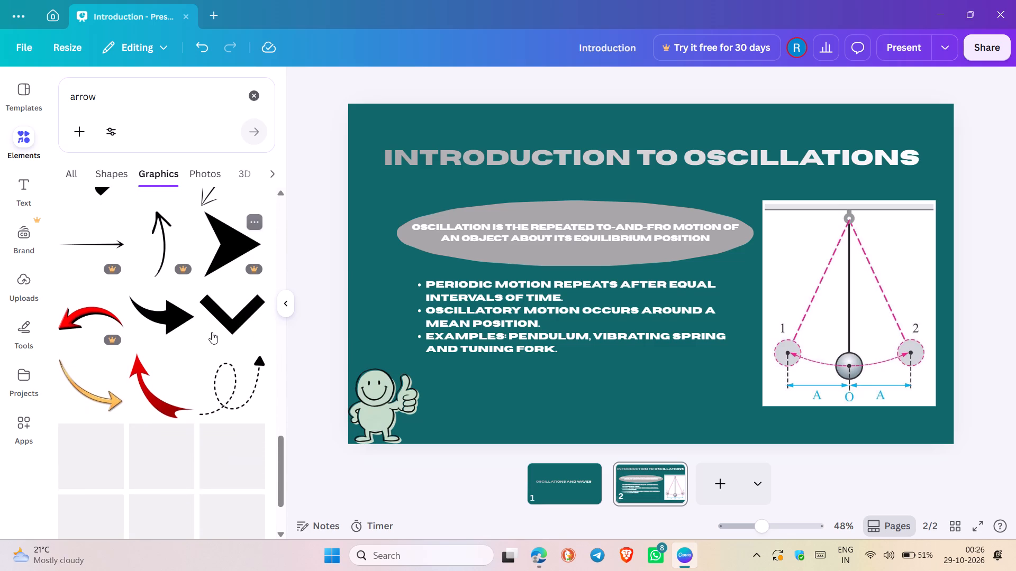
{"action": "scroll", "coordinate": [212, 332], "scroll_direction": "down", "scroll_amount": 3}
{"action": "scroll", "coordinate": [212, 332], "scroll_direction": "up", "scroll_amount": 1}
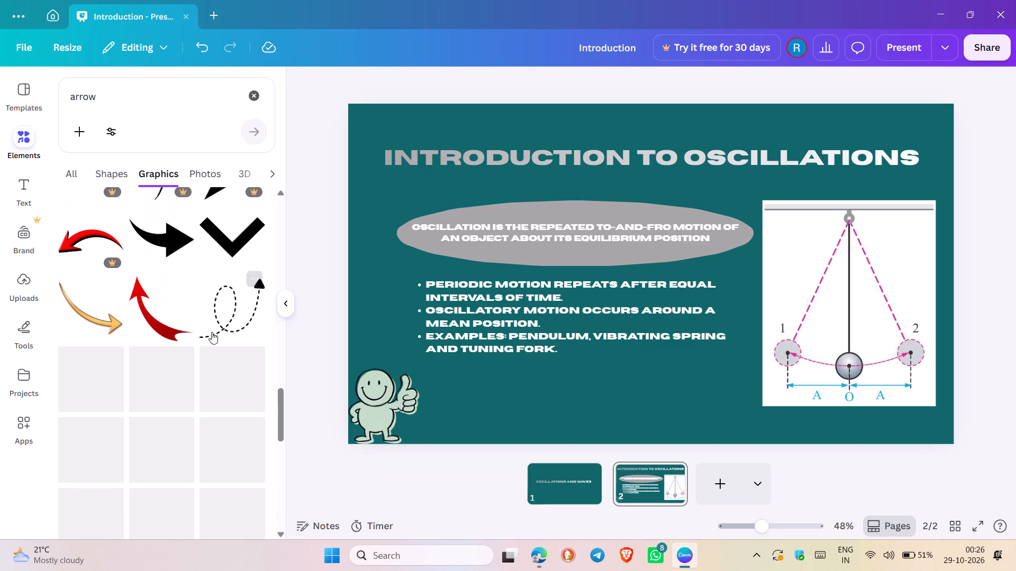
{"action": "scroll", "coordinate": [212, 332], "scroll_direction": "up", "scroll_amount": 1}
{"action": "scroll", "coordinate": [168, 388], "scroll_direction": "down", "scroll_amount": 1}
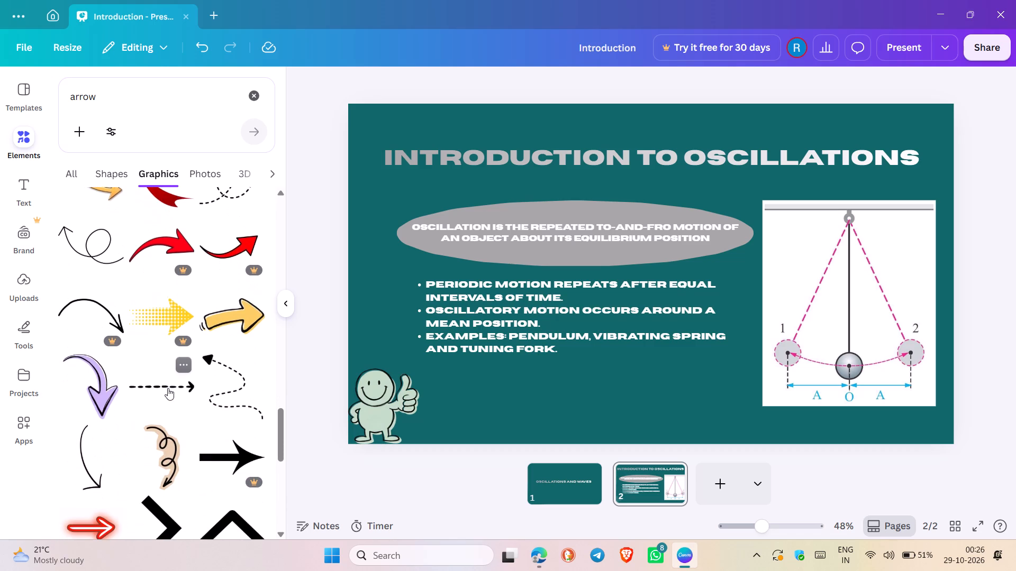
{"action": "scroll", "coordinate": [168, 388], "scroll_direction": "down", "scroll_amount": 2}
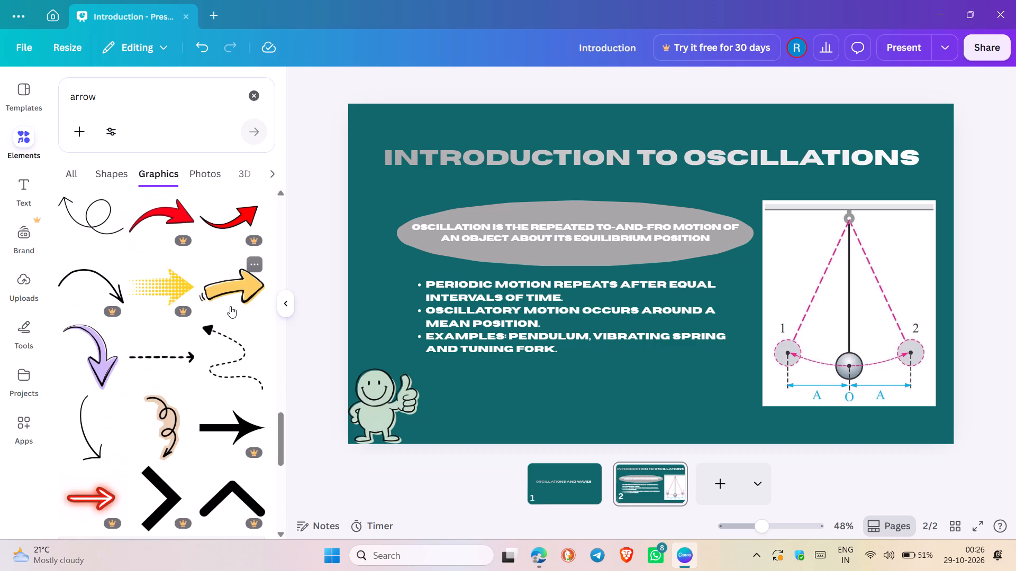
{"action": "left_click", "coordinate": [232, 294]}
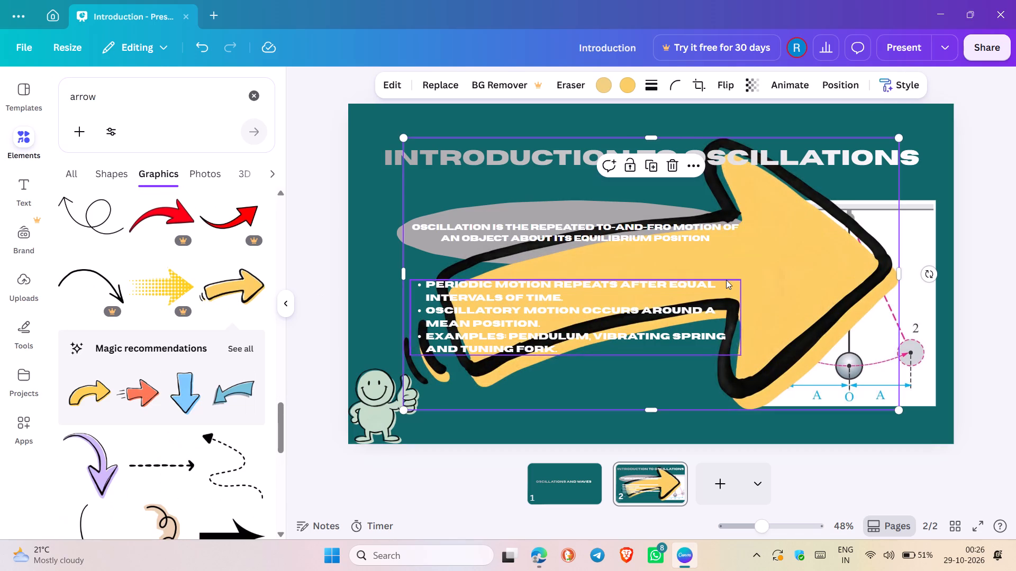
Shrink the yellow arrow to roughly the bullet list's width and place it over the bullets below the oval.
{"action": "left_click_drag", "start_coordinate": [901, 143], "coordinate": [873, 204]}
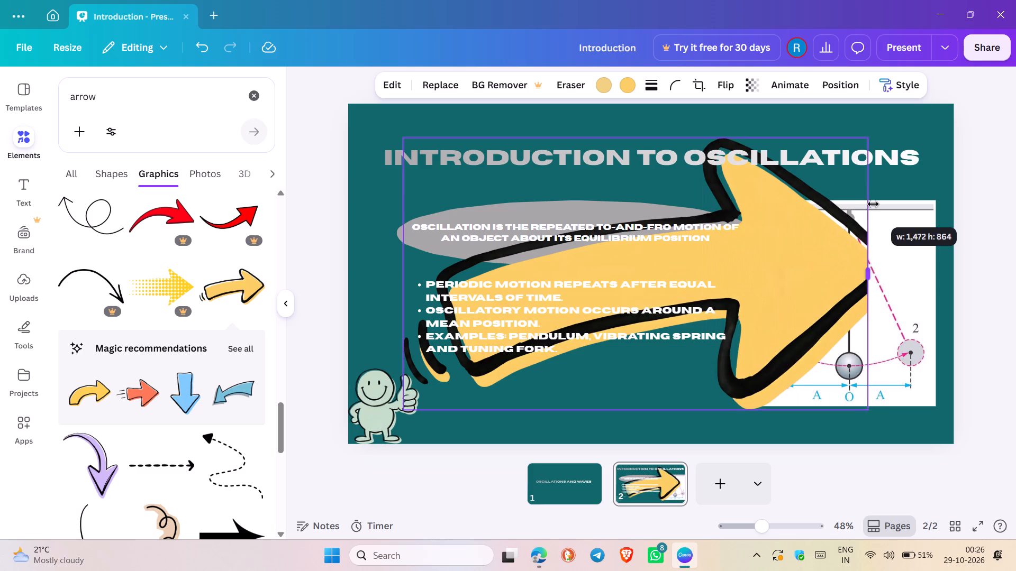
{"action": "left_click_drag", "start_coordinate": [873, 204], "coordinate": [917, 215]}
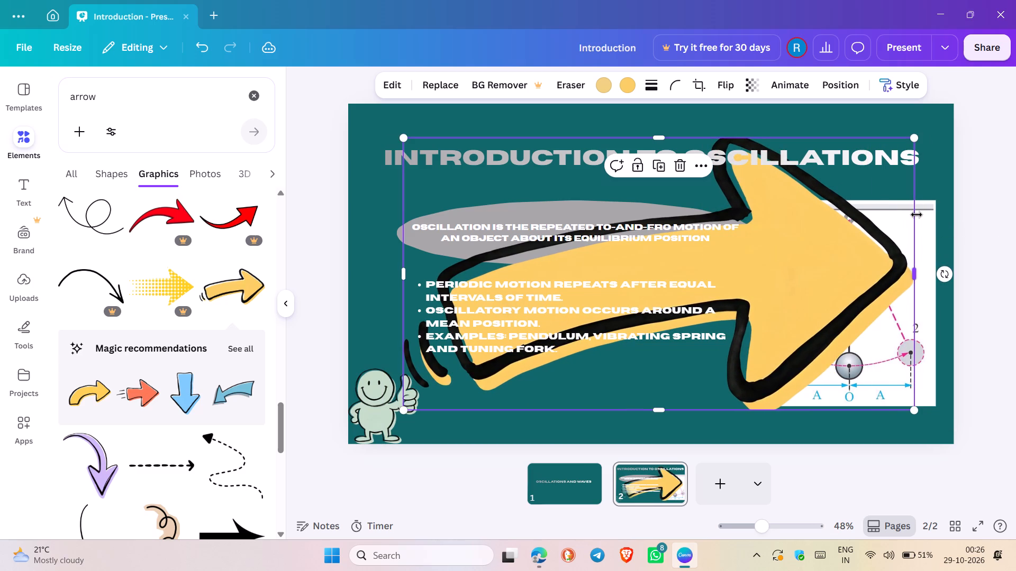
{"action": "left_click_drag", "start_coordinate": [911, 139], "coordinate": [725, 261]}
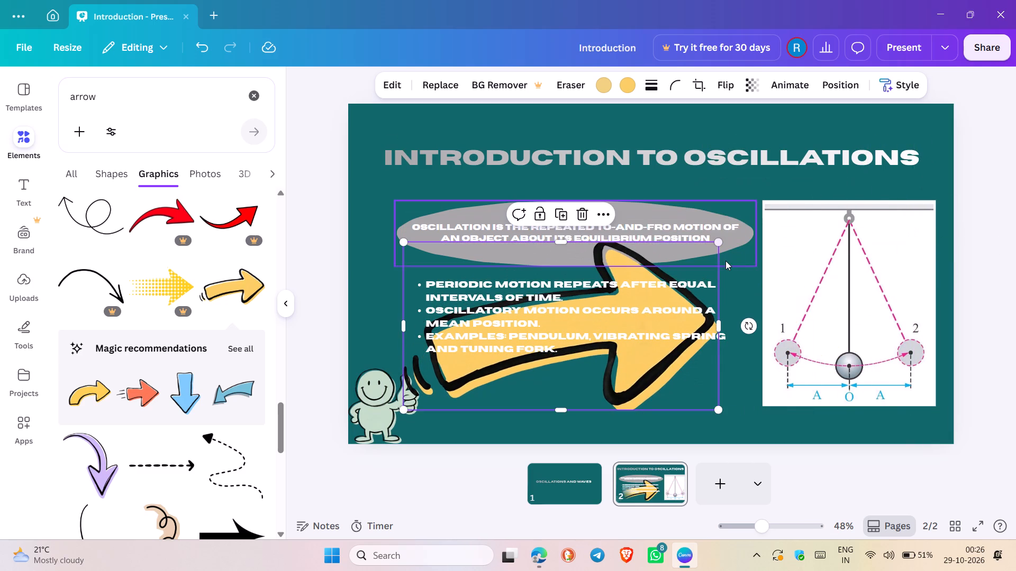
{"action": "left_click_drag", "start_coordinate": [625, 373], "coordinate": [632, 388]}
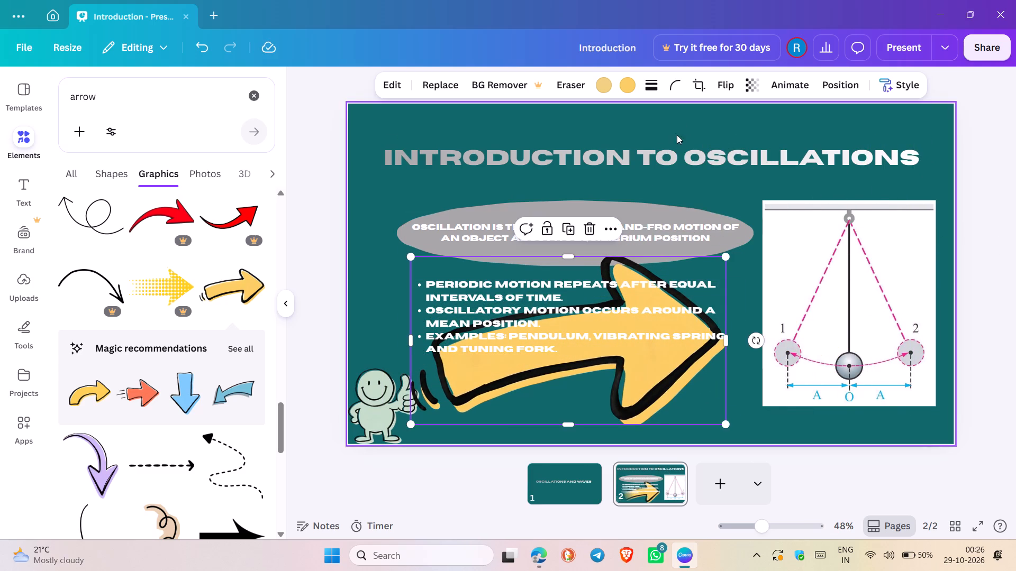
Flip the yellow arrow vertically so it slopes downward, trying a horizontal flip first.
{"action": "left_click", "coordinate": [727, 92]}
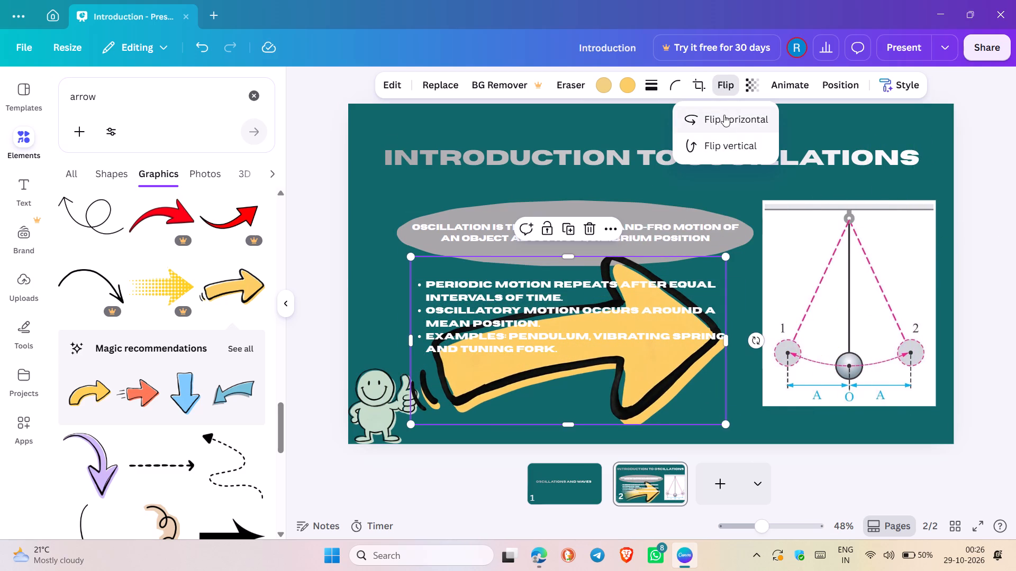
{"action": "left_click", "coordinate": [724, 113]}
{"action": "left_click", "coordinate": [724, 113]}
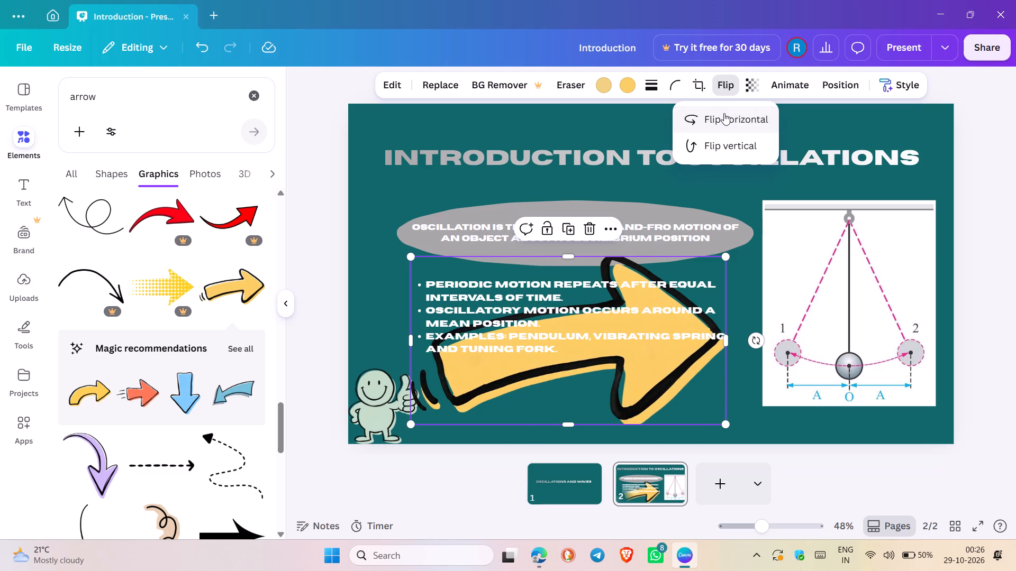
{"action": "left_click", "coordinate": [719, 141]}
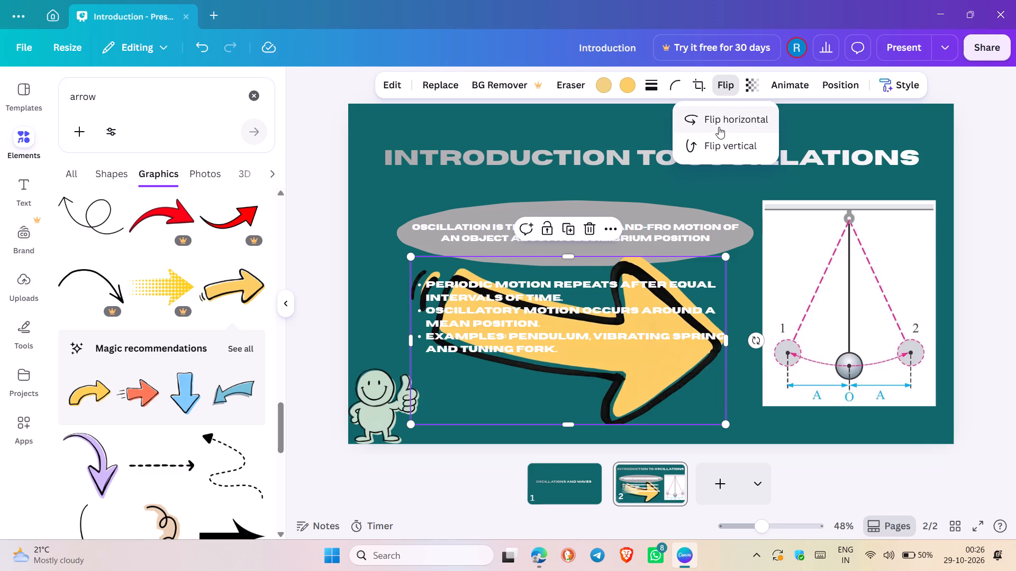
{"action": "left_click", "coordinate": [879, 188]}
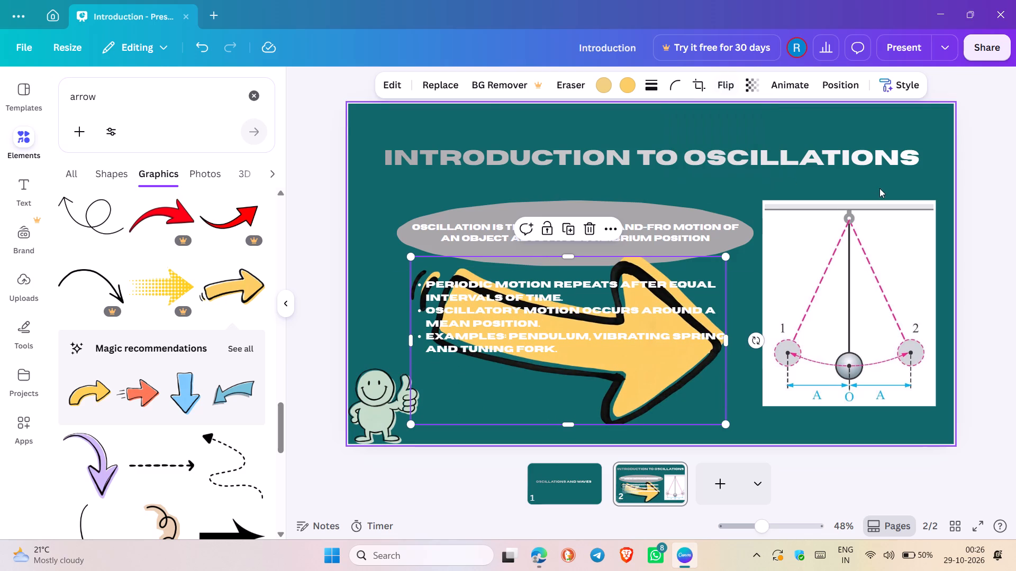
Rotate the yellow arrow to point diagonally down, shrink it to a small graphic, and place it beside the oval's left end.
{"action": "left_click_drag", "start_coordinate": [645, 398], "coordinate": [465, 243]}
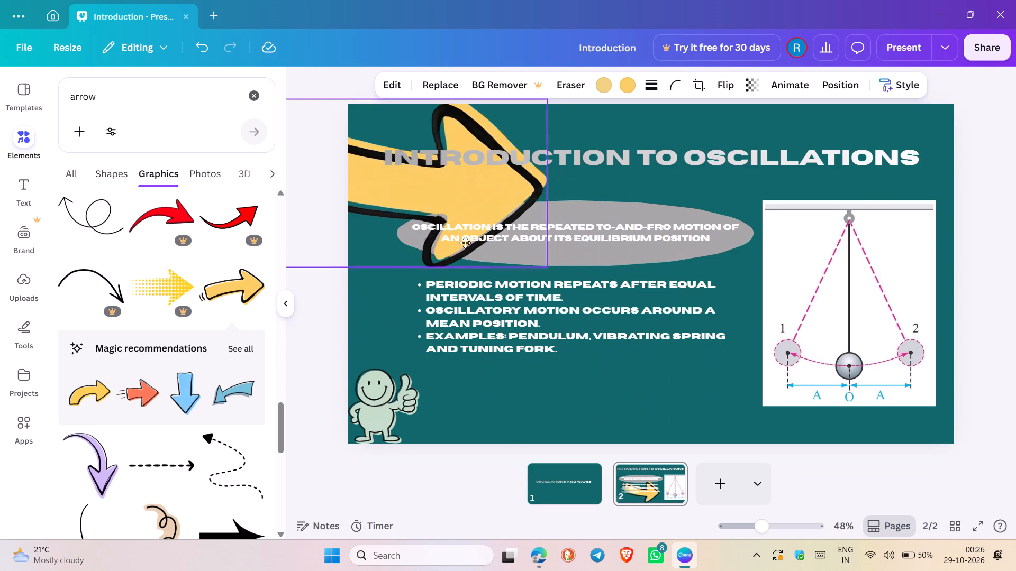
{"action": "left_click_drag", "start_coordinate": [465, 243], "coordinate": [461, 256]}
{"action": "left_click_drag", "start_coordinate": [575, 203], "coordinate": [484, 317]}
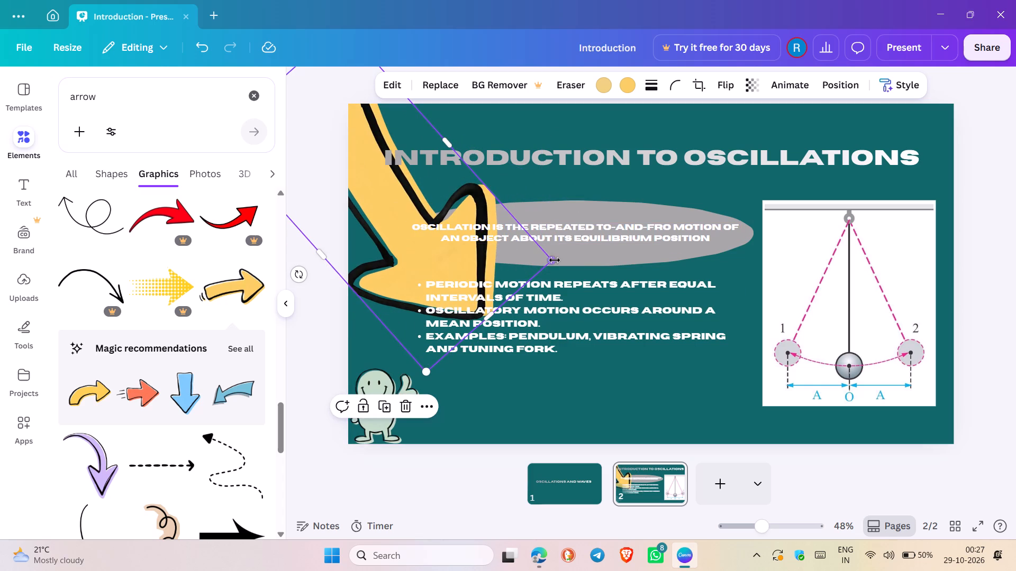
{"action": "left_click_drag", "start_coordinate": [553, 259], "coordinate": [403, 232]}
{"action": "left_click_drag", "start_coordinate": [367, 196], "coordinate": [404, 246]}
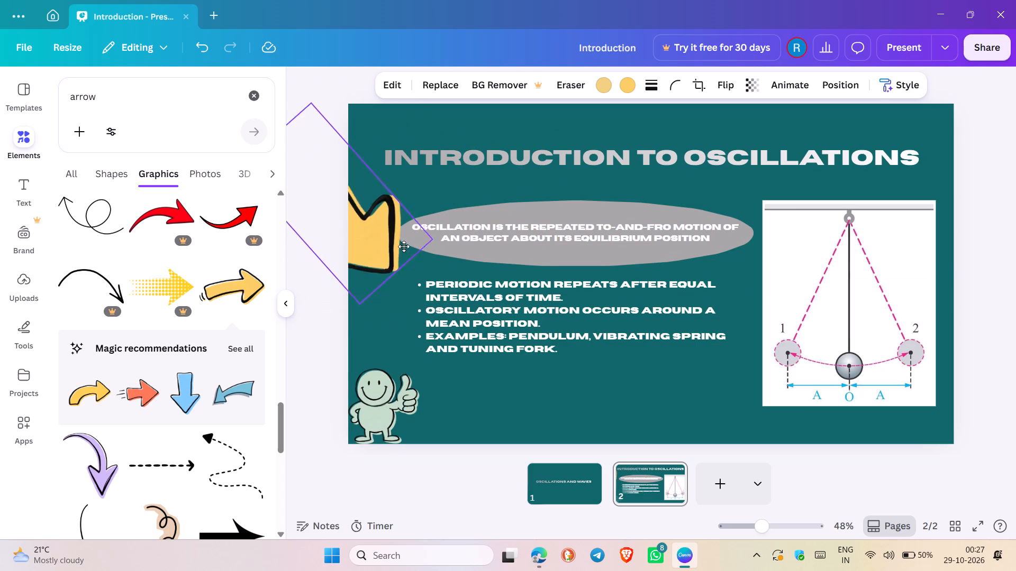
{"action": "left_click_drag", "start_coordinate": [404, 246], "coordinate": [453, 267]}
{"action": "left_click_drag", "start_coordinate": [496, 280], "coordinate": [491, 279]}
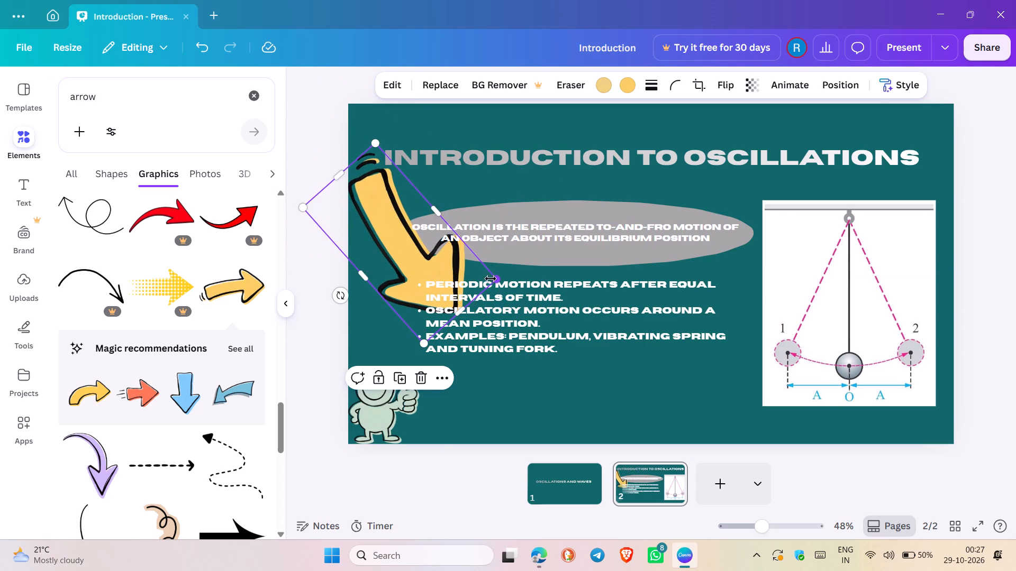
{"action": "left_click_drag", "start_coordinate": [491, 279], "coordinate": [389, 228]}
{"action": "left_click_drag", "start_coordinate": [349, 216], "coordinate": [402, 196]}
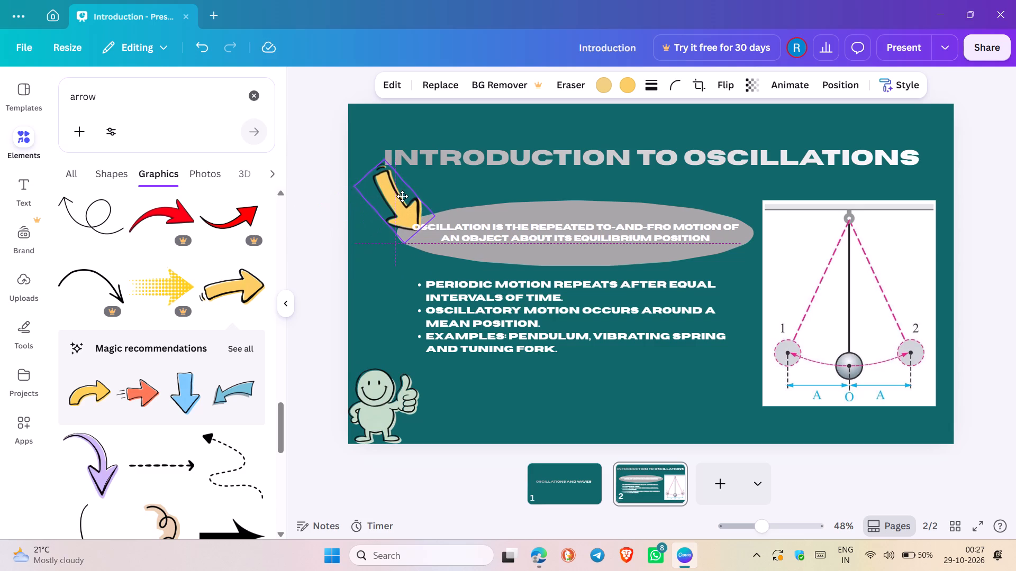
{"action": "left_click_drag", "start_coordinate": [402, 196], "coordinate": [392, 194]}
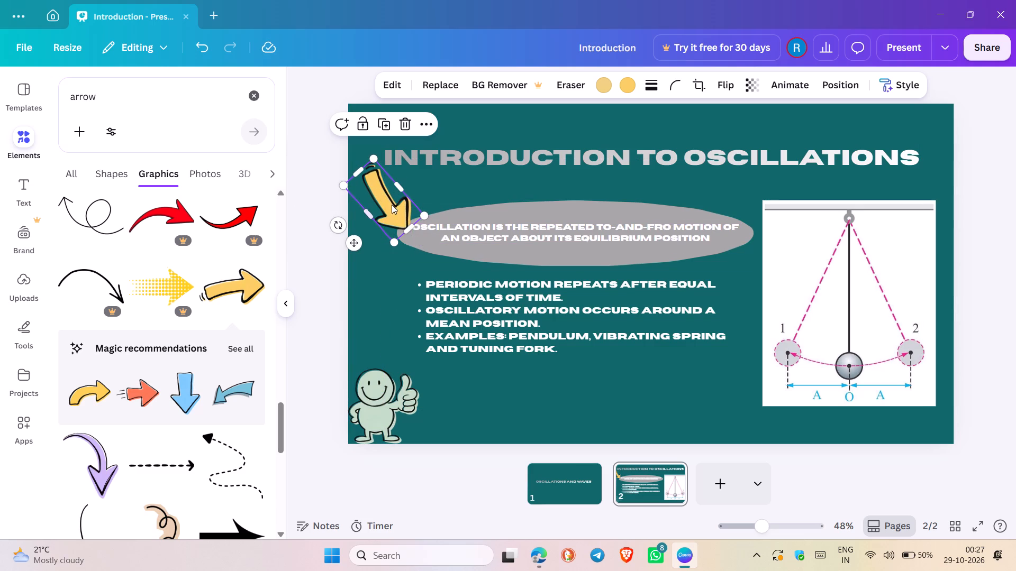
Rotate the small yellow arrow a little steeper and position it below the title's start, with its tip at the oval's left edge.
{"action": "left_click_drag", "start_coordinate": [392, 205], "coordinate": [379, 235]}
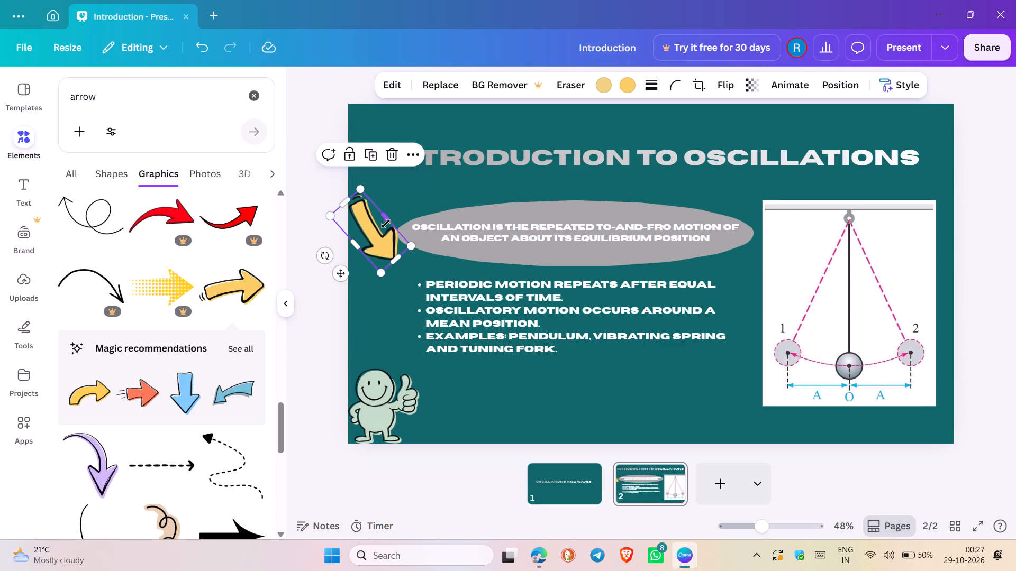
{"action": "left_click_drag", "start_coordinate": [367, 227], "coordinate": [374, 207]}
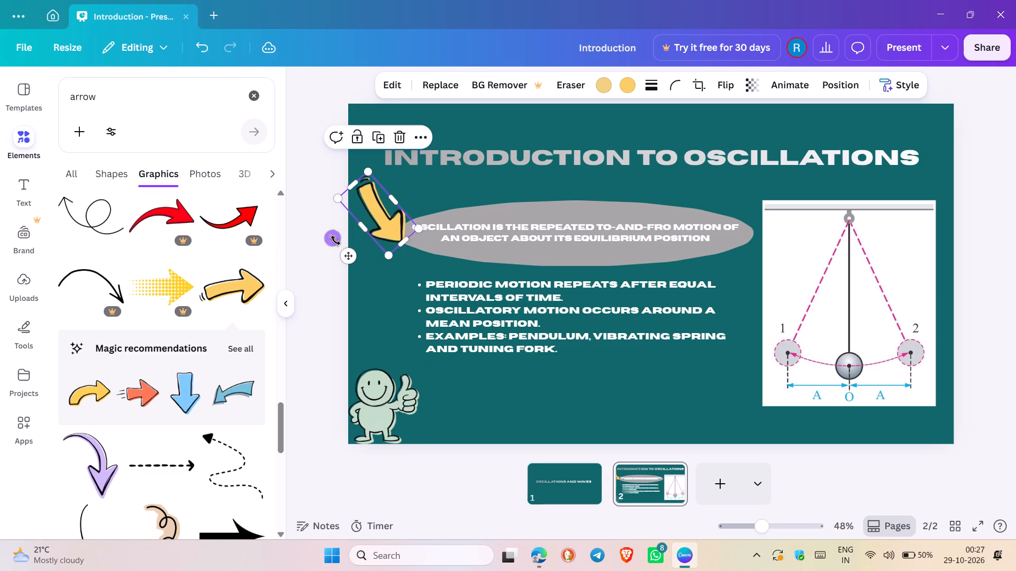
{"action": "left_click_drag", "start_coordinate": [333, 240], "coordinate": [329, 233]}
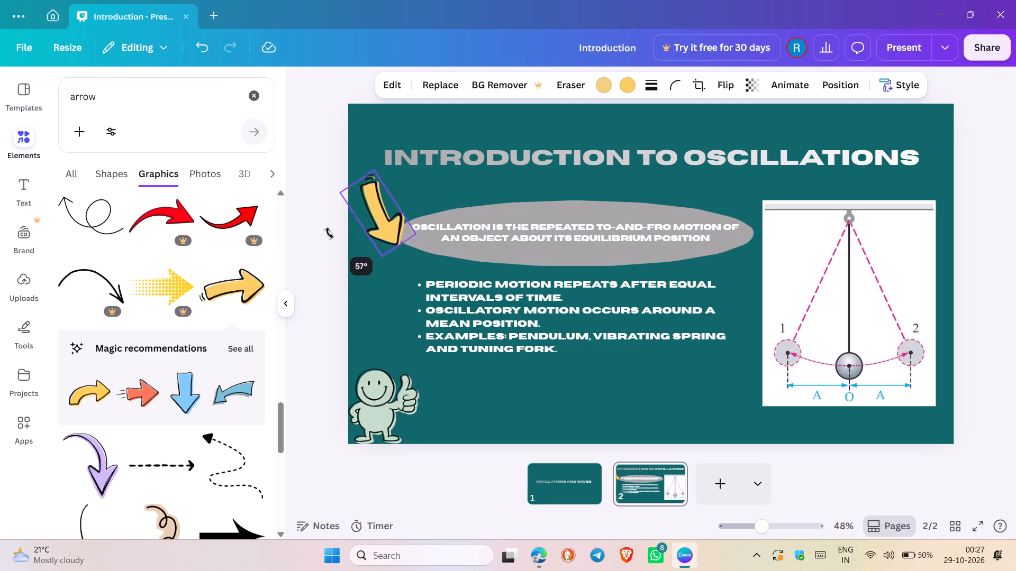
{"action": "left_click_drag", "start_coordinate": [329, 233], "coordinate": [324, 227]}
{"action": "left_click_drag", "start_coordinate": [370, 225], "coordinate": [368, 214]}
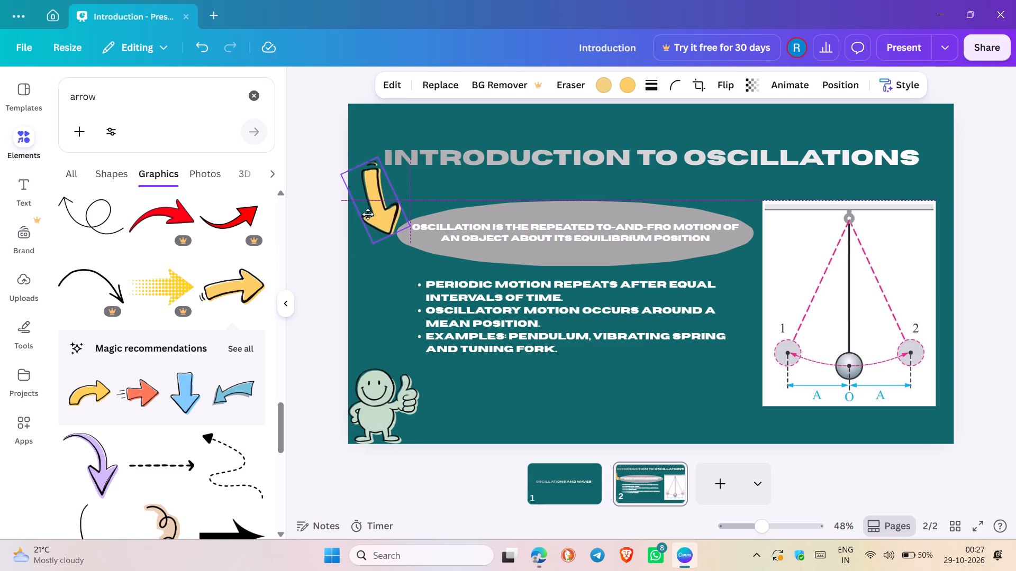
{"action": "left_click_drag", "start_coordinate": [368, 214], "coordinate": [371, 213]}
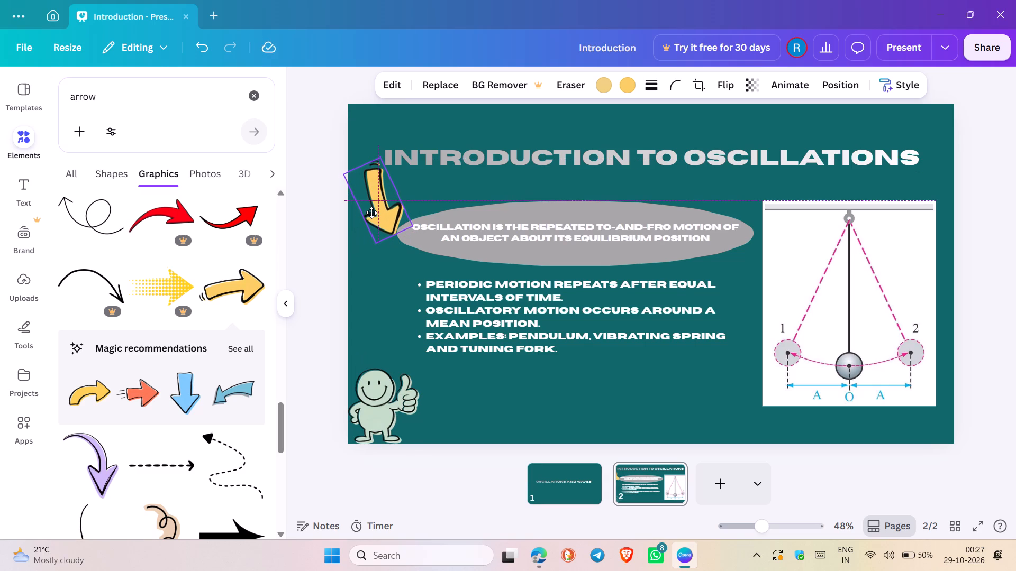
{"action": "left_click_drag", "start_coordinate": [371, 213], "coordinate": [376, 215]}
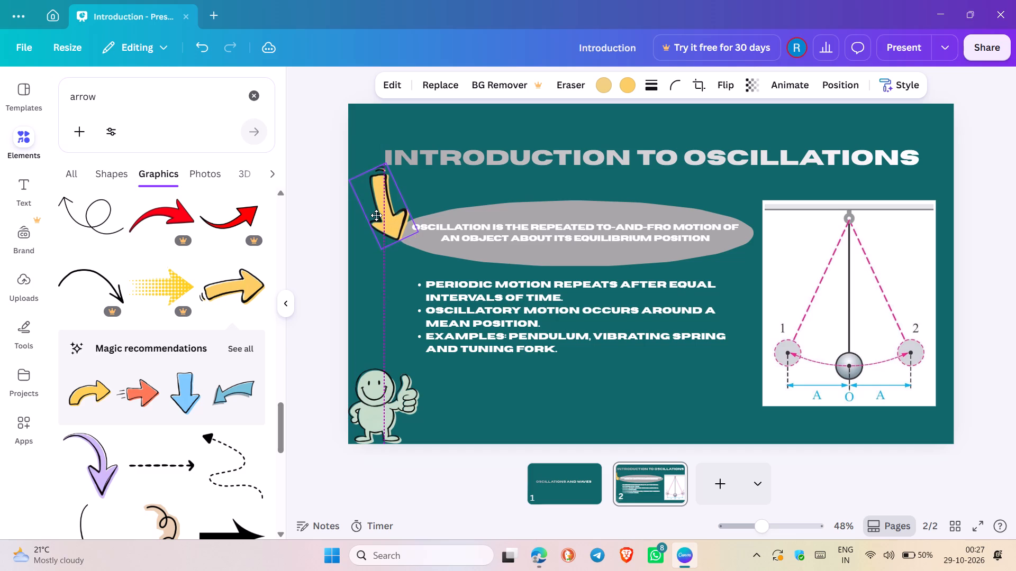
{"action": "left_click_drag", "start_coordinate": [376, 215], "coordinate": [376, 215]}
{"action": "left_click", "coordinate": [370, 323]}
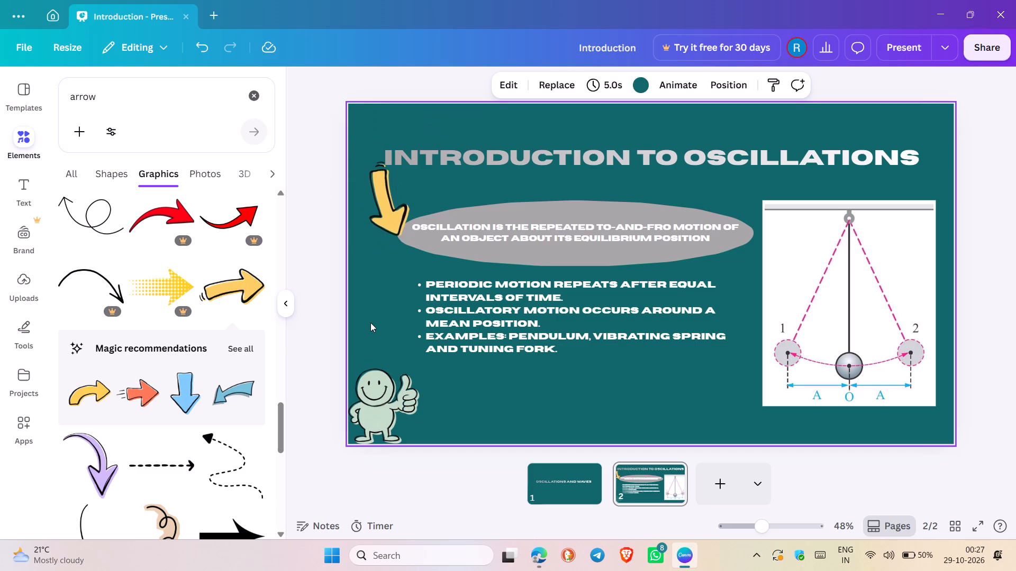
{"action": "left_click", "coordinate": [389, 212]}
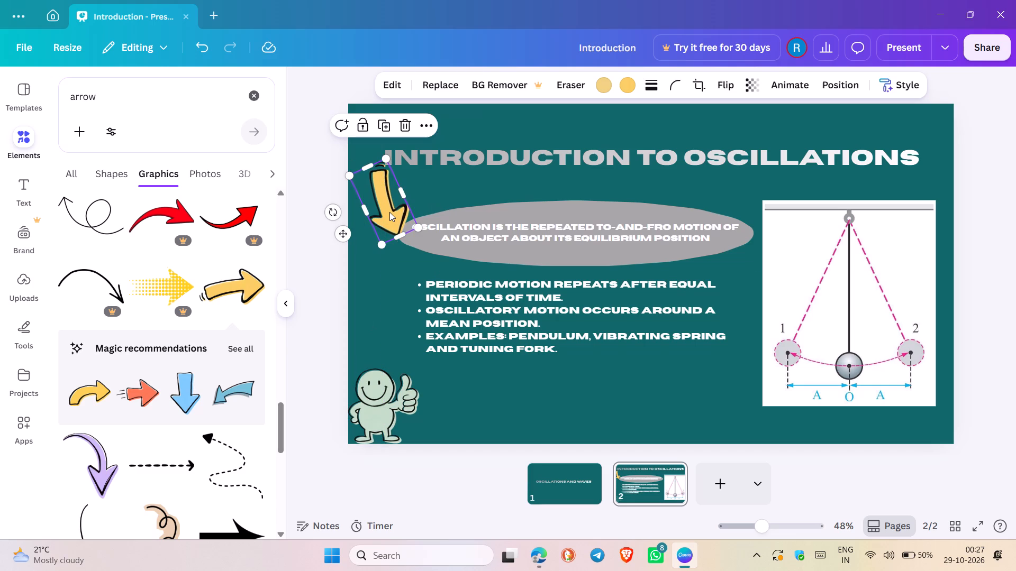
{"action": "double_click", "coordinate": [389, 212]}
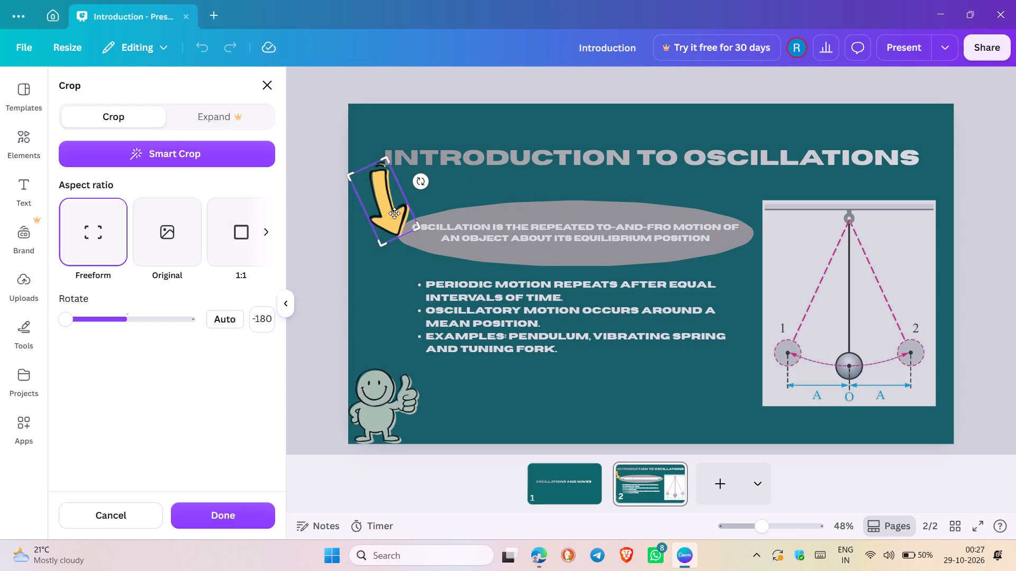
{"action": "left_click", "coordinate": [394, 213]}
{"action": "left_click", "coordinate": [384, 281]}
Recolour the arrow's yellow fill to the design's grey #a6a6a6, trying the teal first.
{"action": "left_click", "coordinate": [397, 231]}
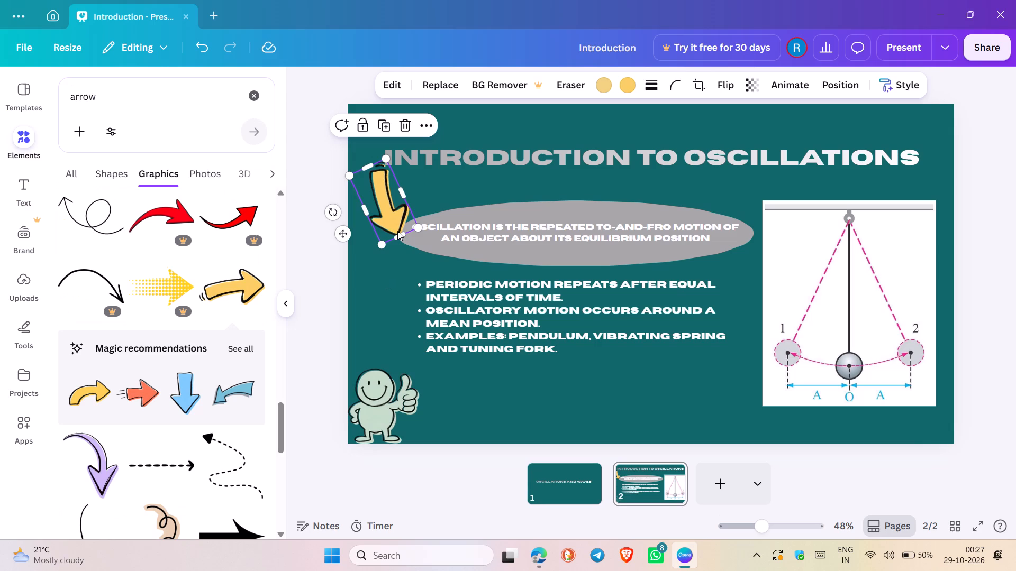
{"action": "left_click", "coordinate": [395, 217]}
{"action": "left_click", "coordinate": [606, 87]}
{"action": "left_click", "coordinate": [140, 180]}
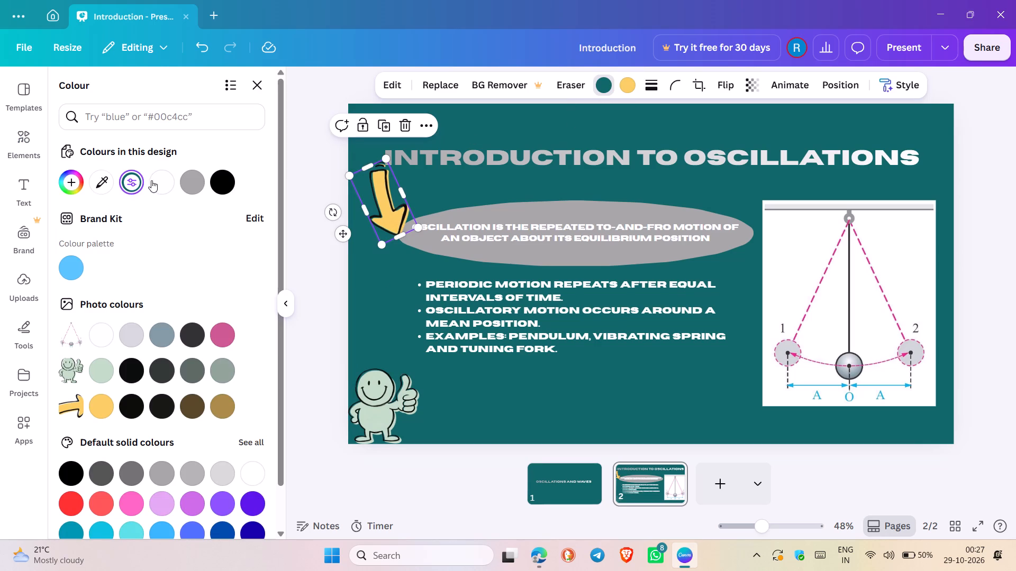
{"action": "left_click", "coordinate": [186, 178]}
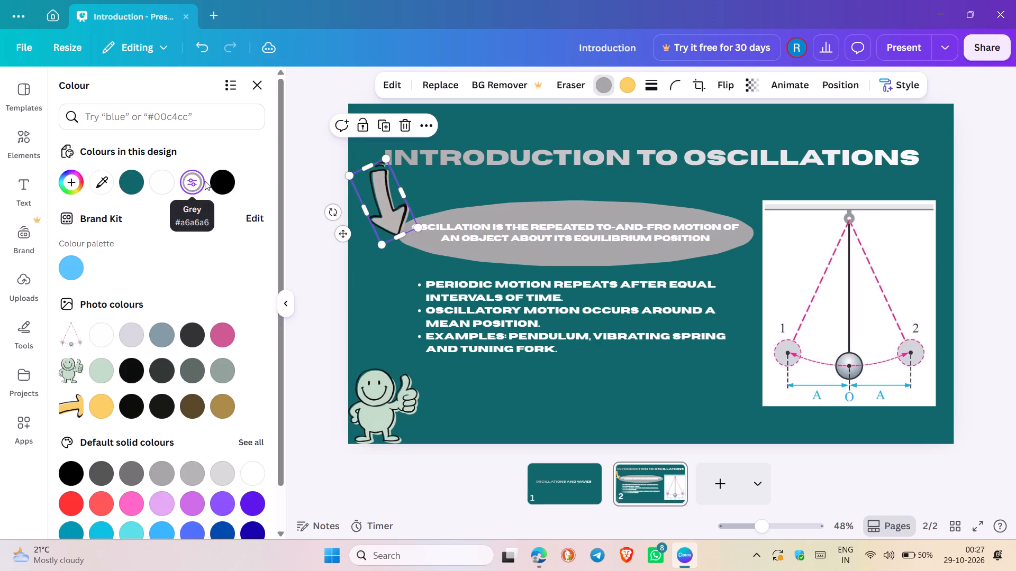
{"action": "left_click", "coordinate": [377, 291]}
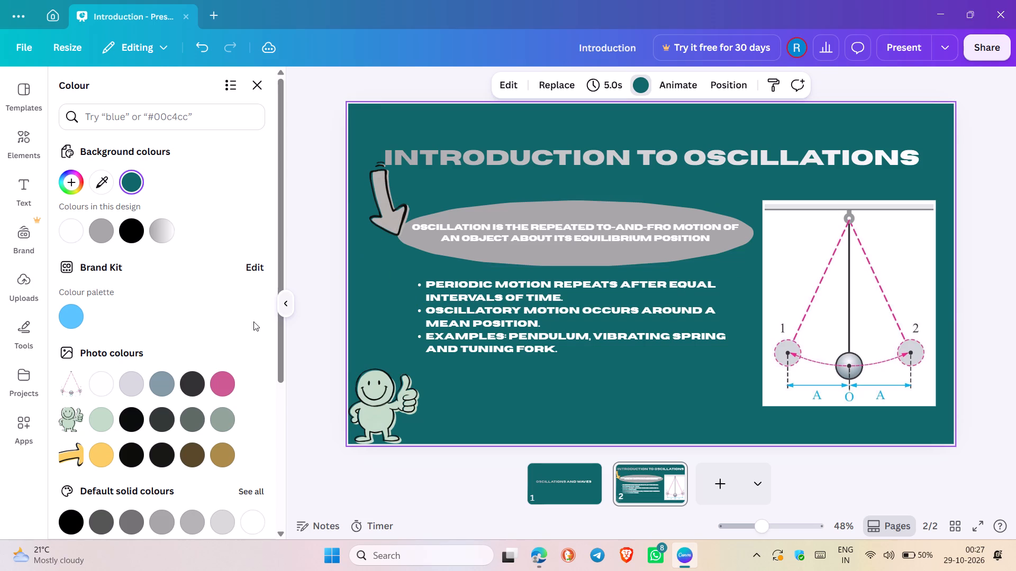
{"action": "scroll", "coordinate": [110, 405], "scroll_direction": "down", "scroll_amount": 3}
{"action": "scroll", "coordinate": [110, 405], "scroll_direction": "up", "scroll_amount": 2}
{"action": "left_click", "coordinate": [385, 277]}
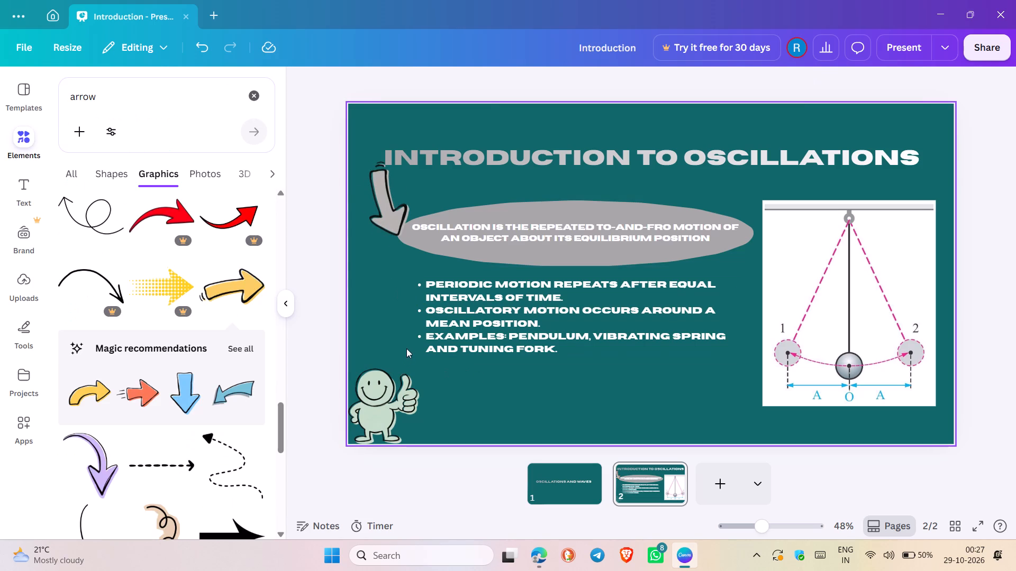
Move the bullet list slightly down and to the right, leaving a wider gap below the oval.
{"action": "left_click_drag", "start_coordinate": [494, 319], "coordinate": [501, 327]}
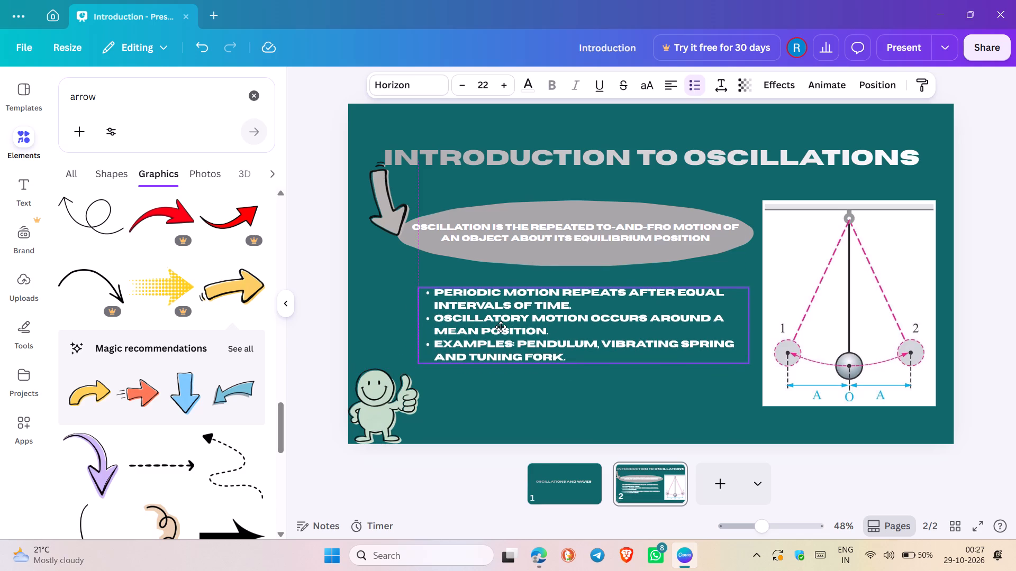
{"action": "left_click_drag", "start_coordinate": [501, 327], "coordinate": [500, 323]}
{"action": "left_click_drag", "start_coordinate": [527, 323], "coordinate": [530, 336]}
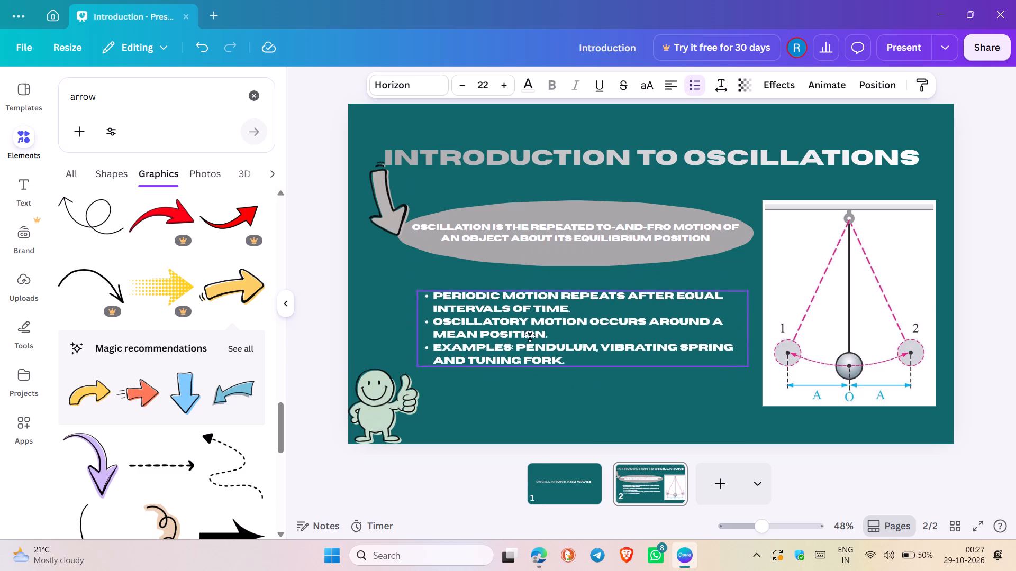
{"action": "left_click_drag", "start_coordinate": [530, 336], "coordinate": [532, 330]}
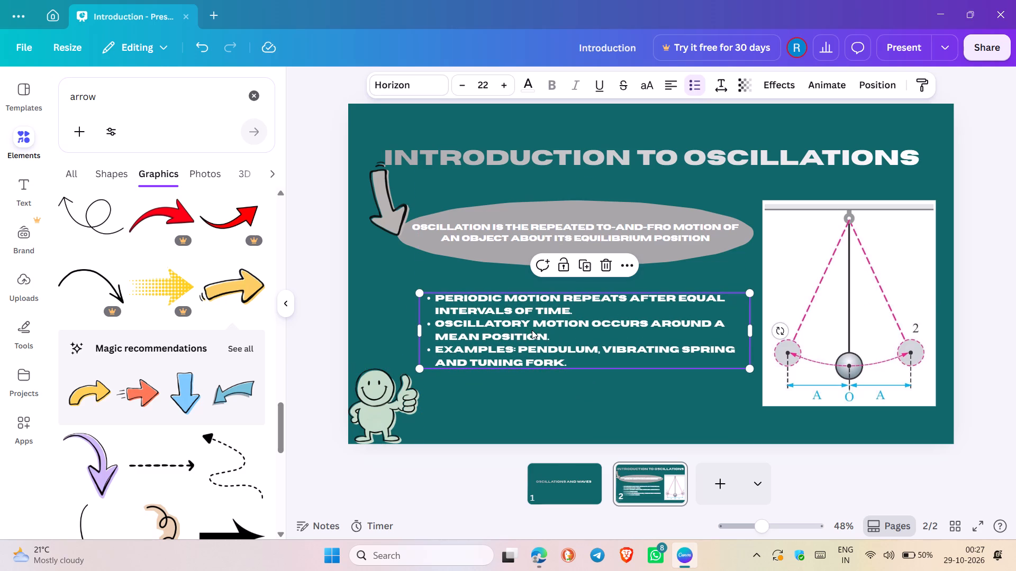
{"action": "left_click", "coordinate": [597, 377]}
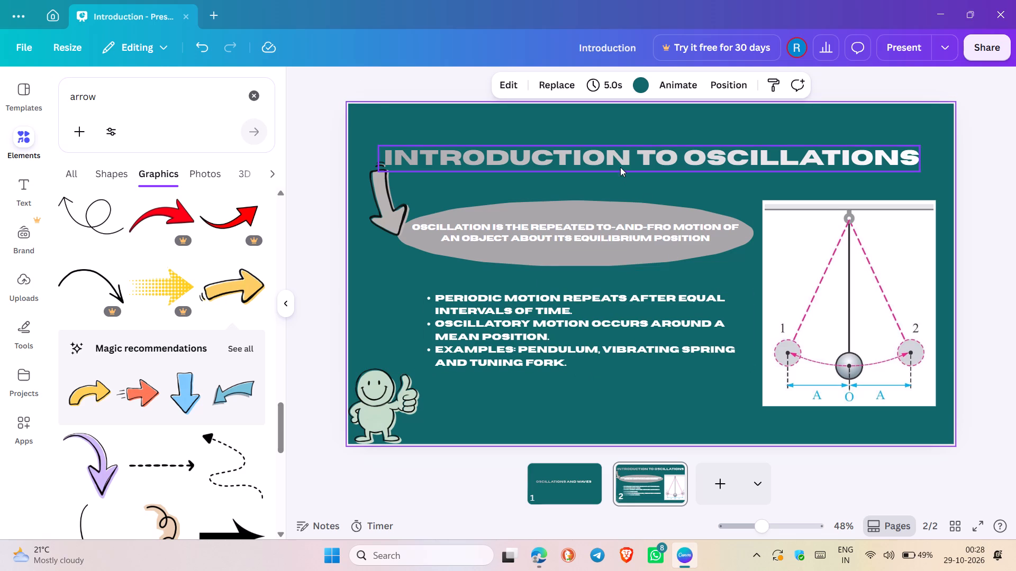
Move the "Introduction to Oscillations" title slightly up, clear of the arrow's tail.
{"action": "left_click_drag", "start_coordinate": [620, 168], "coordinate": [623, 158]}
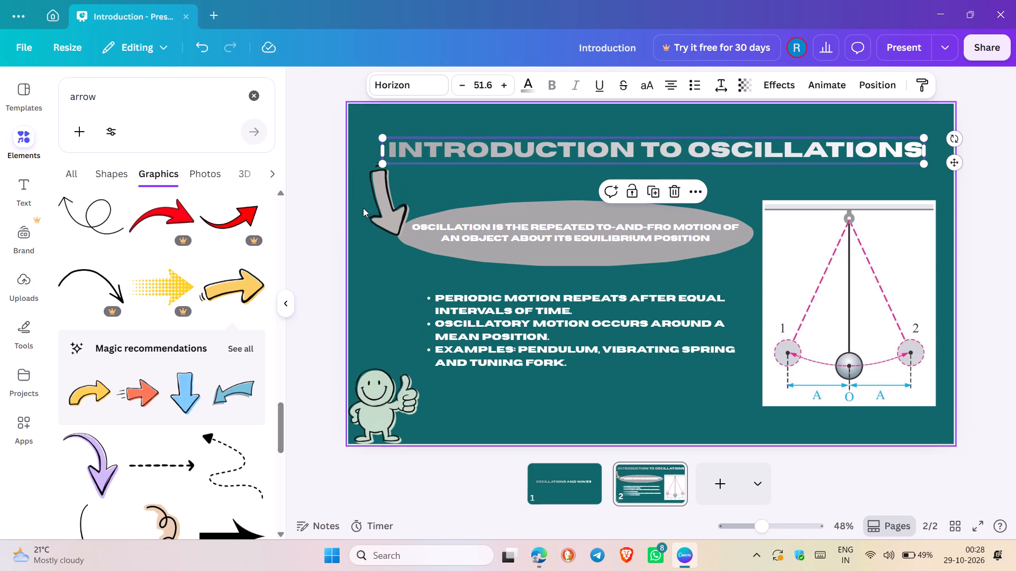
Nudge the grey arrow slightly to the right so its tip overlaps the oval's left edge.
{"action": "left_click_drag", "start_coordinate": [384, 198], "coordinate": [392, 204]}
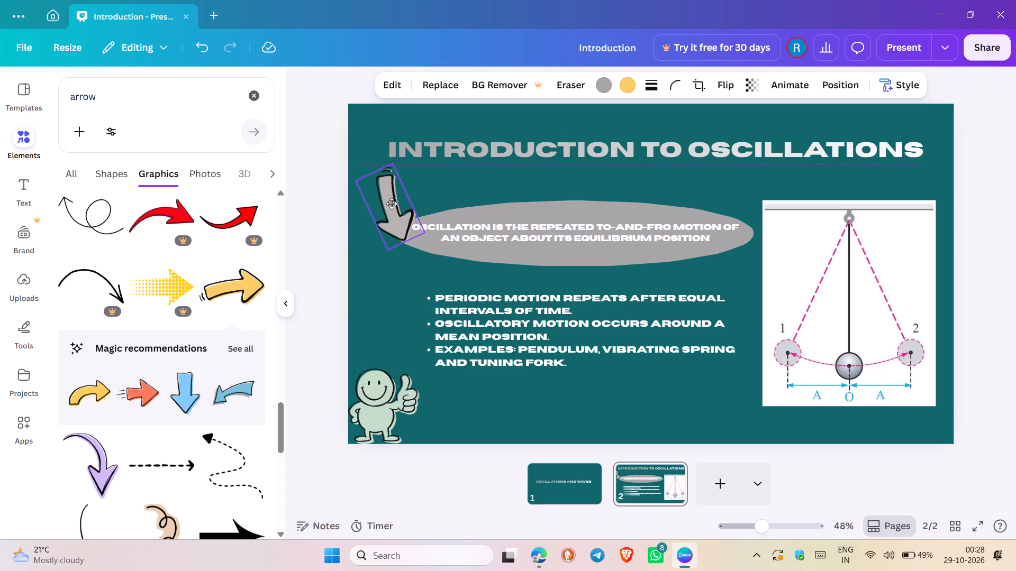
{"action": "left_click_drag", "start_coordinate": [392, 204], "coordinate": [389, 198]}
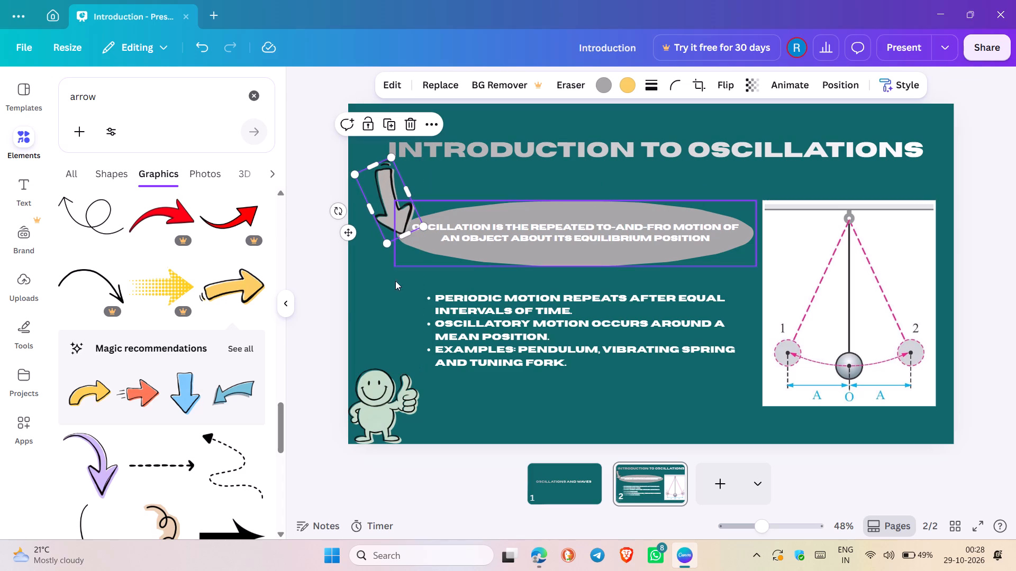
{"action": "left_click", "coordinate": [393, 291]}
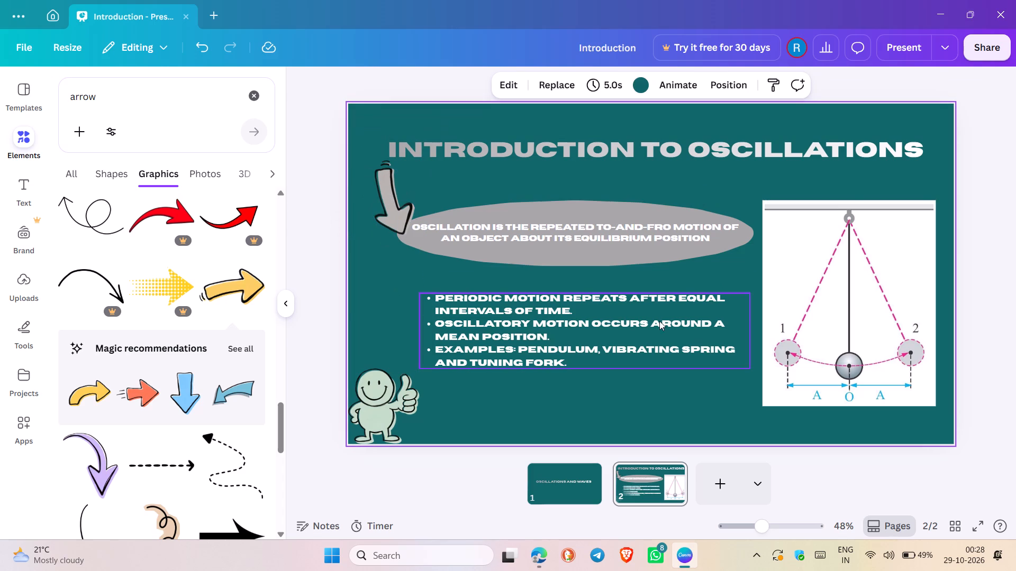
Reposition the pendulum diagram slightly higher and further left, just beside the oval and bullet list.
{"action": "left_click_drag", "start_coordinate": [833, 295], "coordinate": [829, 277]}
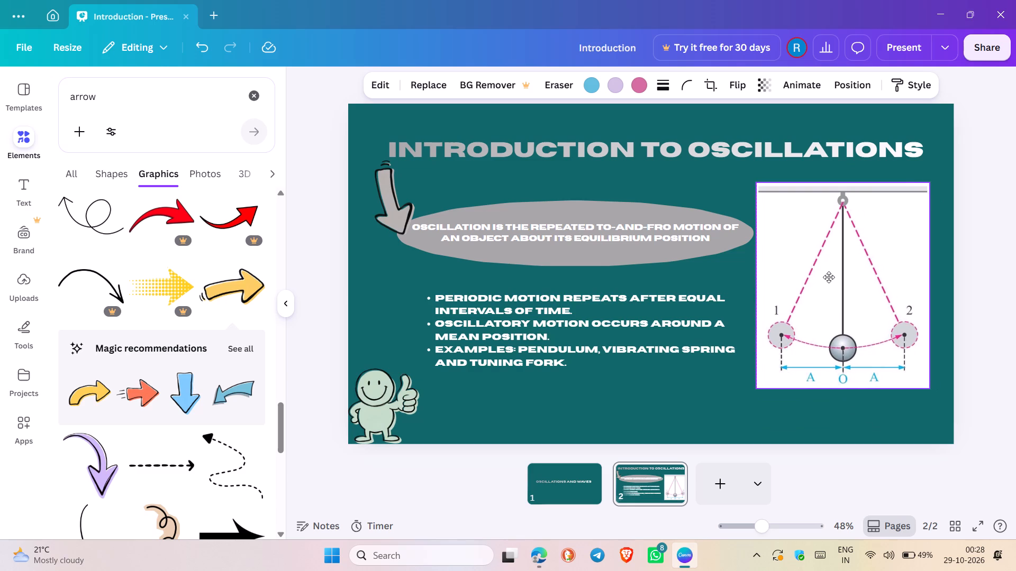
{"action": "left_click_drag", "start_coordinate": [829, 277], "coordinate": [838, 280]}
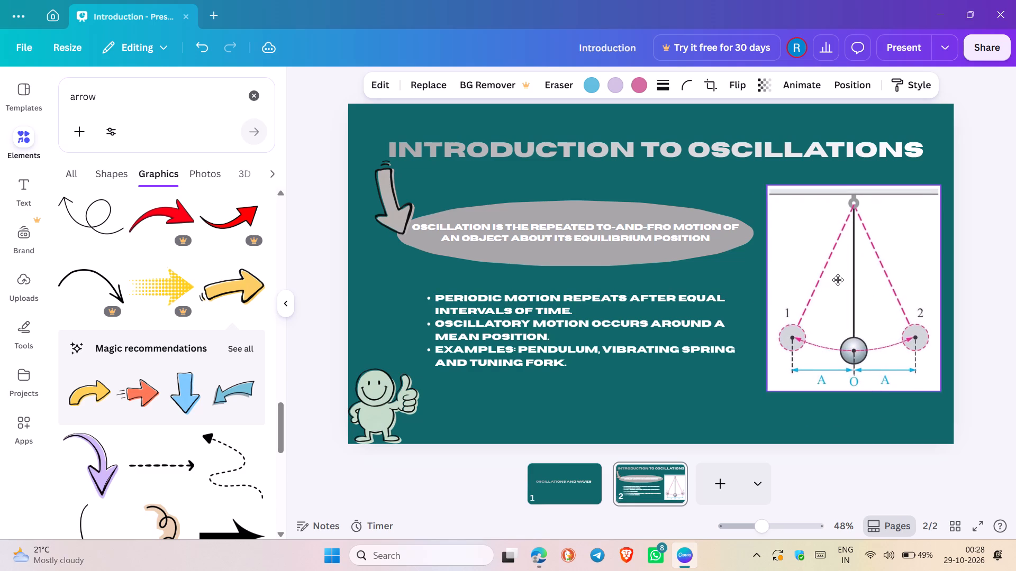
{"action": "left_click_drag", "start_coordinate": [838, 280], "coordinate": [839, 282]}
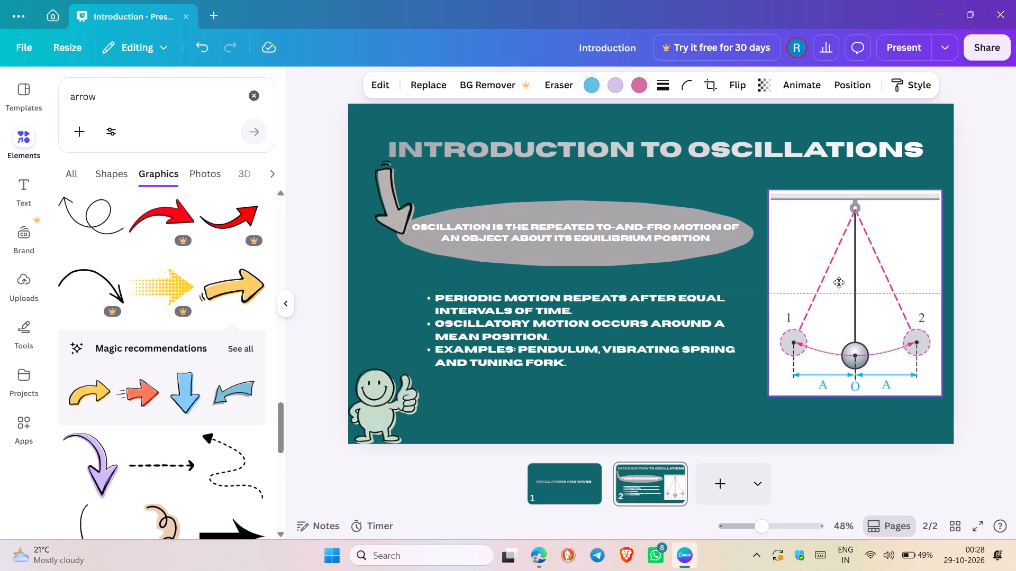
{"action": "left_click_drag", "start_coordinate": [839, 282], "coordinate": [826, 278]}
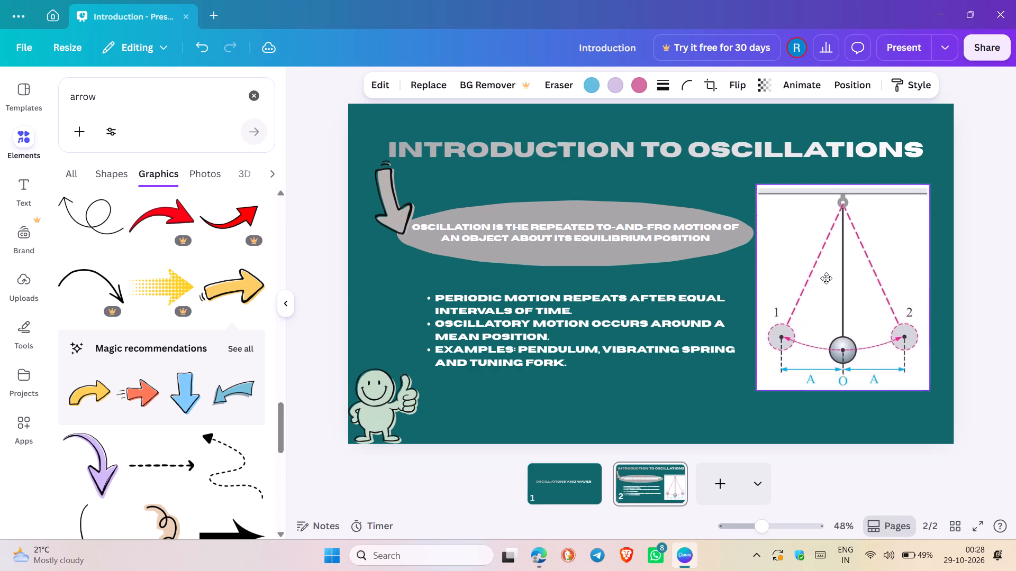
{"action": "left_click_drag", "start_coordinate": [826, 278], "coordinate": [829, 285]}
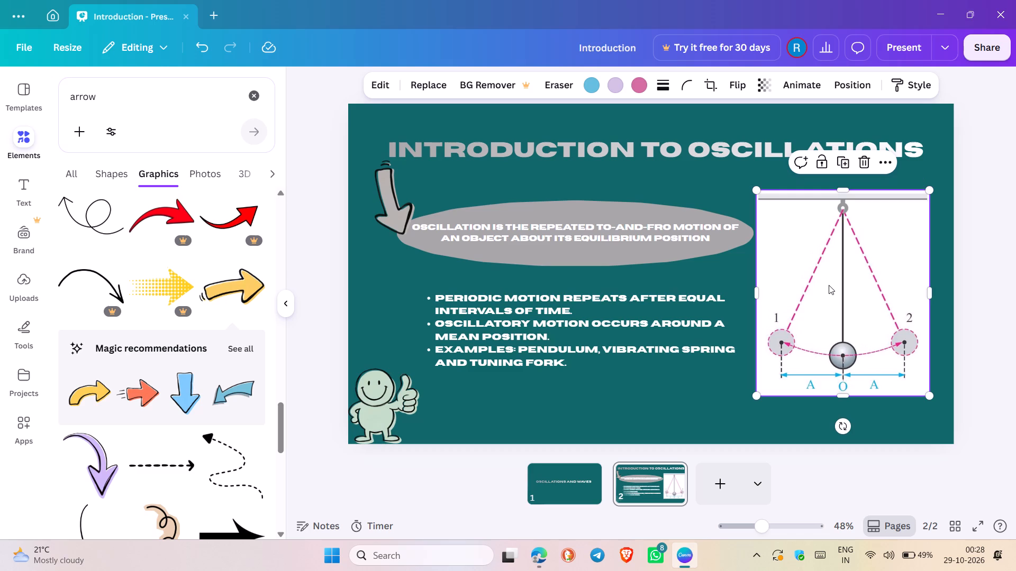
Reposition the bullet list slightly higher and further left, closer beneath the oval.
{"action": "left_click", "coordinate": [990, 294]}
{"action": "left_click_drag", "start_coordinate": [604, 334], "coordinate": [612, 342]}
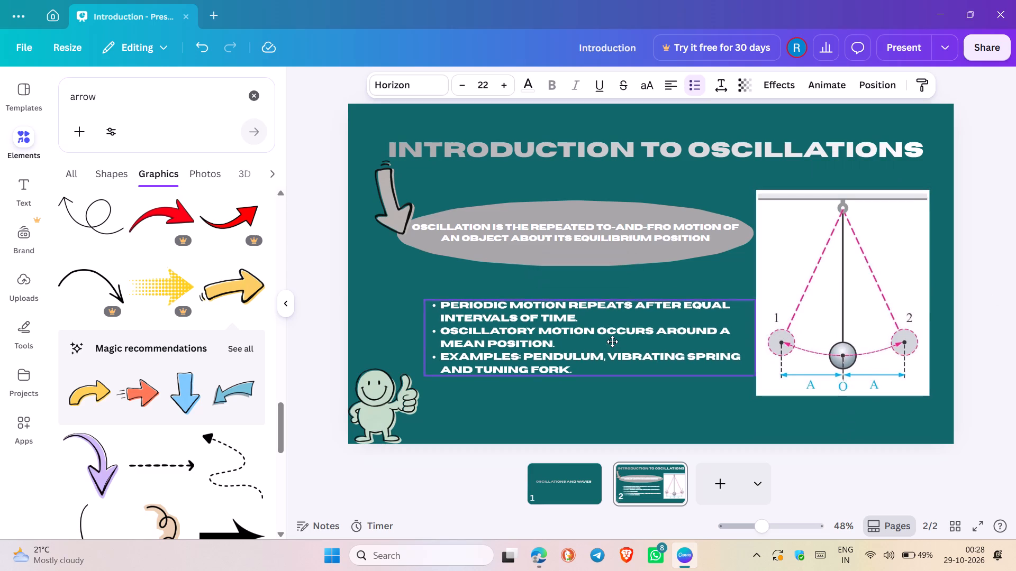
{"action": "left_click_drag", "start_coordinate": [612, 342], "coordinate": [595, 325]}
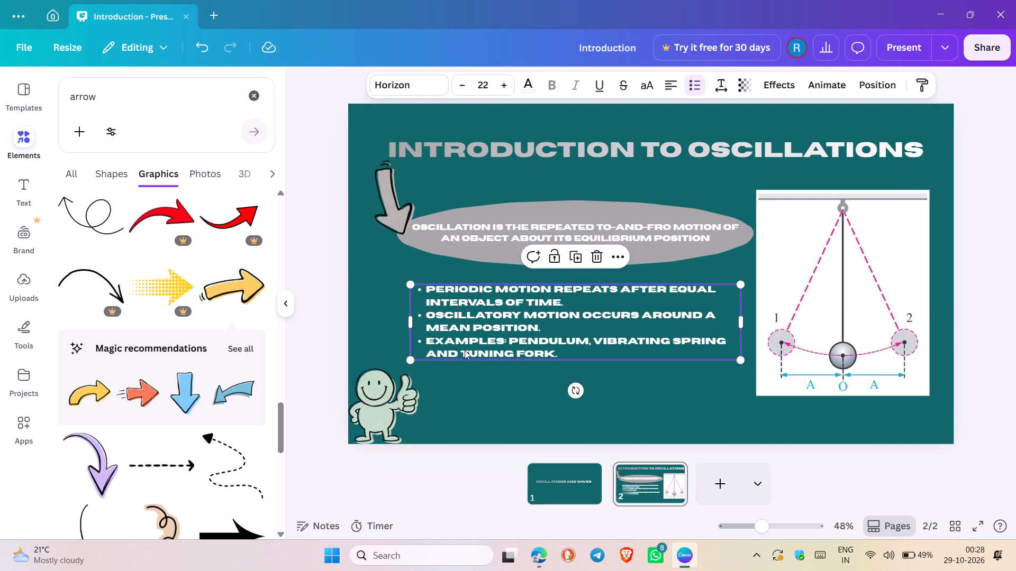
{"action": "left_click", "coordinate": [642, 381]}
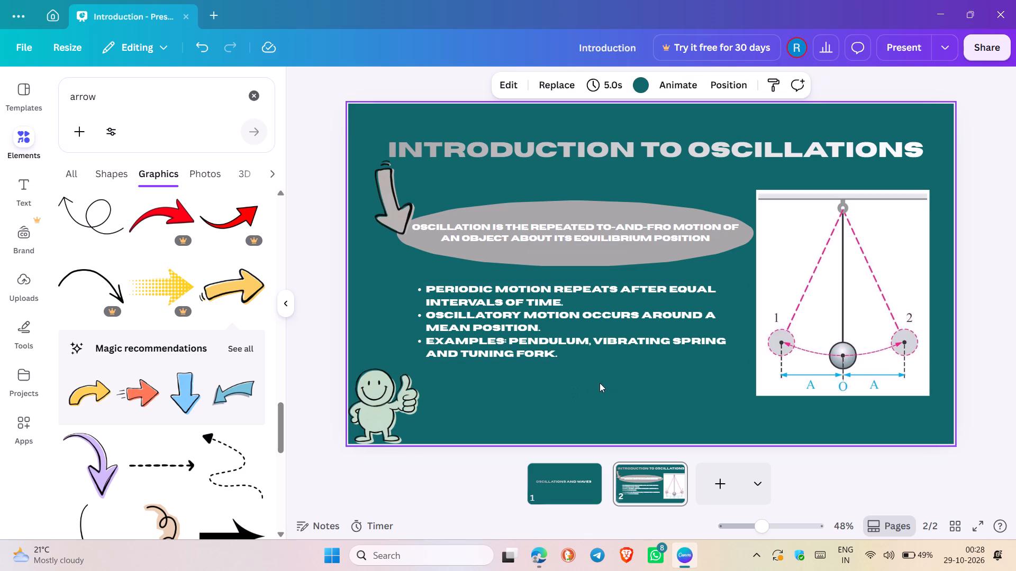
Browse the arrow graphics and insert the curly arrow with the peach highlight onto slide 2.
{"action": "scroll", "coordinate": [216, 345], "scroll_direction": "down", "scroll_amount": 6}
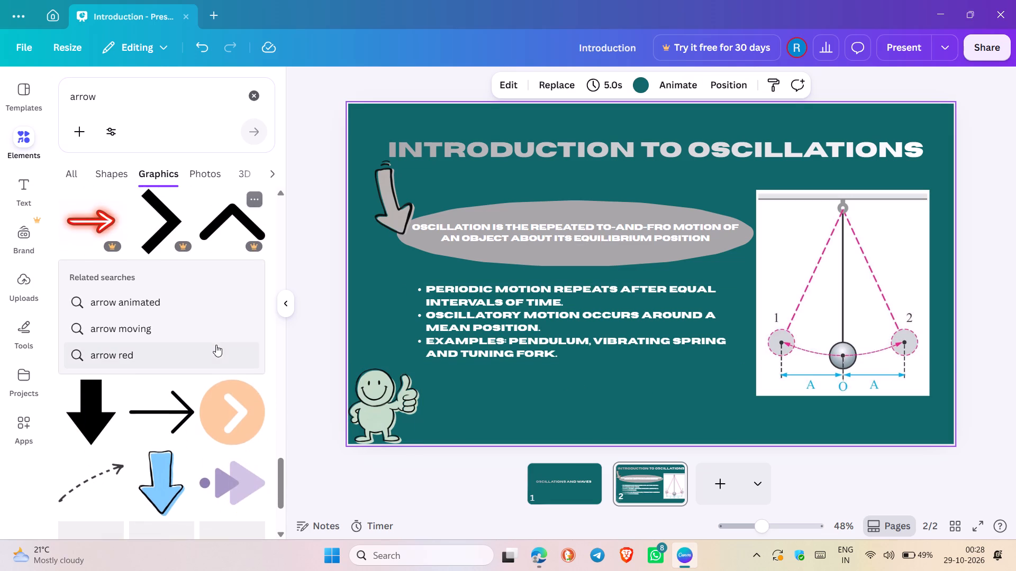
{"action": "scroll", "coordinate": [216, 345], "scroll_direction": "down", "scroll_amount": 2}
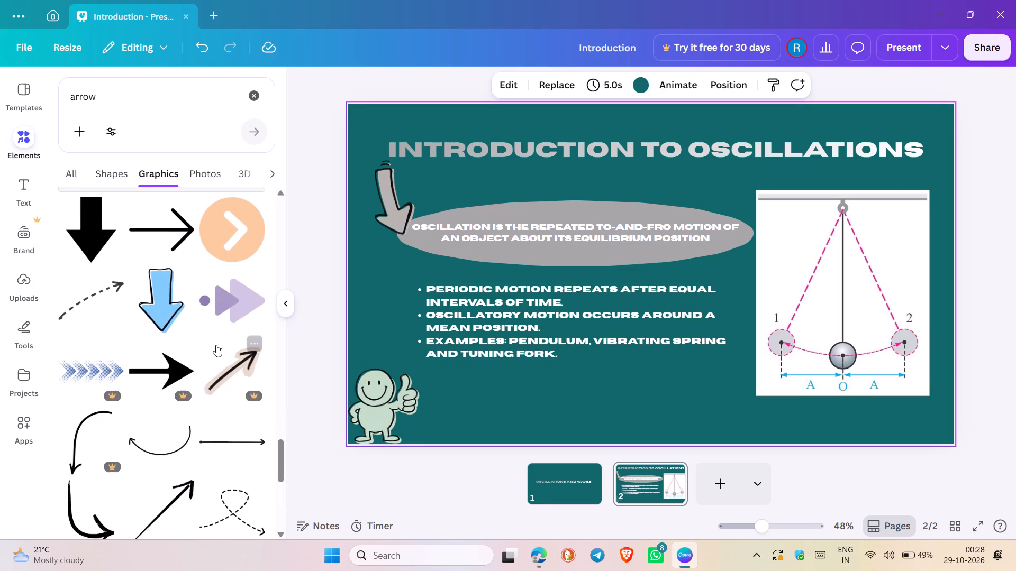
{"action": "scroll", "coordinate": [216, 345], "scroll_direction": "down", "scroll_amount": 4}
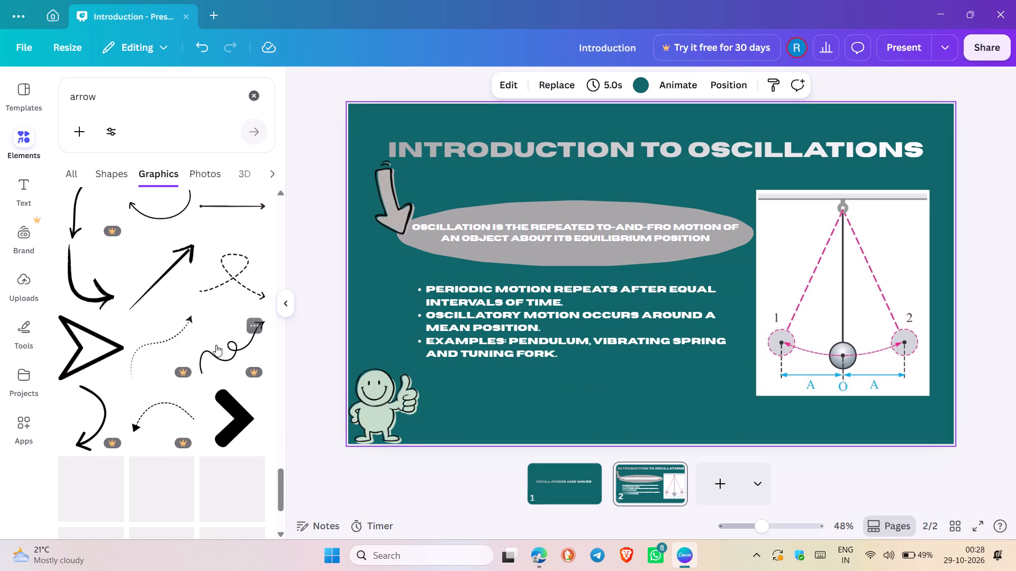
{"action": "scroll", "coordinate": [216, 345], "scroll_direction": "up", "scroll_amount": 6}
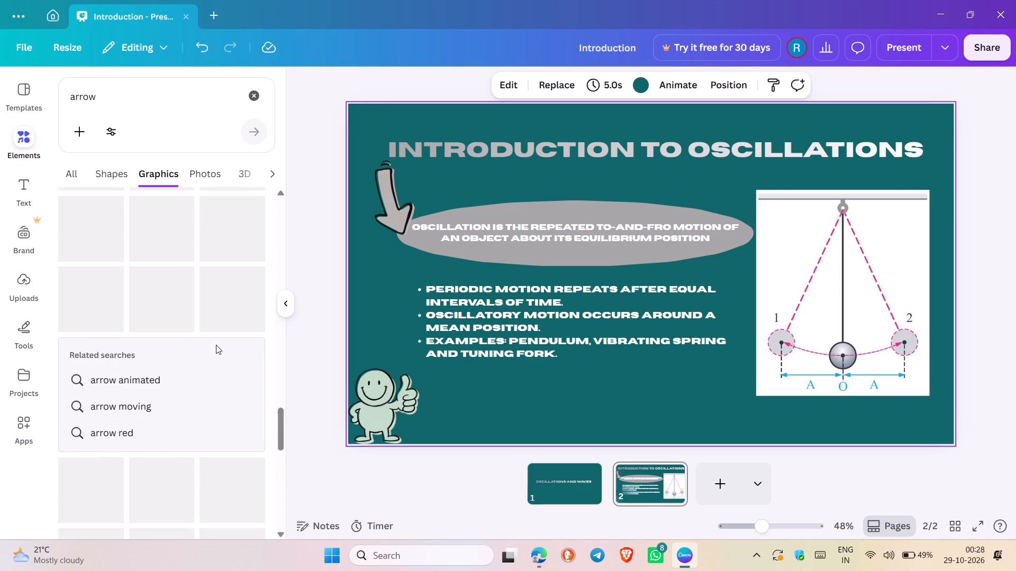
{"action": "scroll", "coordinate": [216, 345], "scroll_direction": "down", "scroll_amount": 3}
{"action": "scroll", "coordinate": [216, 345], "scroll_direction": "up", "scroll_amount": 3}
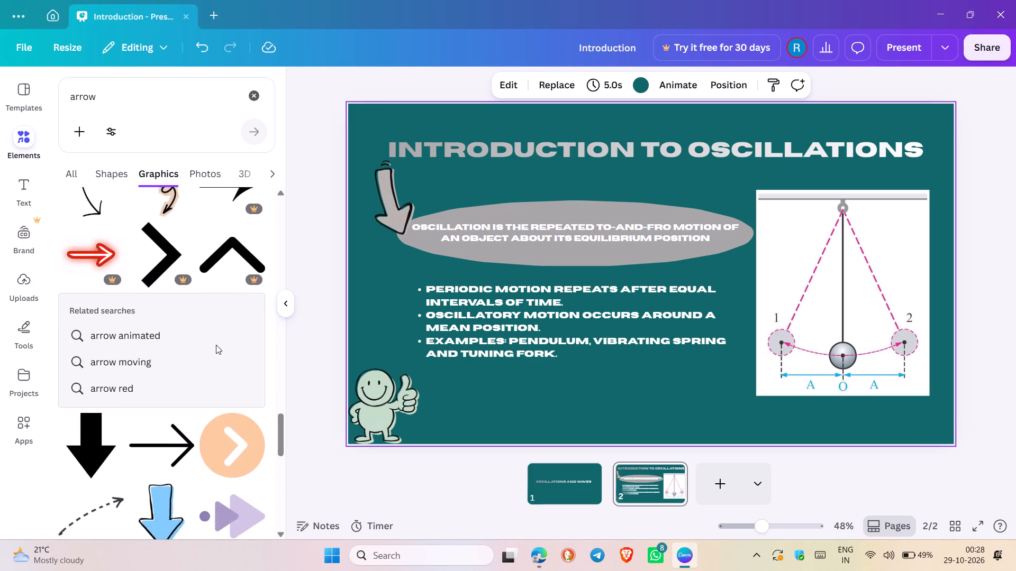
{"action": "scroll", "coordinate": [216, 345], "scroll_direction": "up", "scroll_amount": 1}
{"action": "scroll", "coordinate": [216, 345], "scroll_direction": "down", "scroll_amount": 2}
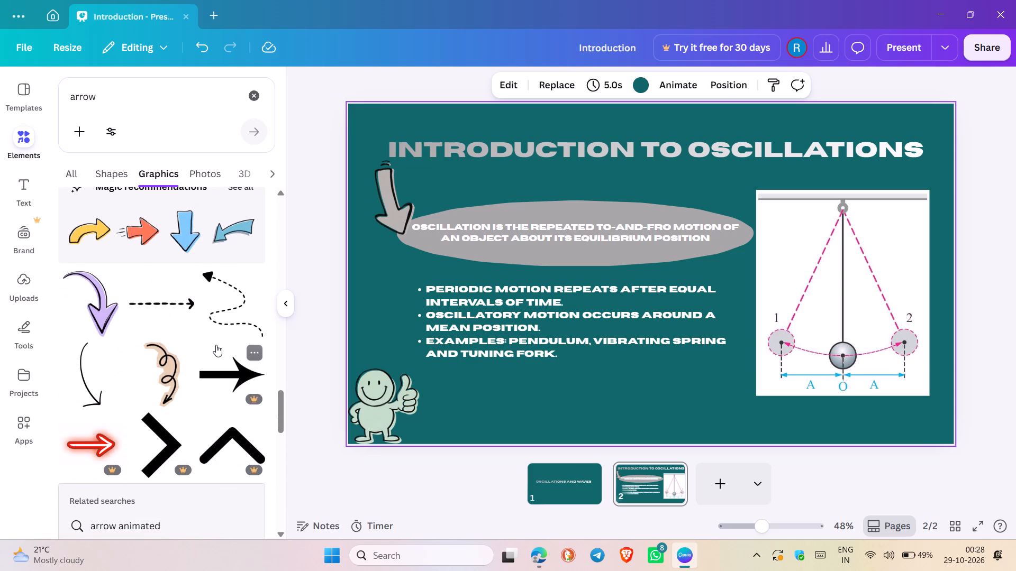
{"action": "left_click", "coordinate": [170, 364]}
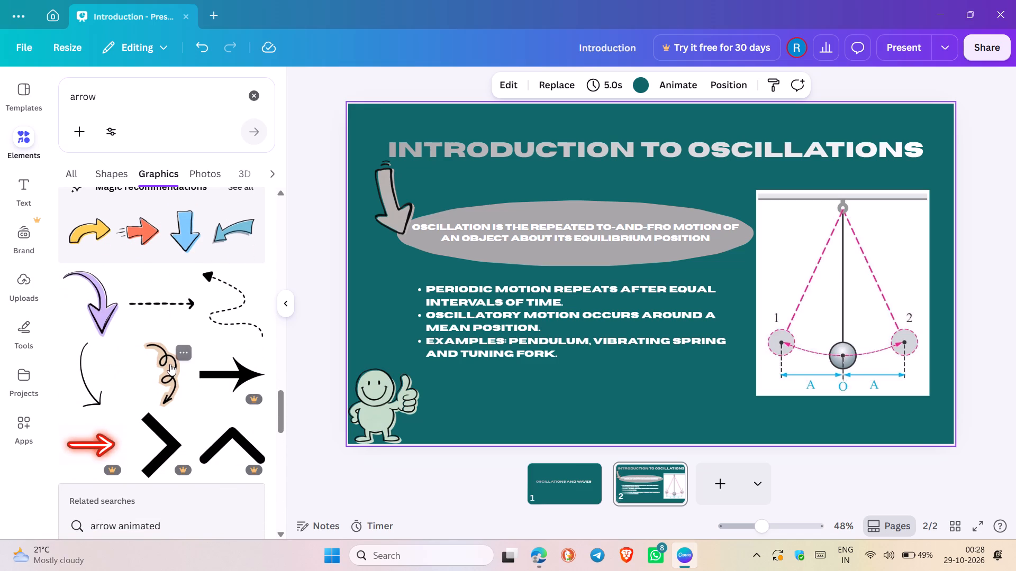
Flip the curly arrow horizontally only, so that its tip points down and to the right.
{"action": "left_click", "coordinate": [661, 87]}
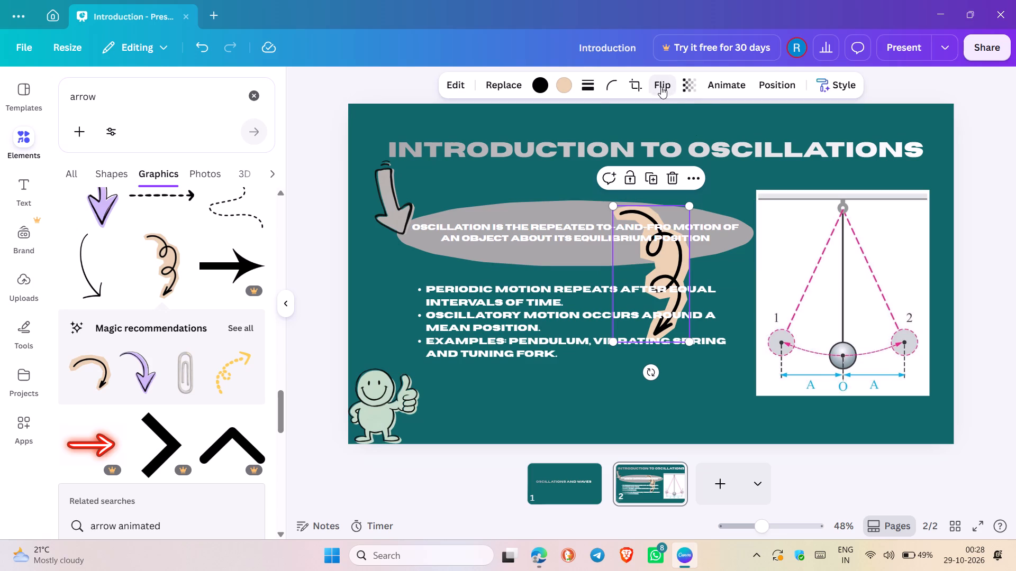
{"action": "left_click", "coordinate": [651, 142]}
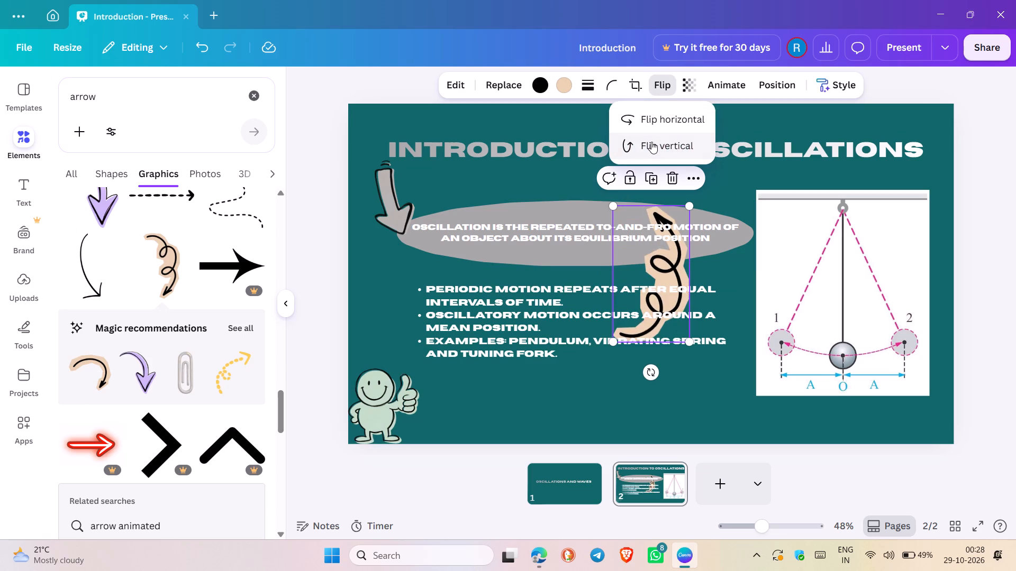
{"action": "left_click", "coordinate": [651, 142]}
{"action": "left_click", "coordinate": [656, 115]}
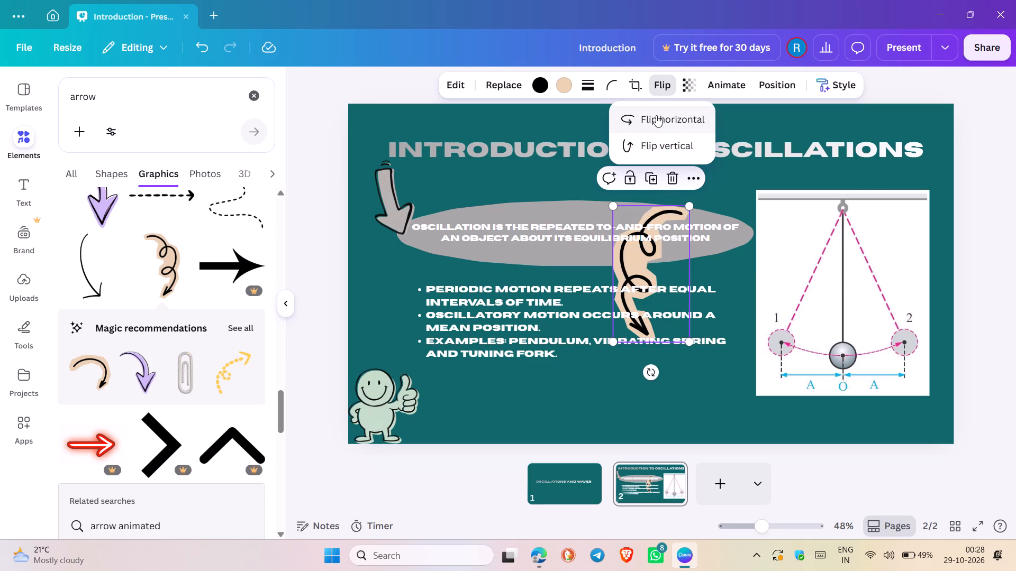
{"action": "left_click", "coordinate": [629, 273]}
{"action": "double_click", "coordinate": [634, 268]}
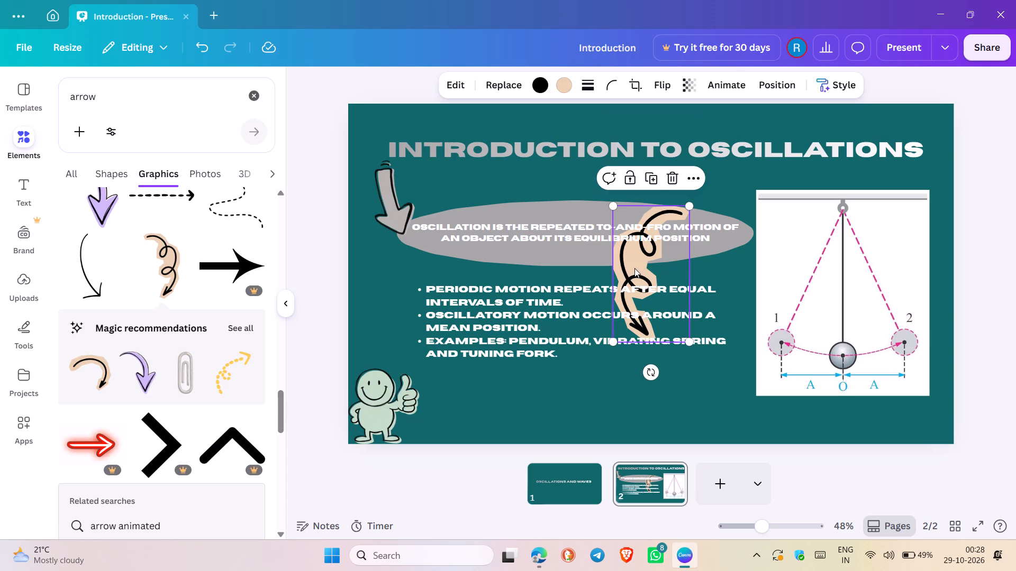
{"action": "left_click", "coordinate": [625, 263]}
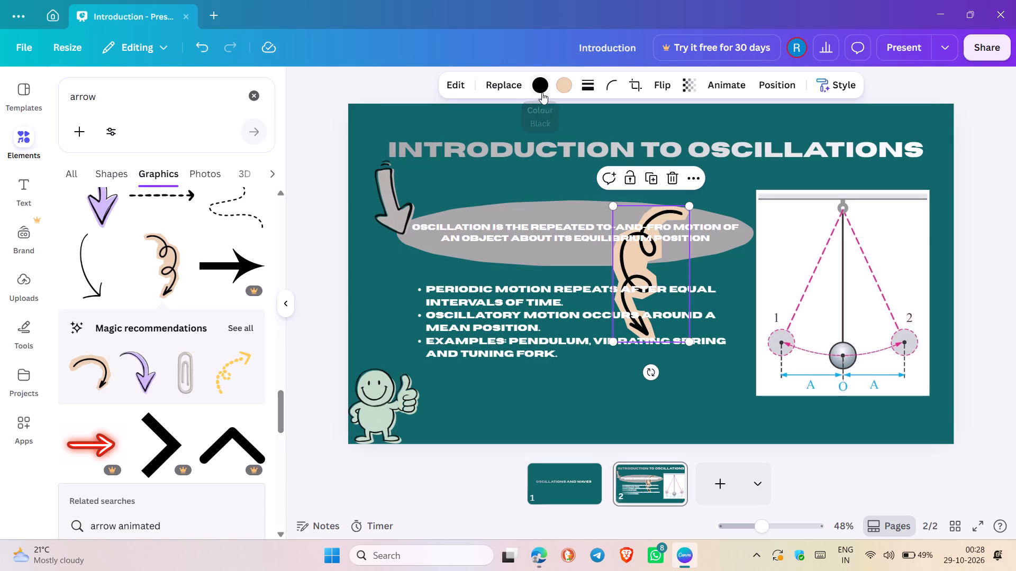
Recolour the curly arrow's peach highlight with the grey already used in this design.
{"action": "left_click", "coordinate": [564, 90]}
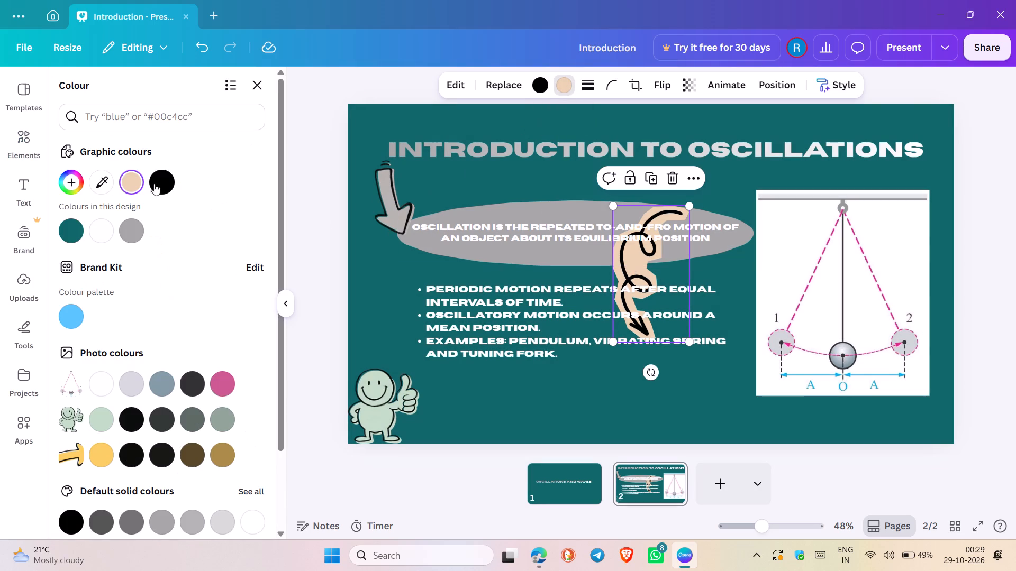
{"action": "left_click", "coordinate": [129, 225]}
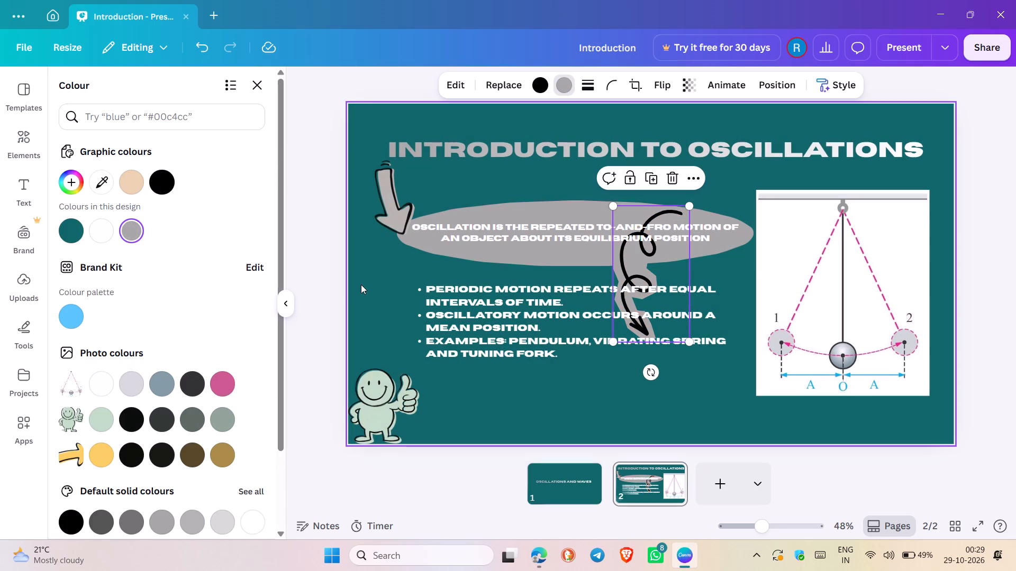
{"action": "left_click", "coordinate": [361, 284]}
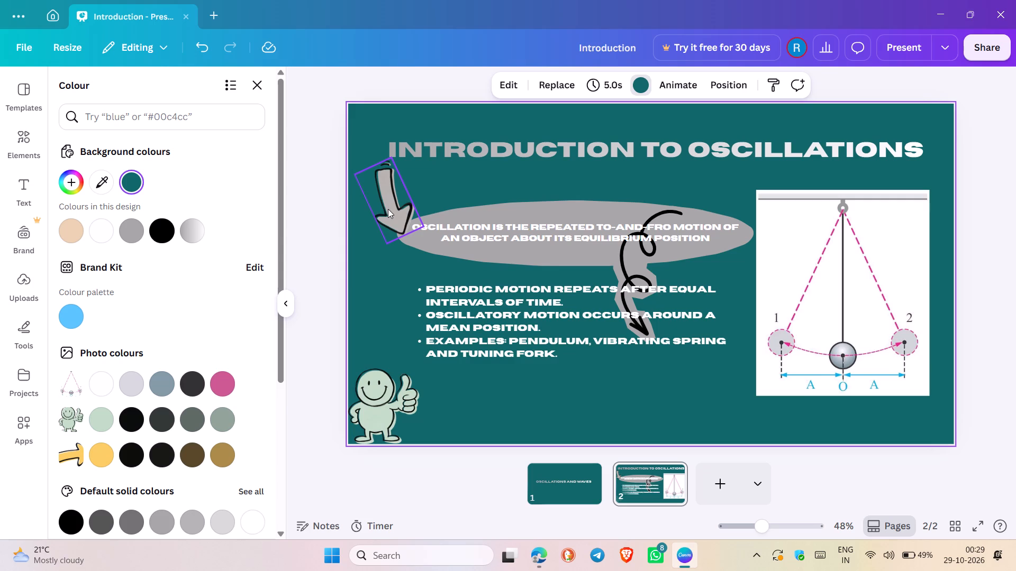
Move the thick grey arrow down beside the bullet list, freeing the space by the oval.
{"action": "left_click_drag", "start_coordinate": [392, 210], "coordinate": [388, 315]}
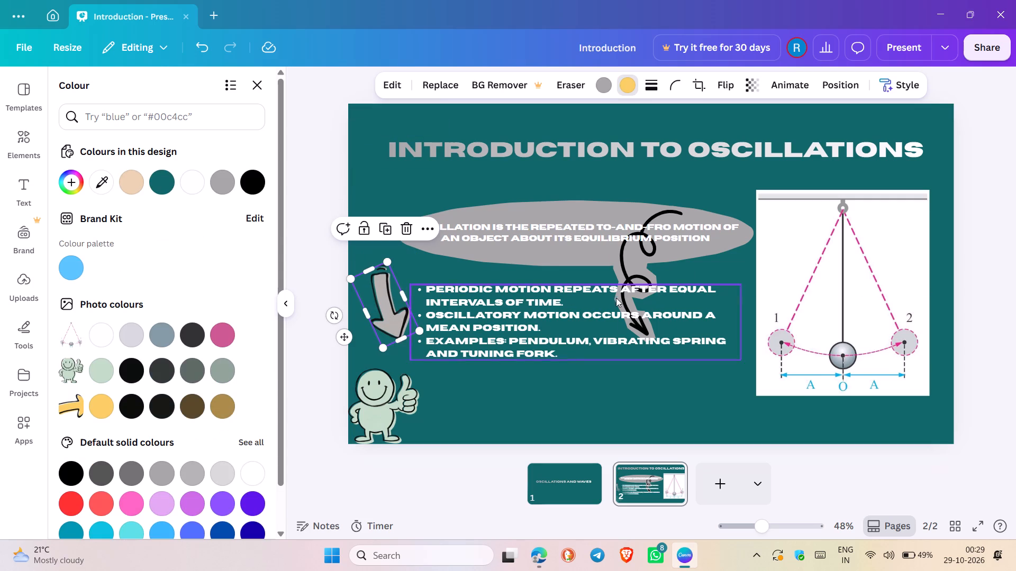
Move the curly arrow to the oval's left side below the title and shrink it to about half its size.
{"action": "left_click_drag", "start_coordinate": [634, 263], "coordinate": [377, 199]}
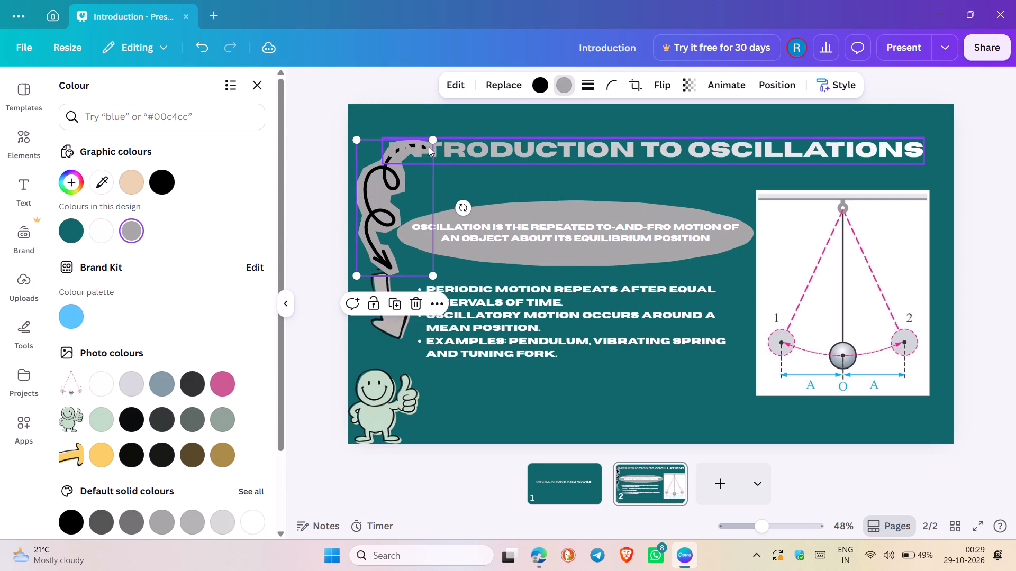
{"action": "left_click_drag", "start_coordinate": [433, 141], "coordinate": [378, 187]}
{"action": "left_click_drag", "start_coordinate": [374, 239], "coordinate": [381, 221]}
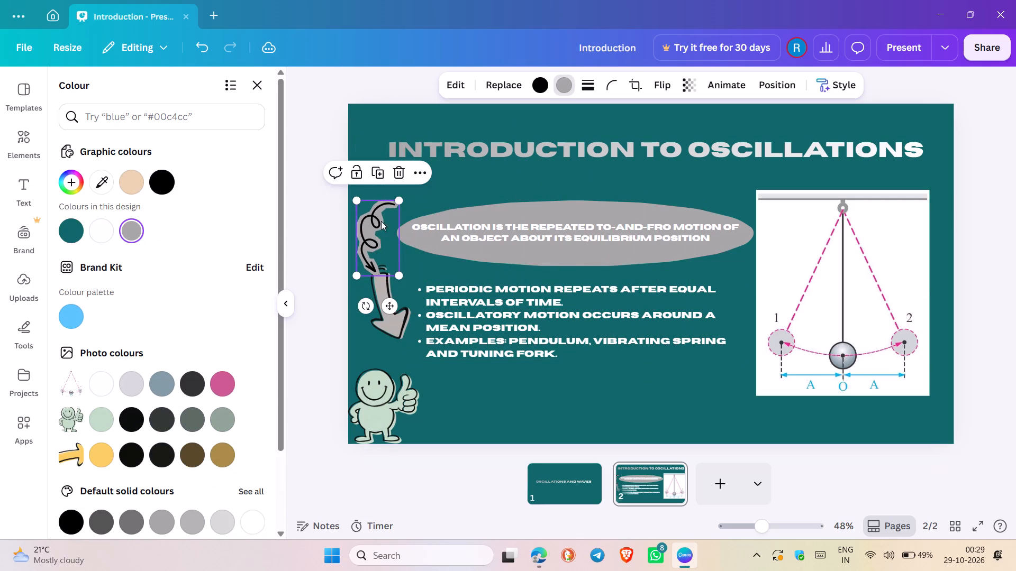
{"action": "left_click_drag", "start_coordinate": [381, 221], "coordinate": [383, 200]}
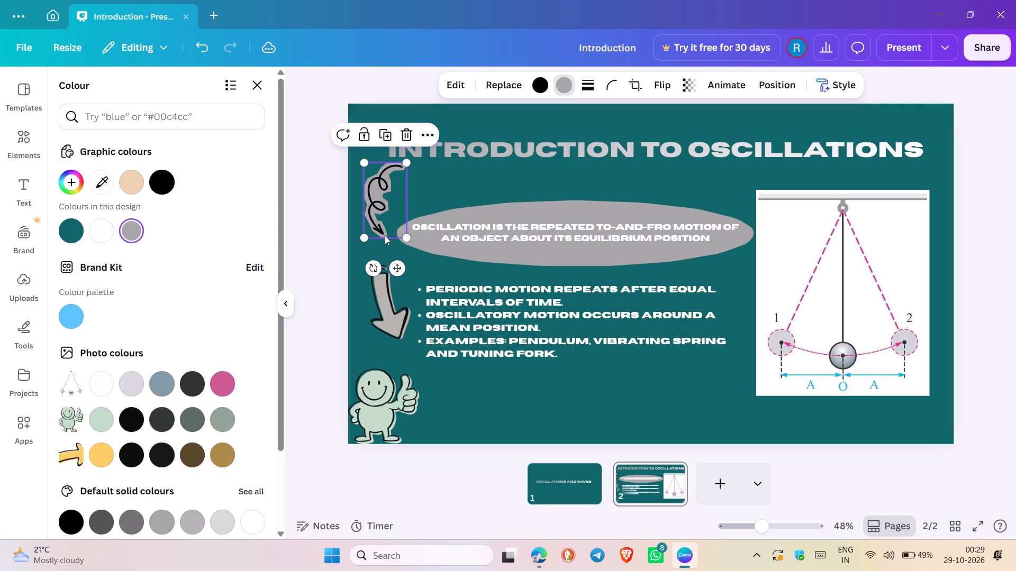
Rotate the curly arrow about -30° and nudge it so its tip meets the oval's left edge.
{"action": "left_click_drag", "start_coordinate": [374, 266], "coordinate": [408, 263]}
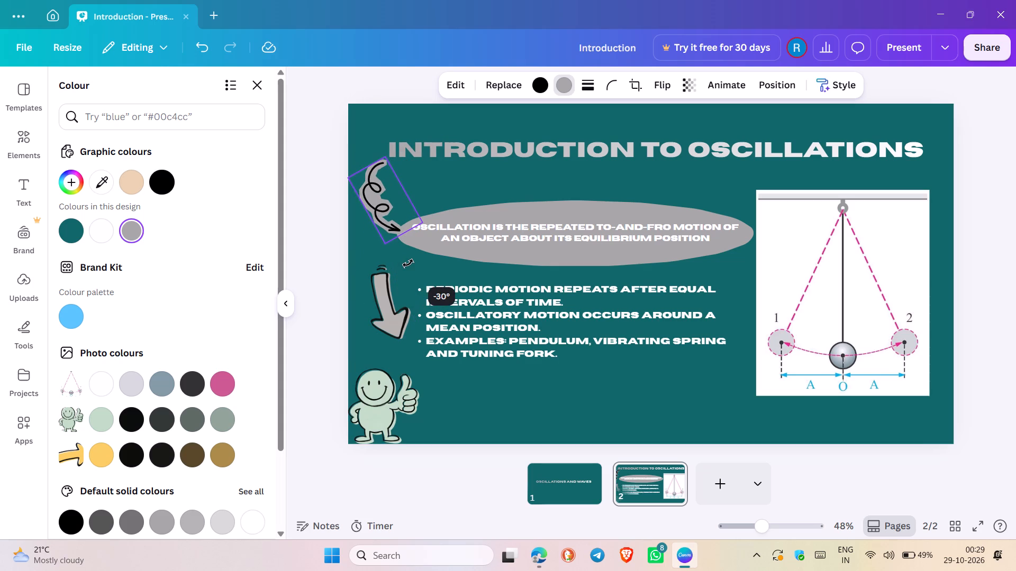
{"action": "left_click_drag", "start_coordinate": [408, 263], "coordinate": [408, 259]}
{"action": "left_click_drag", "start_coordinate": [386, 231], "coordinate": [386, 222]}
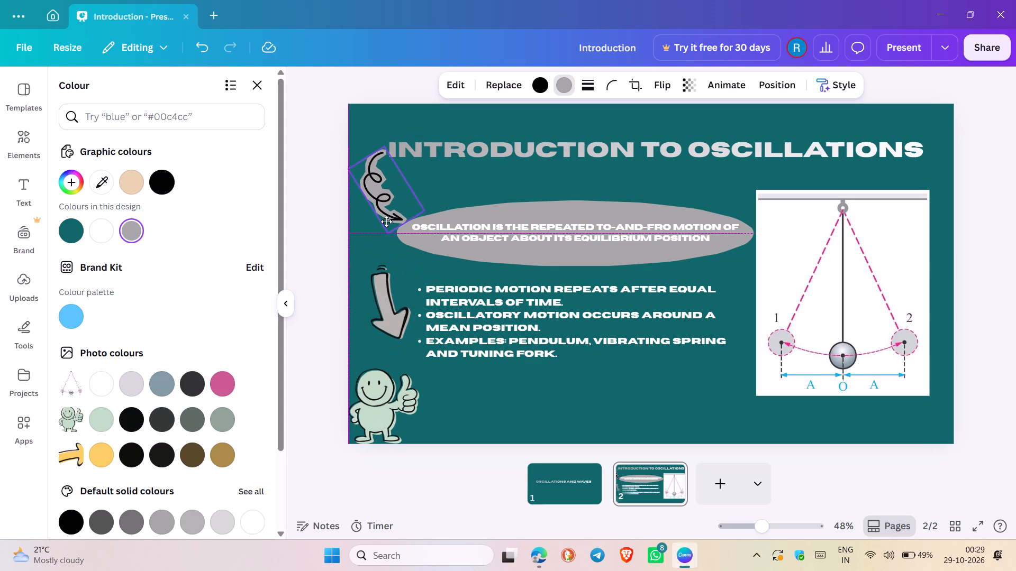
{"action": "left_click_drag", "start_coordinate": [386, 222], "coordinate": [386, 225]}
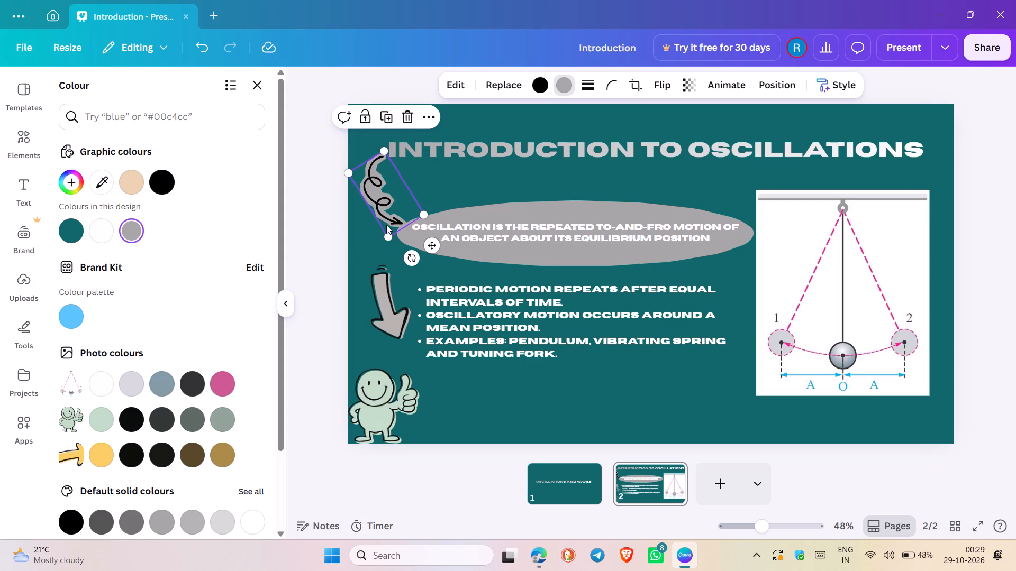
{"action": "left_click", "coordinate": [304, 243]}
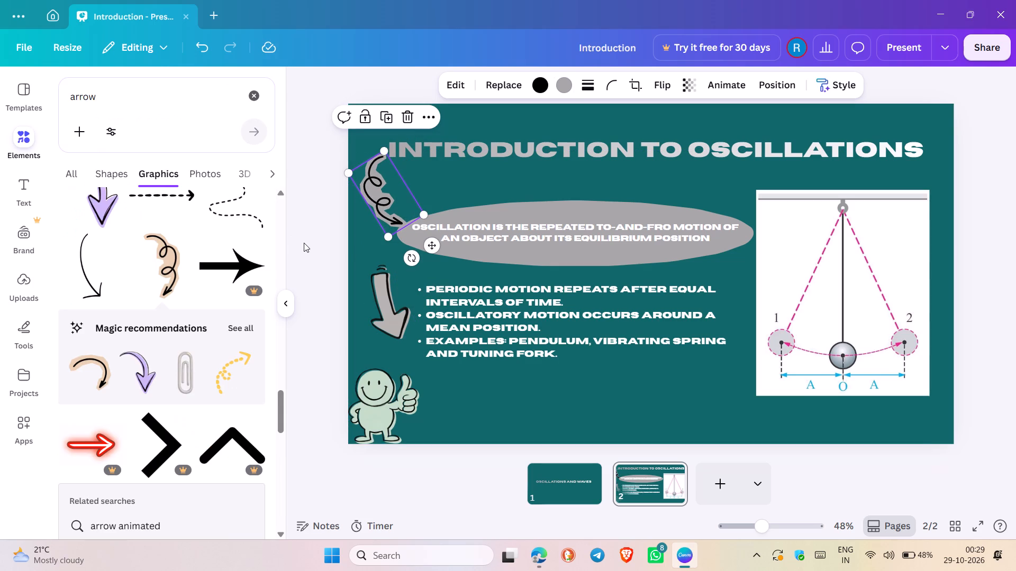
{"action": "left_click", "coordinate": [330, 73]}
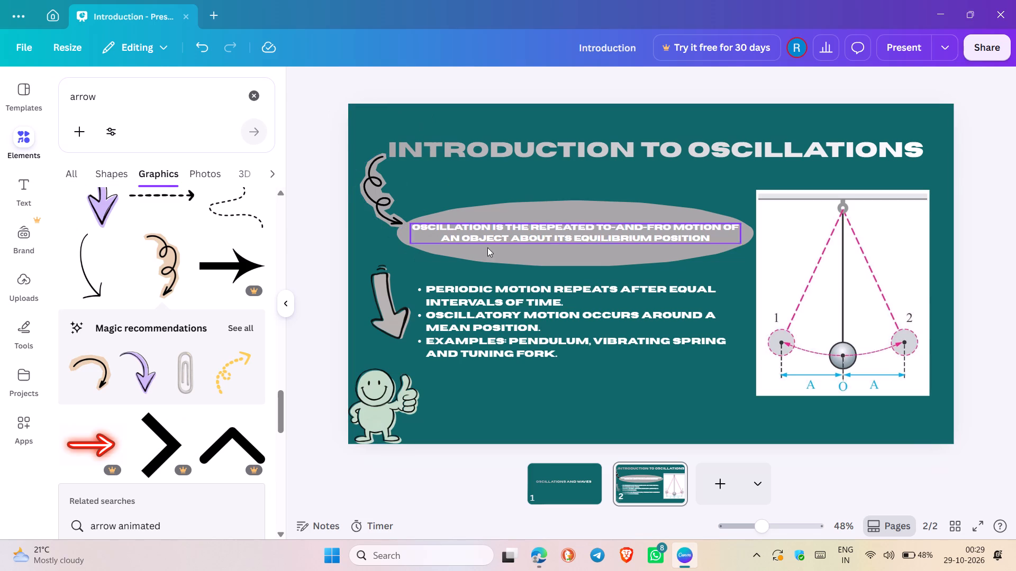
Move the thick grey arrow to the gap between the bullet list and the pendulum diagram.
{"action": "left_click", "coordinate": [383, 291]}
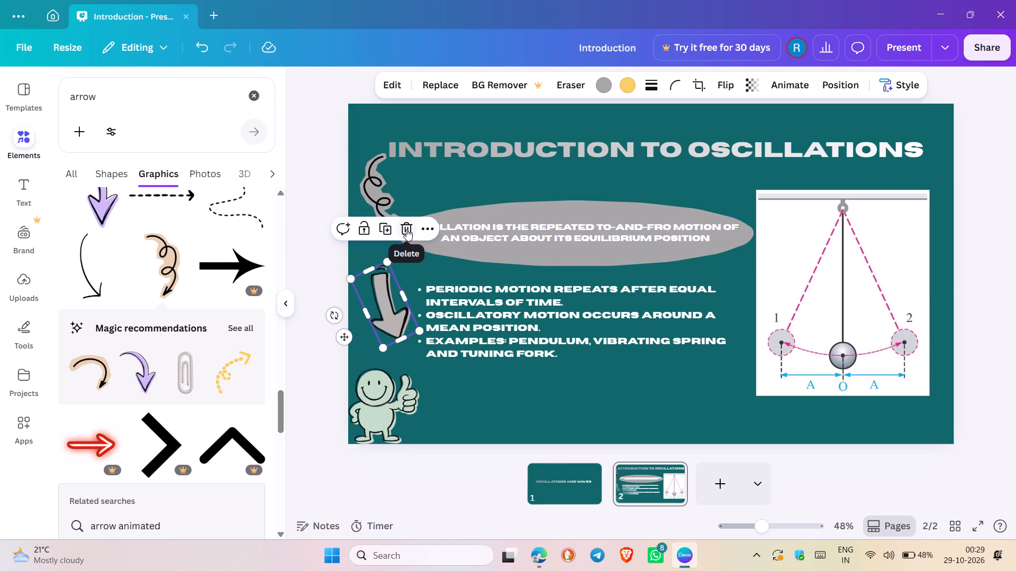
{"action": "left_click_drag", "start_coordinate": [384, 299], "coordinate": [595, 385]}
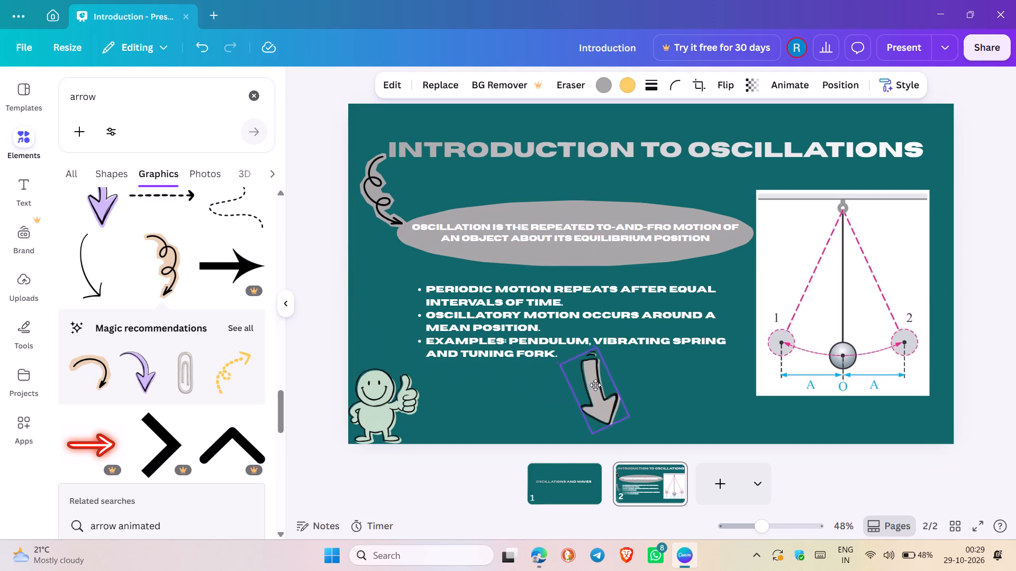
{"action": "left_click_drag", "start_coordinate": [595, 385], "coordinate": [412, 270]}
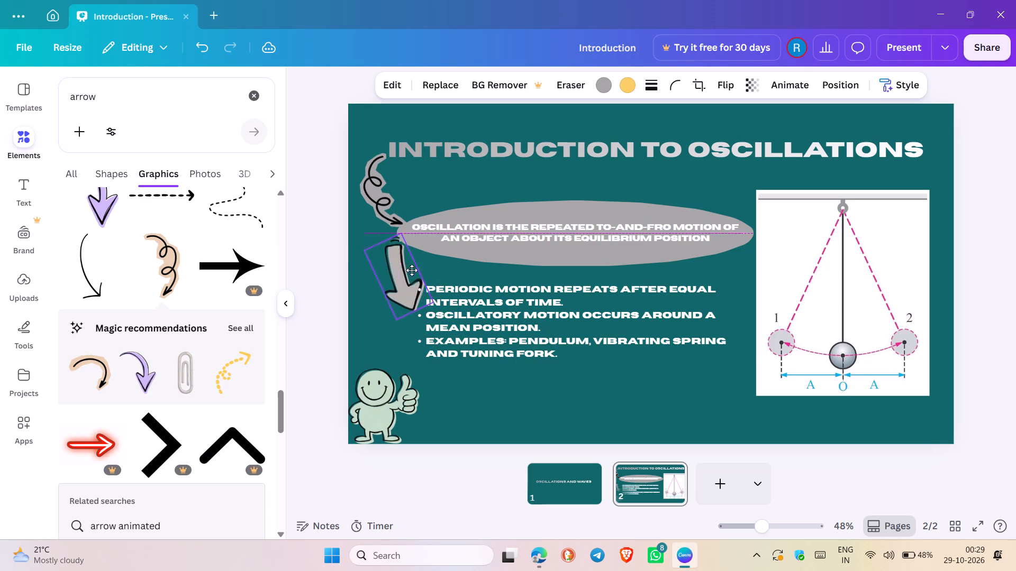
{"action": "left_click_drag", "start_coordinate": [412, 270], "coordinate": [725, 306]}
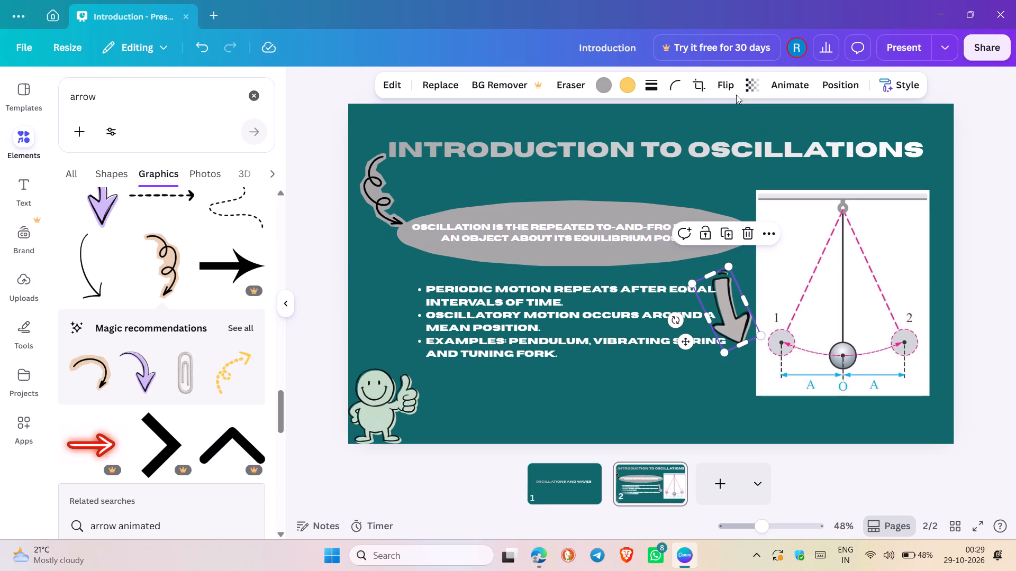
Mirror the thick grey arrow horizontally so its shaft bows the other way while it still points downward.
{"action": "left_click", "coordinate": [731, 85]}
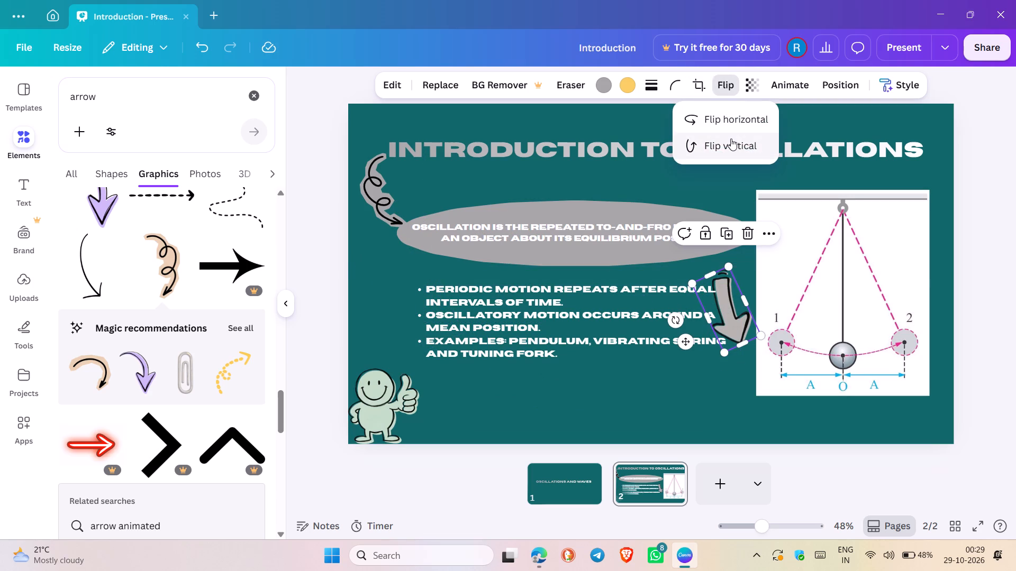
{"action": "left_click", "coordinate": [731, 114]}
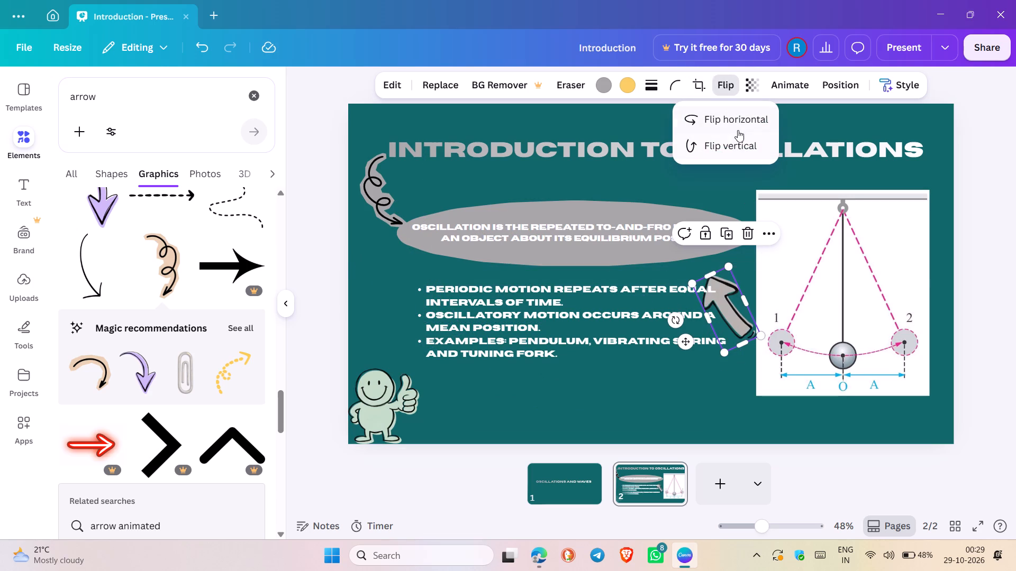
{"action": "left_click", "coordinate": [735, 123]}
{"action": "left_click", "coordinate": [730, 152]}
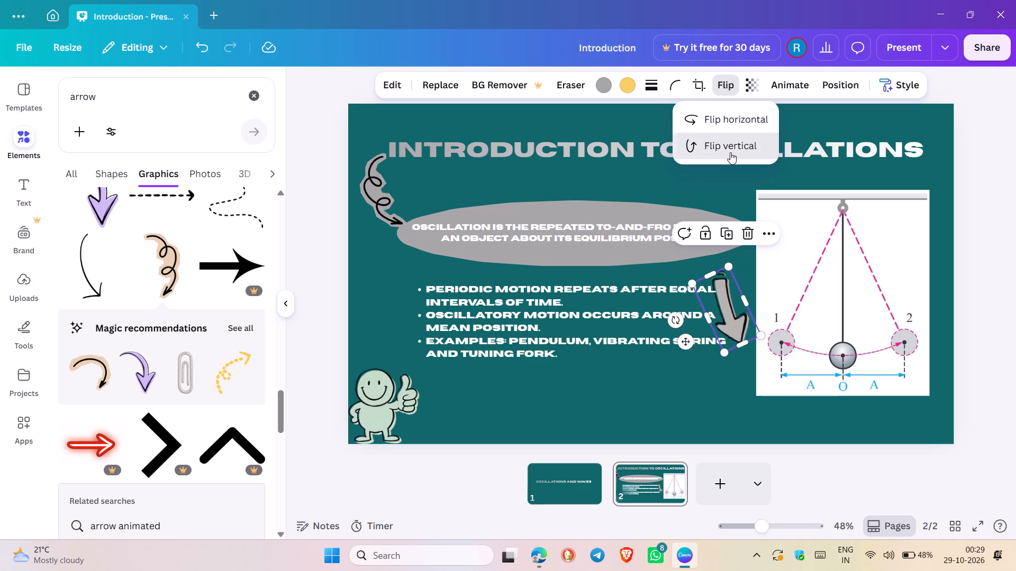
{"action": "left_click", "coordinate": [738, 148]}
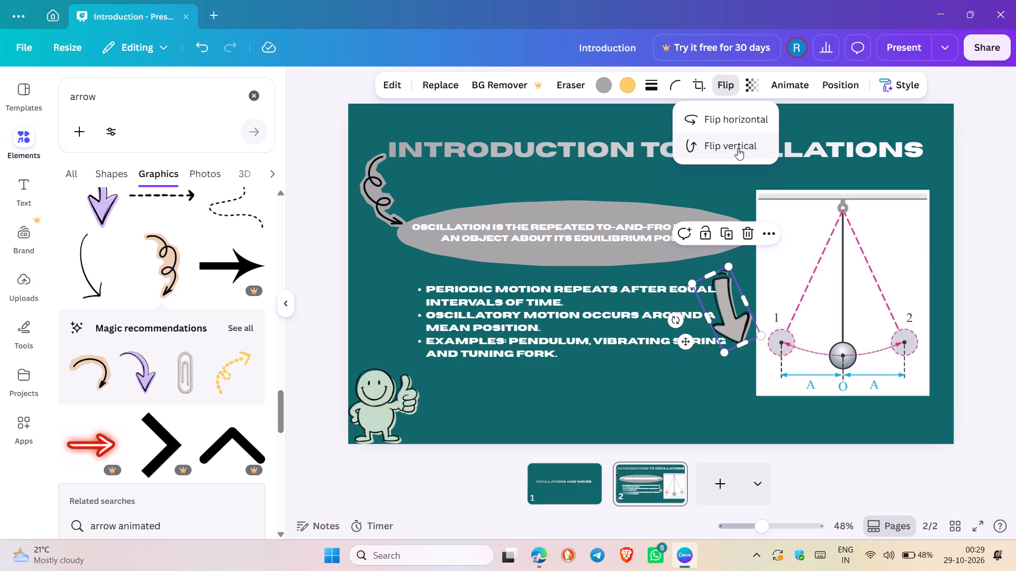
{"action": "left_click", "coordinate": [738, 148]}
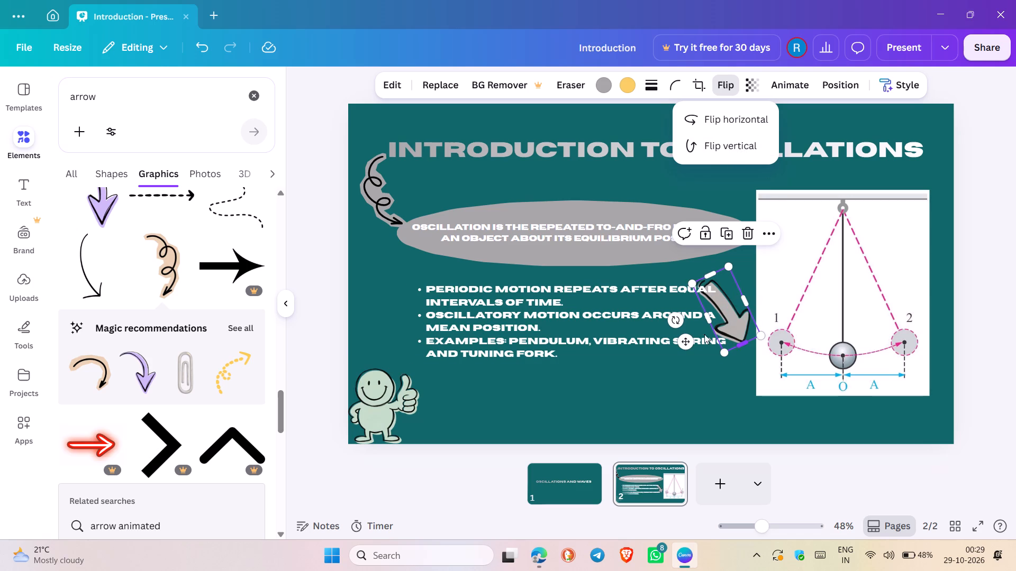
Rotate the thick grey arrow to point down-left and move it so it leads from the oval's right end to the bullet list.
{"action": "left_click_drag", "start_coordinate": [675, 324], "coordinate": [610, 244]}
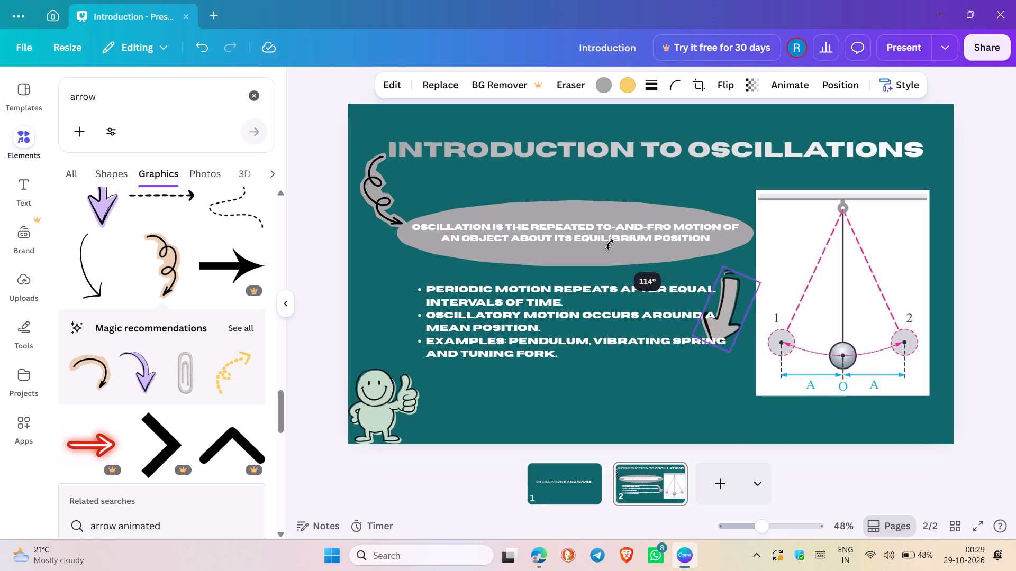
{"action": "left_click_drag", "start_coordinate": [610, 244], "coordinate": [568, 169]}
{"action": "left_click_drag", "start_coordinate": [740, 305], "coordinate": [758, 272]}
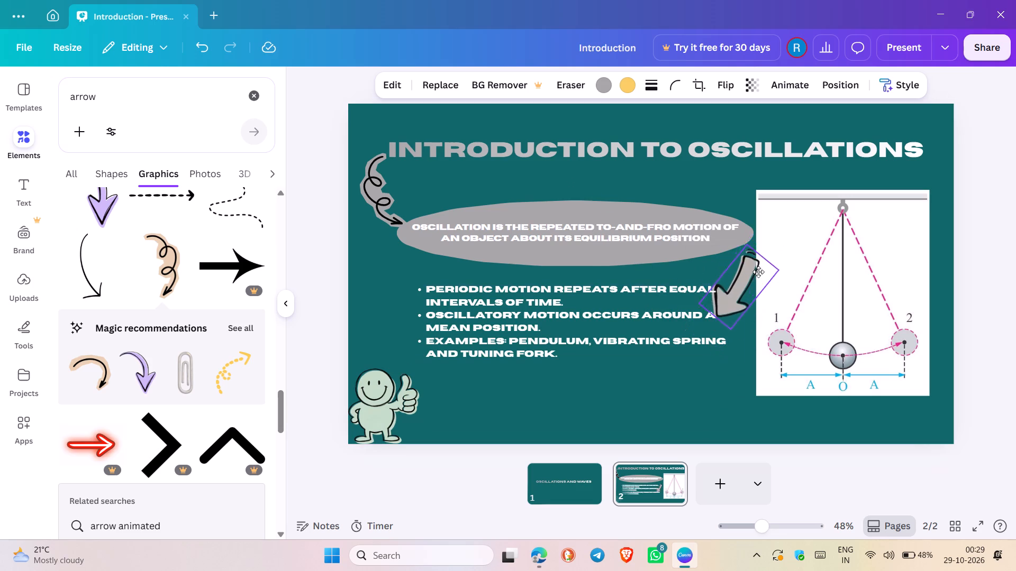
{"action": "left_click_drag", "start_coordinate": [758, 272], "coordinate": [752, 274]}
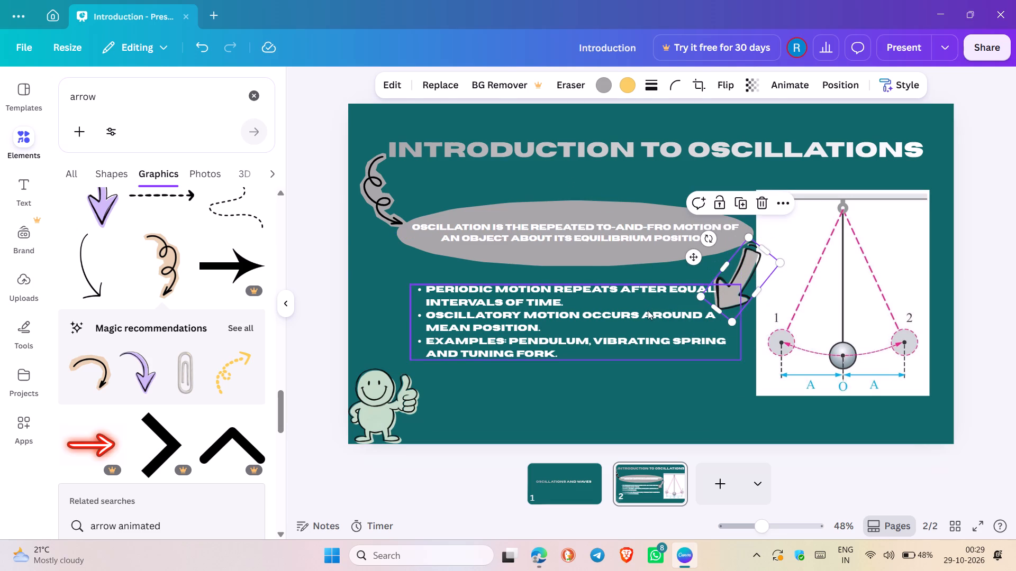
Move the bullet list slightly down, leaving more space below the oval and the thick grey arrow.
{"action": "left_click_drag", "start_coordinate": [647, 310], "coordinate": [645, 325]}
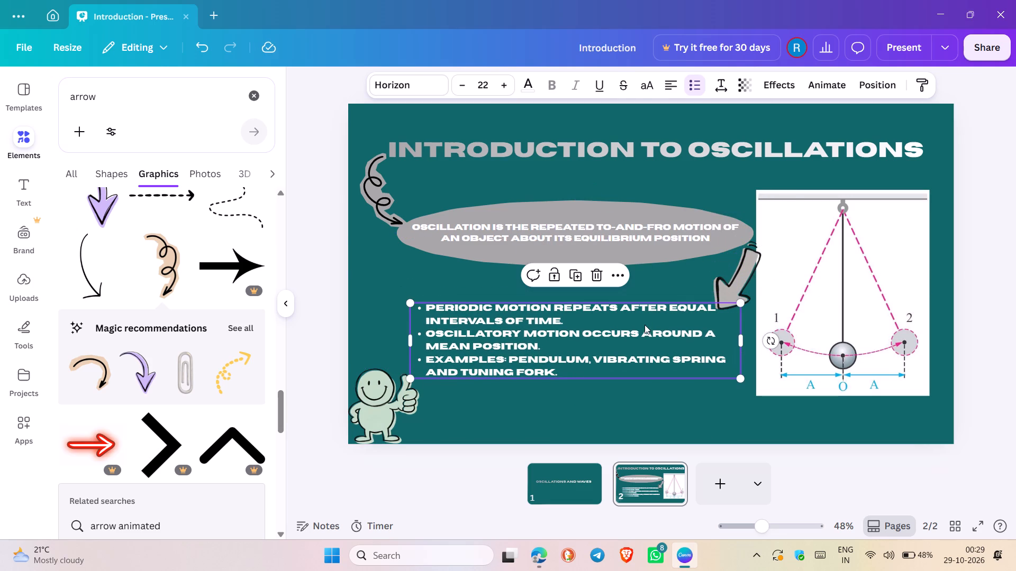
{"action": "left_click", "coordinate": [638, 400]}
Increase the font size of the definition text in the oval to 22.7.
{"action": "left_click", "coordinate": [597, 320]}
{"action": "left_click", "coordinate": [554, 235]}
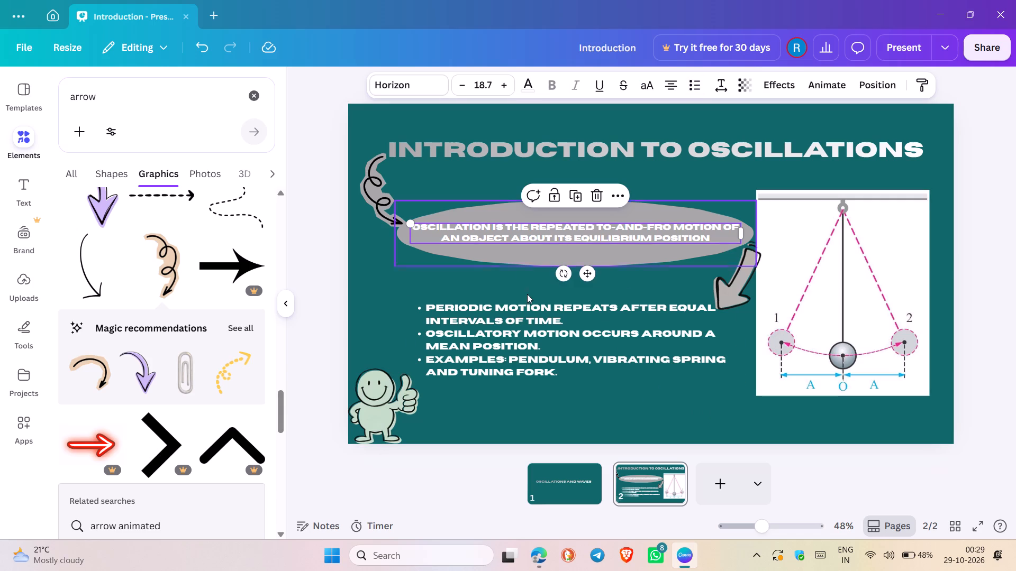
{"action": "left_click", "coordinate": [507, 336]}
{"action": "left_click", "coordinate": [536, 227]}
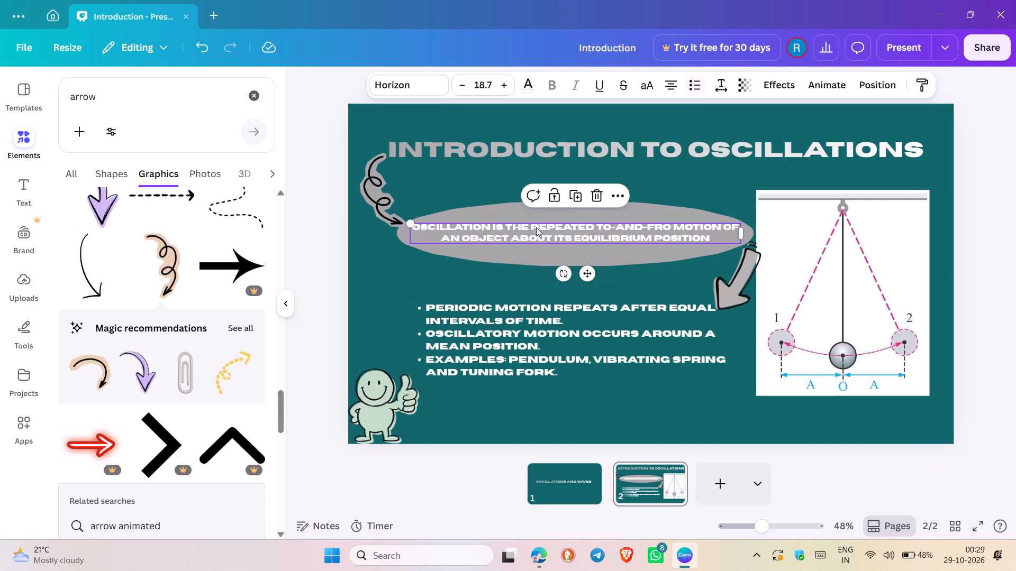
{"action": "left_click", "coordinate": [508, 85]}
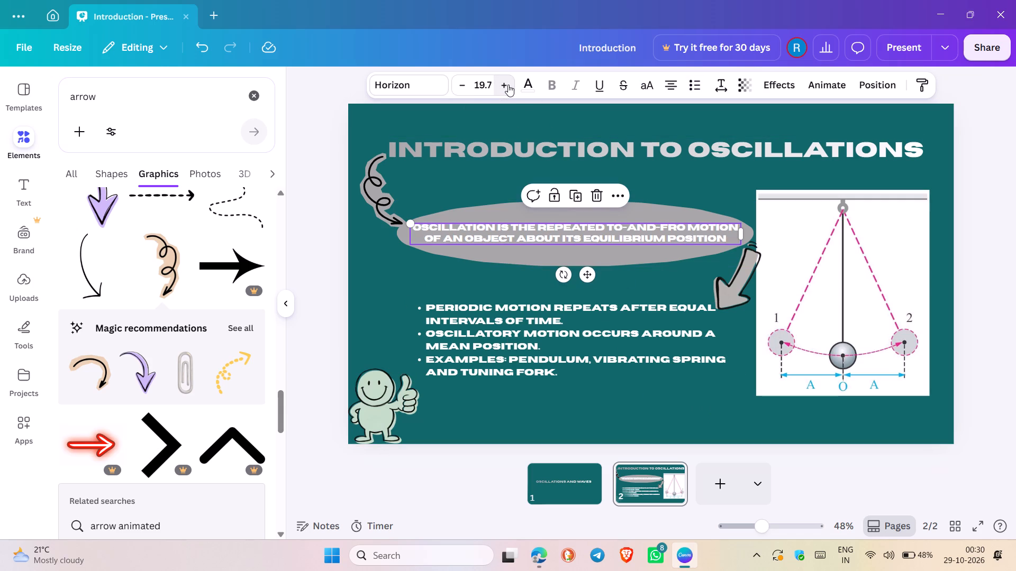
{"action": "left_click", "coordinate": [508, 85]}
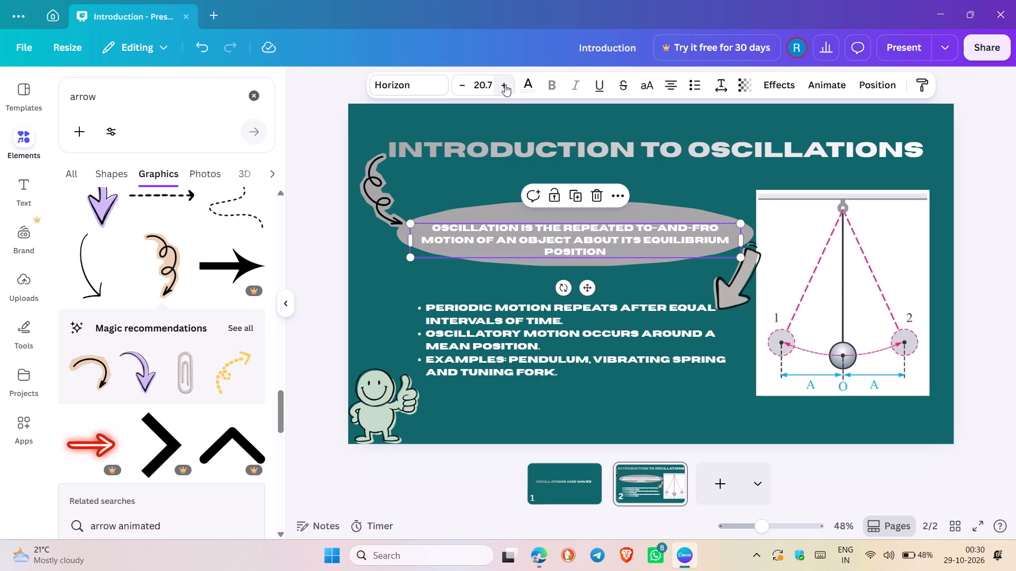
{"action": "left_click", "coordinate": [505, 85]}
{"action": "left_click", "coordinate": [505, 85]}
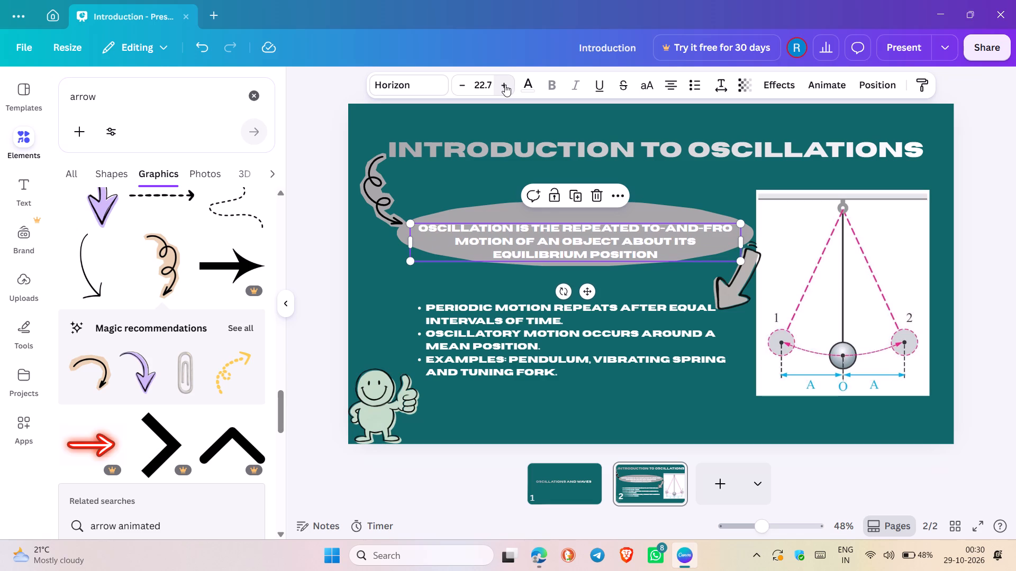
{"action": "left_click", "coordinate": [720, 191]}
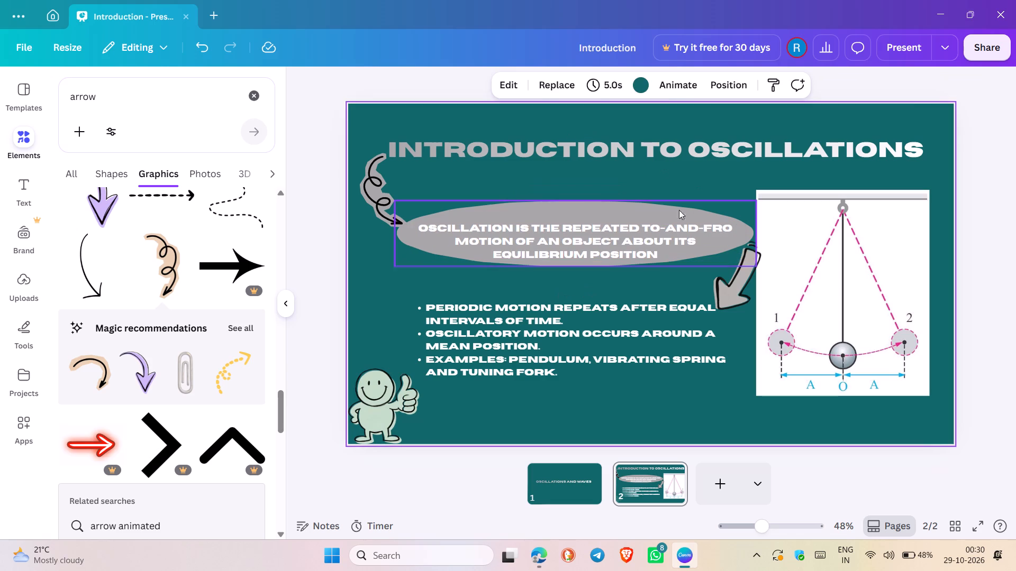
Nudge the definition text slightly upward so its three lines sit centred within the oval.
{"action": "left_click_drag", "start_coordinate": [626, 244], "coordinate": [624, 238]}
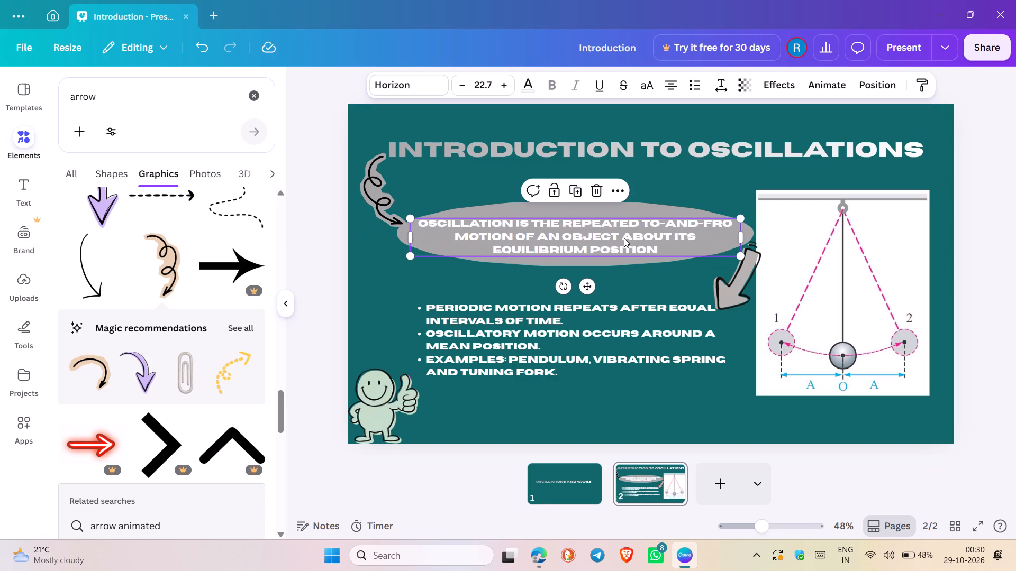
{"action": "left_click", "coordinate": [719, 167]}
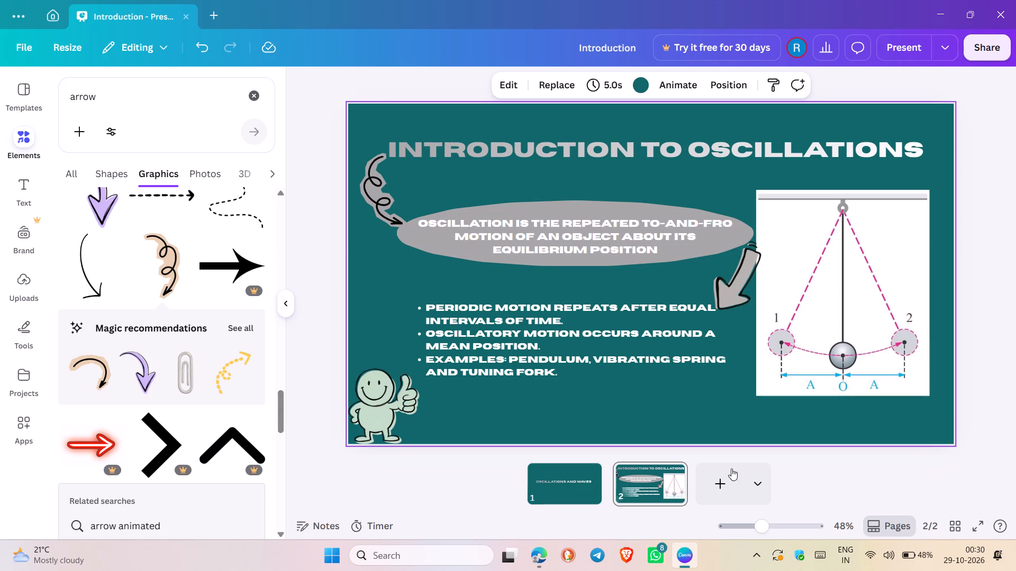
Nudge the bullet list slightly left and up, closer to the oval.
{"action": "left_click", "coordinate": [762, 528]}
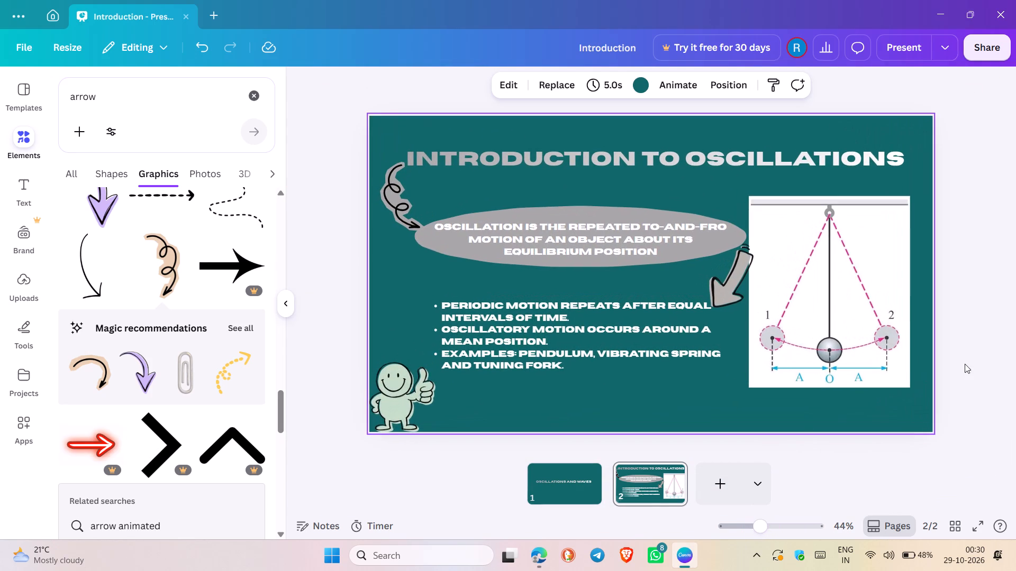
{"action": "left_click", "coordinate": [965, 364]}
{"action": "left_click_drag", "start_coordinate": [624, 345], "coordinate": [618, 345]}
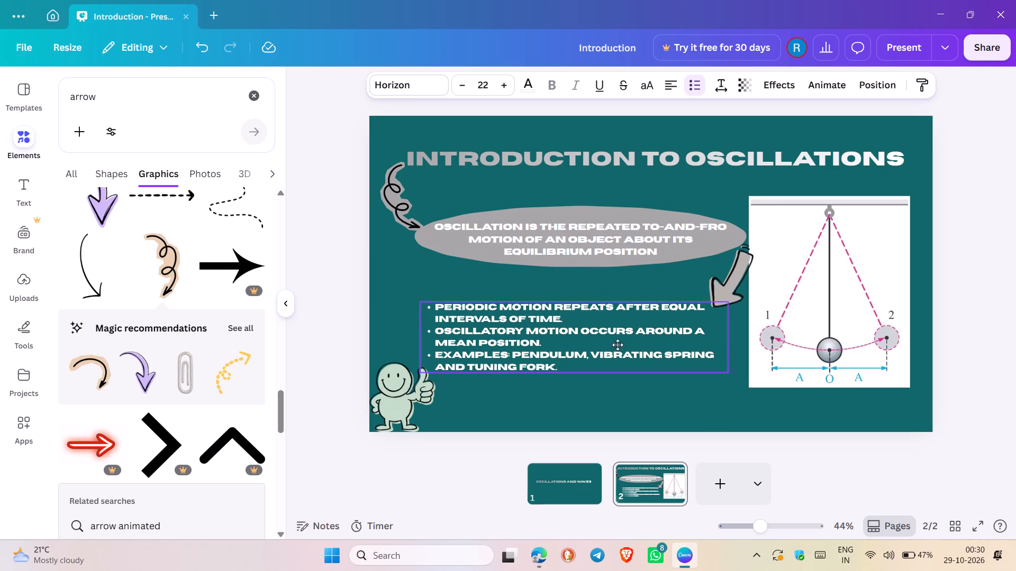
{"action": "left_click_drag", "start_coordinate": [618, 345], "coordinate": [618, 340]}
Reduce the font size of the bullet list to 20.
{"action": "left_click", "coordinate": [578, 232]}
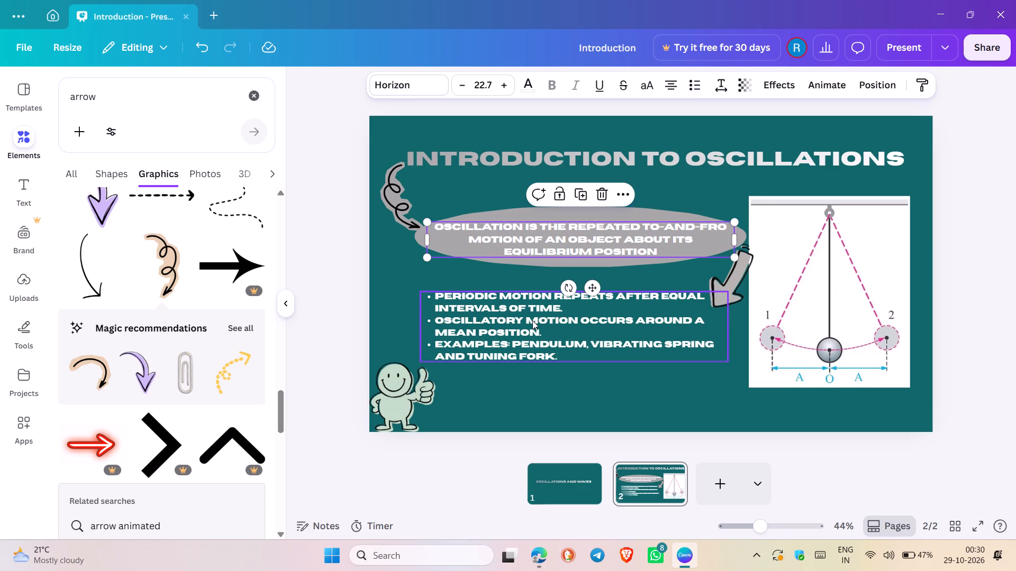
{"action": "left_click", "coordinate": [532, 320]}
{"action": "left_click", "coordinate": [460, 84]}
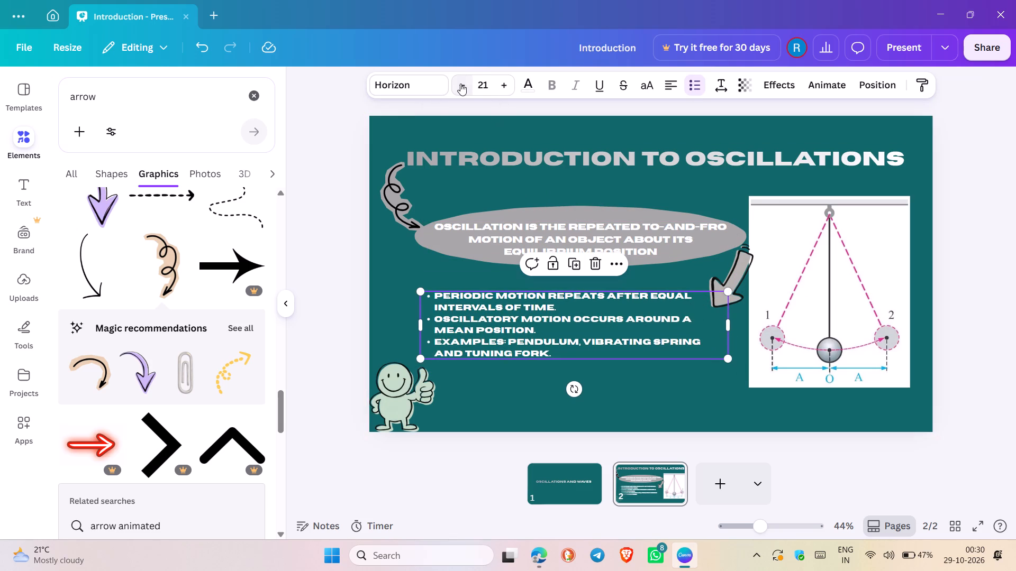
{"action": "left_click", "coordinate": [460, 84]}
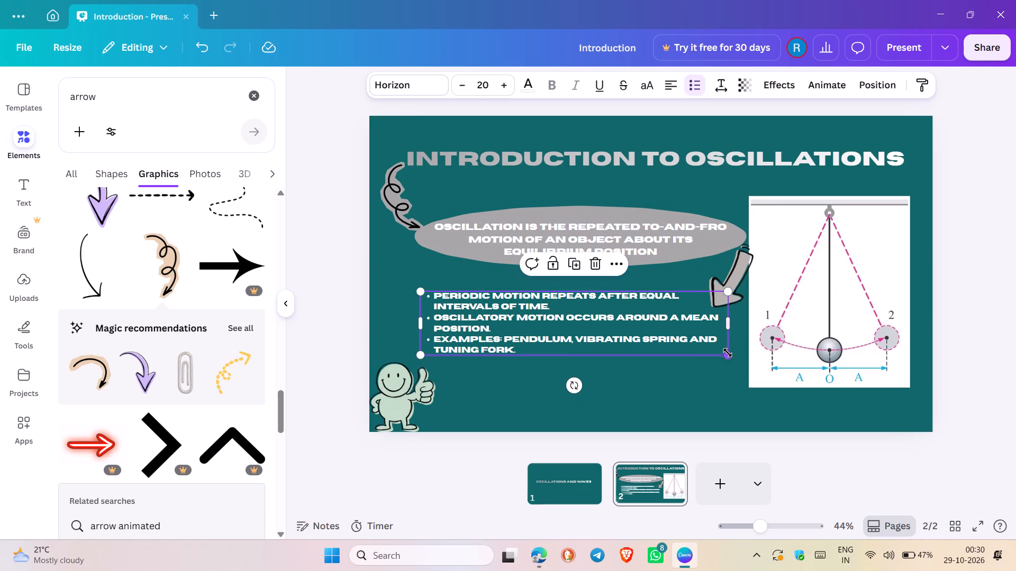
{"action": "left_click", "coordinate": [712, 396]}
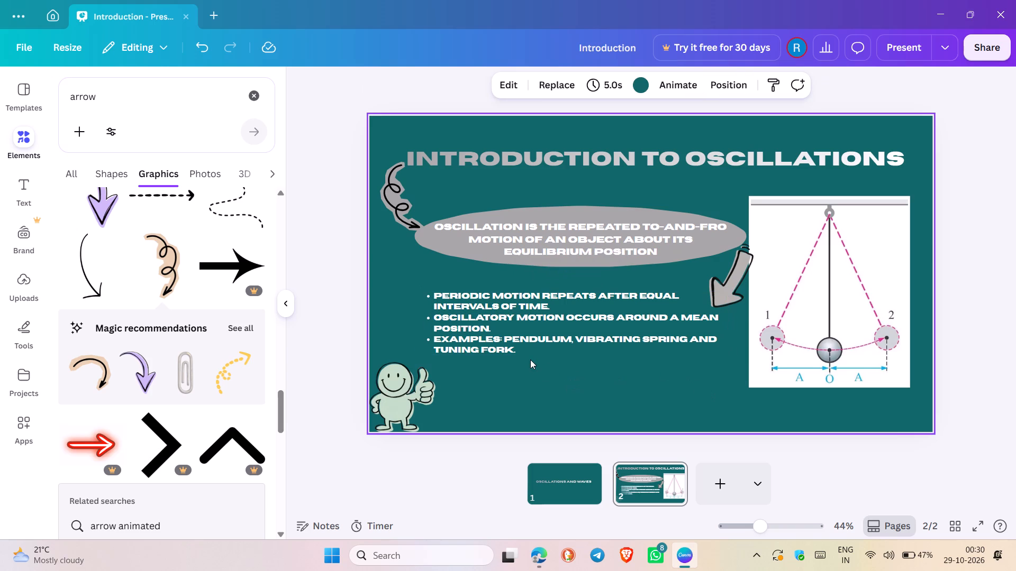
Move the bullet list slightly right and down so it sits below the thick grey arrow's tip.
{"action": "double_click", "coordinate": [428, 294]}
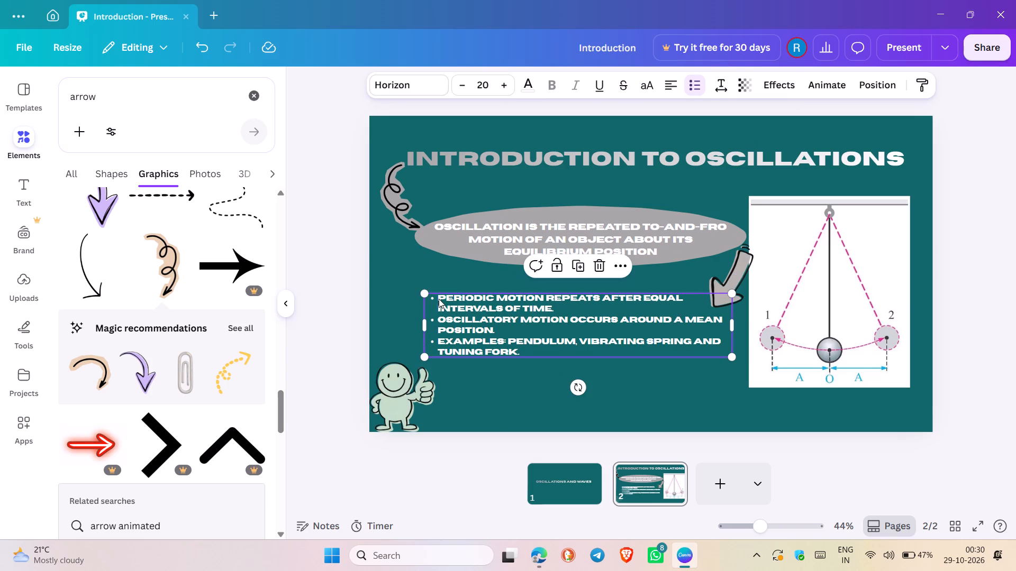
{"action": "left_click_drag", "start_coordinate": [439, 295], "coordinate": [452, 307]}
Copy the entire text of the bullet list on slide 2.
{"action": "left_click", "coordinate": [453, 308]}
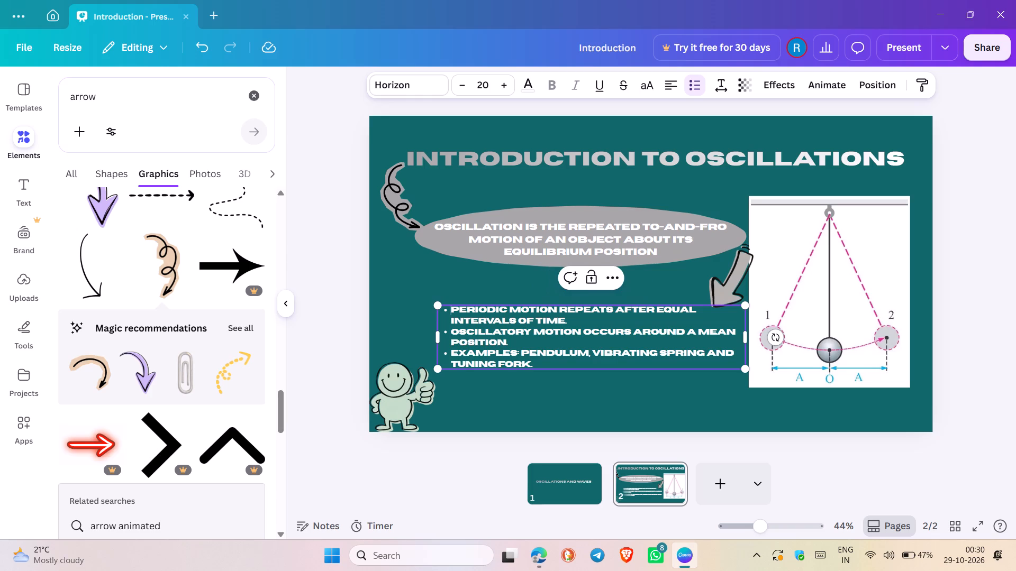
{"action": "left_click_drag", "start_coordinate": [453, 308], "coordinate": [474, 314]}
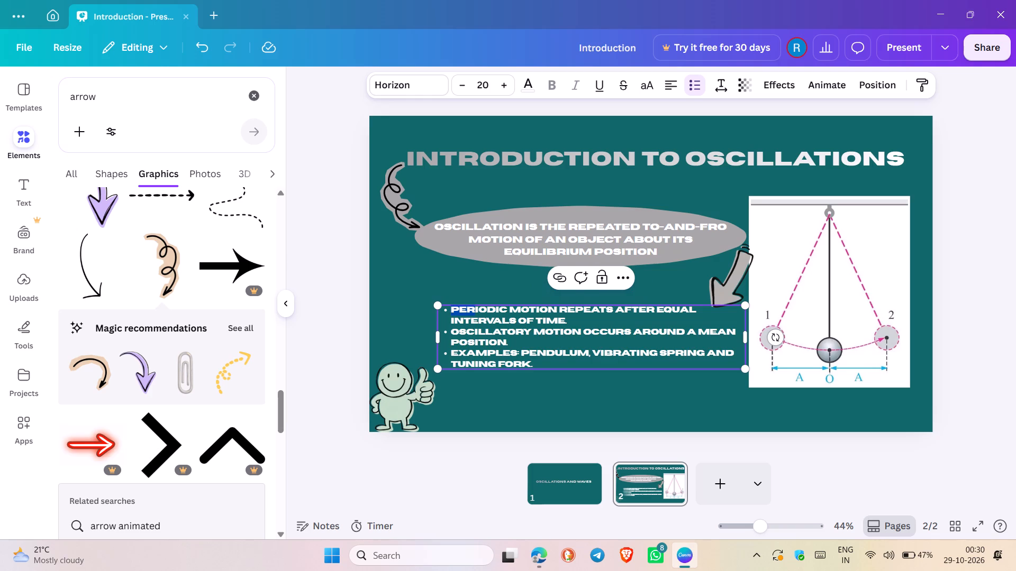
{"action": "key", "text": "ctrl+c"}
{"action": "key", "text": "ctrl+a"}
{"action": "key", "text": "ctrl+c"}
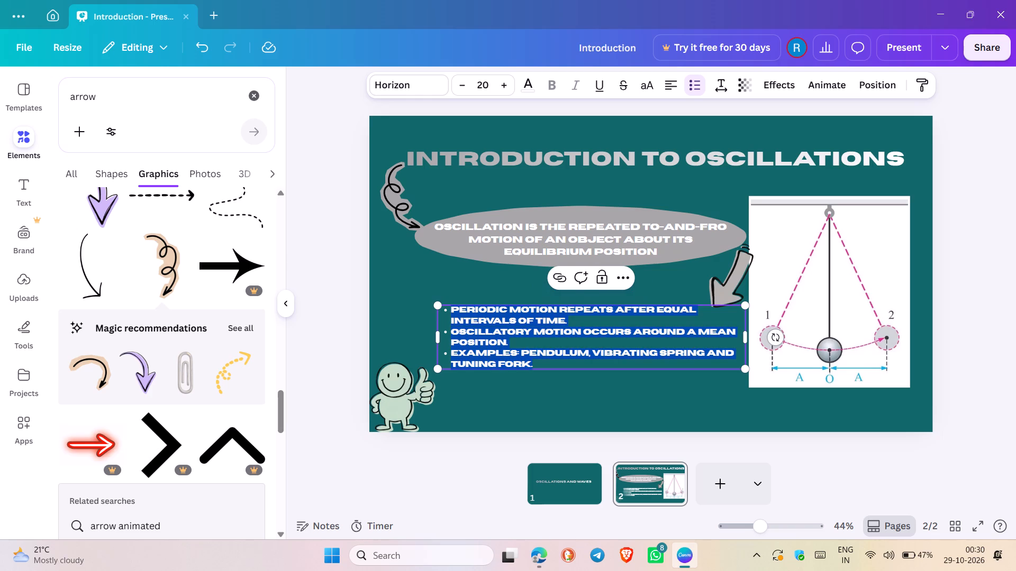
{"action": "left_click", "coordinate": [317, 311]}
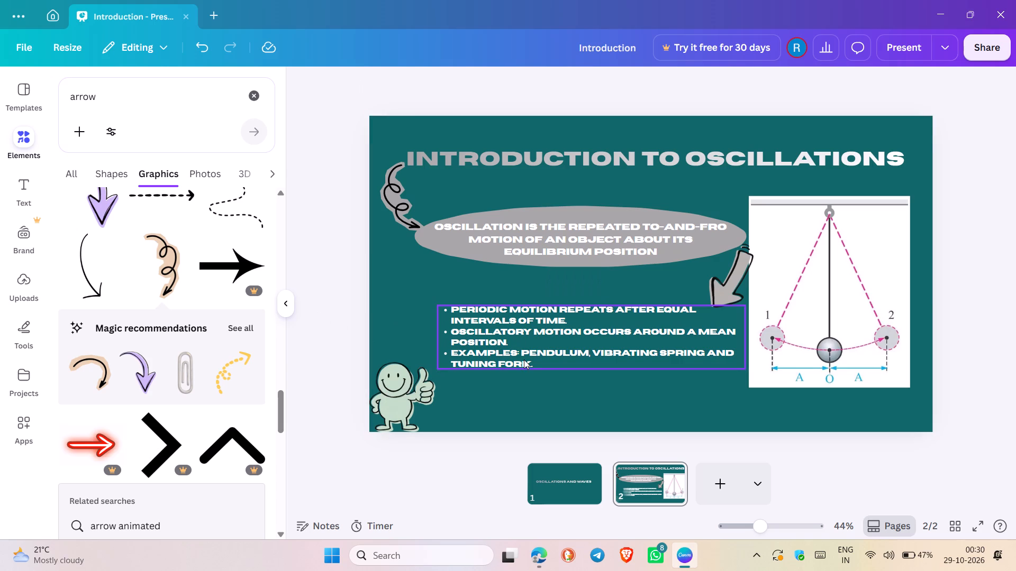
Add a rounded square shape to slide 2.
{"action": "scroll", "coordinate": [524, 361], "scroll_direction": "down", "scroll_amount": 1}
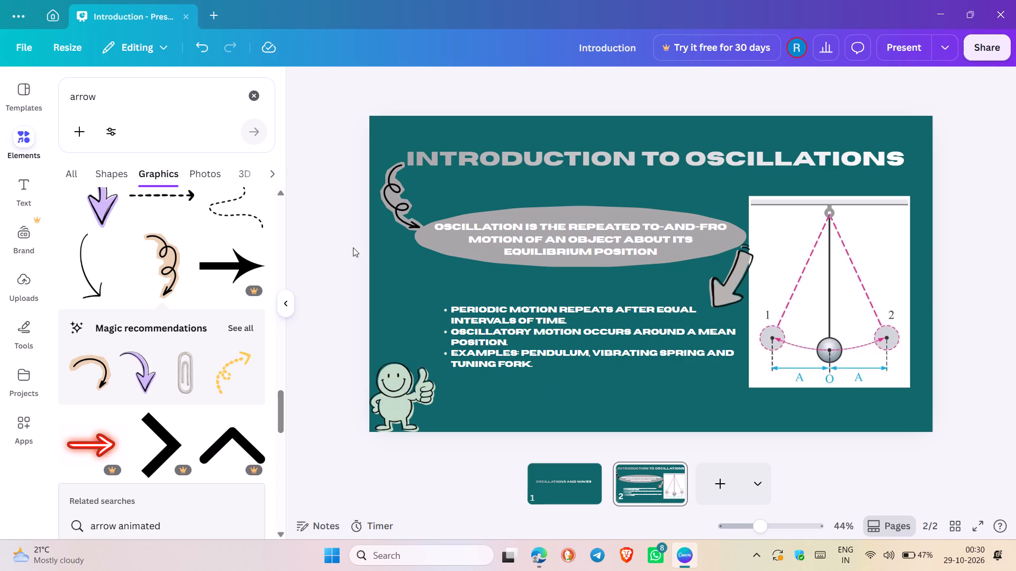
{"action": "left_click", "coordinate": [22, 344]}
{"action": "left_click", "coordinate": [22, 344]}
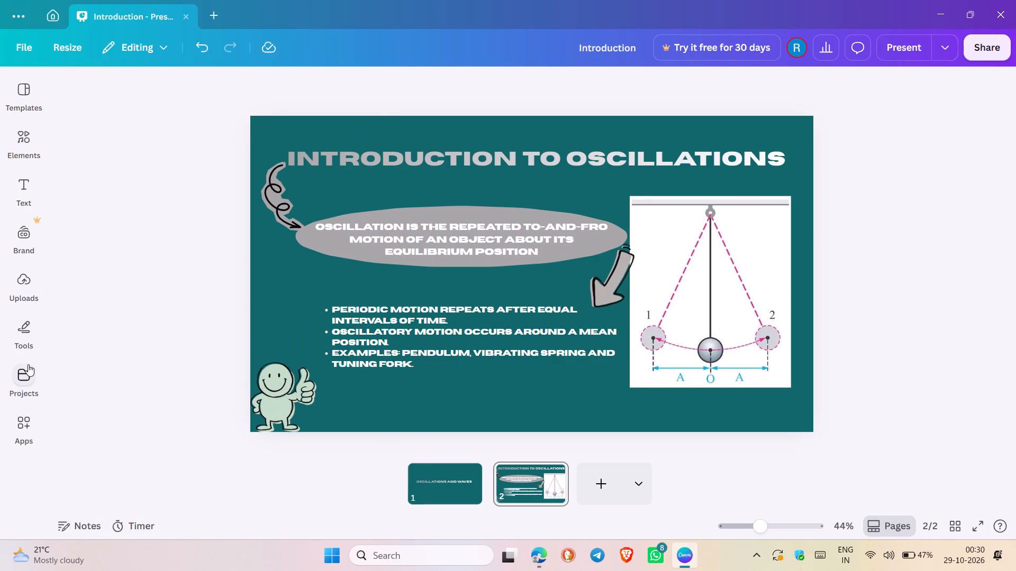
{"action": "left_click", "coordinate": [28, 364]}
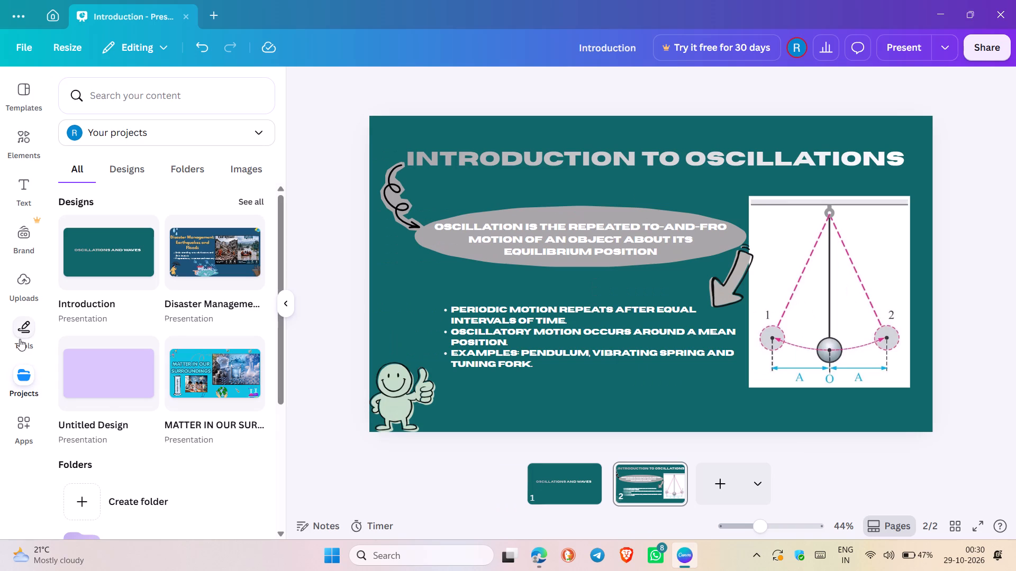
{"action": "left_click", "coordinate": [20, 339]}
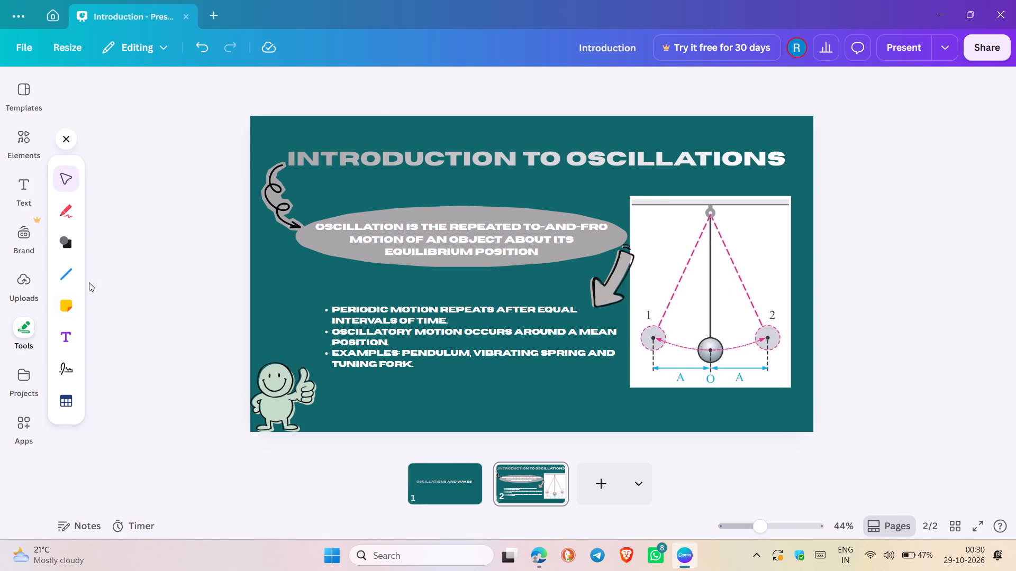
{"action": "left_click", "coordinate": [65, 309]}
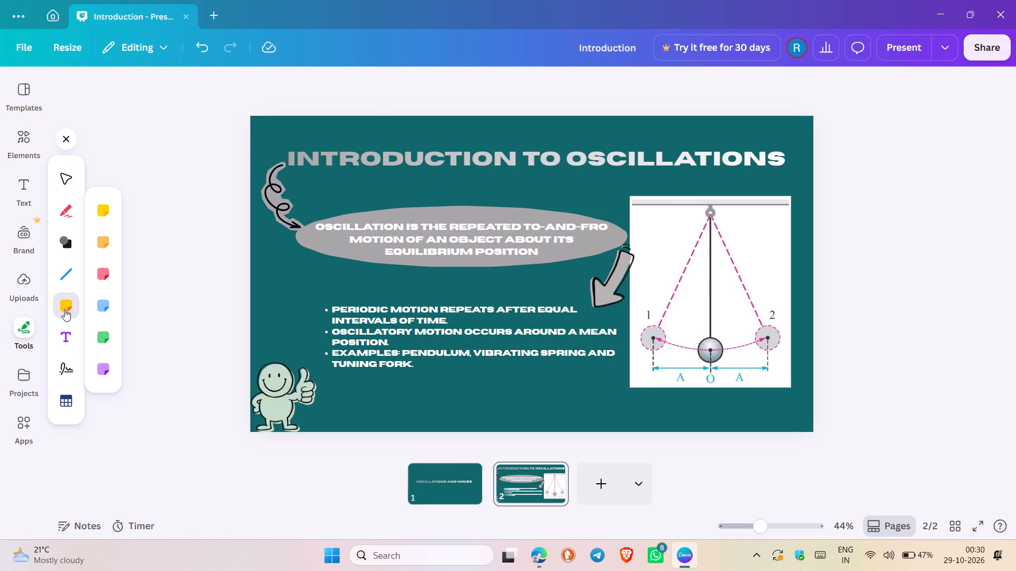
{"action": "left_click", "coordinate": [66, 244]}
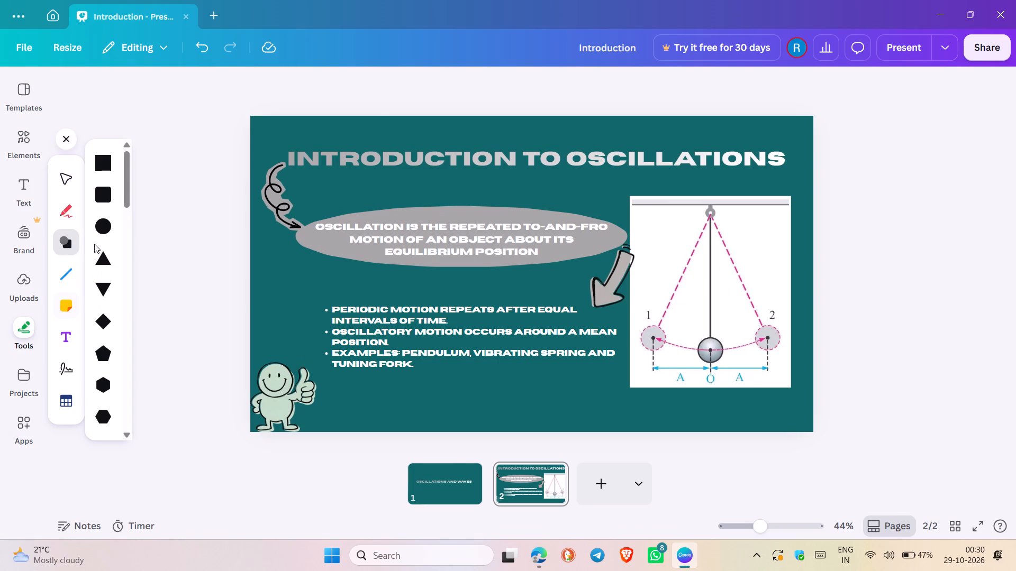
{"action": "left_click", "coordinate": [104, 194]}
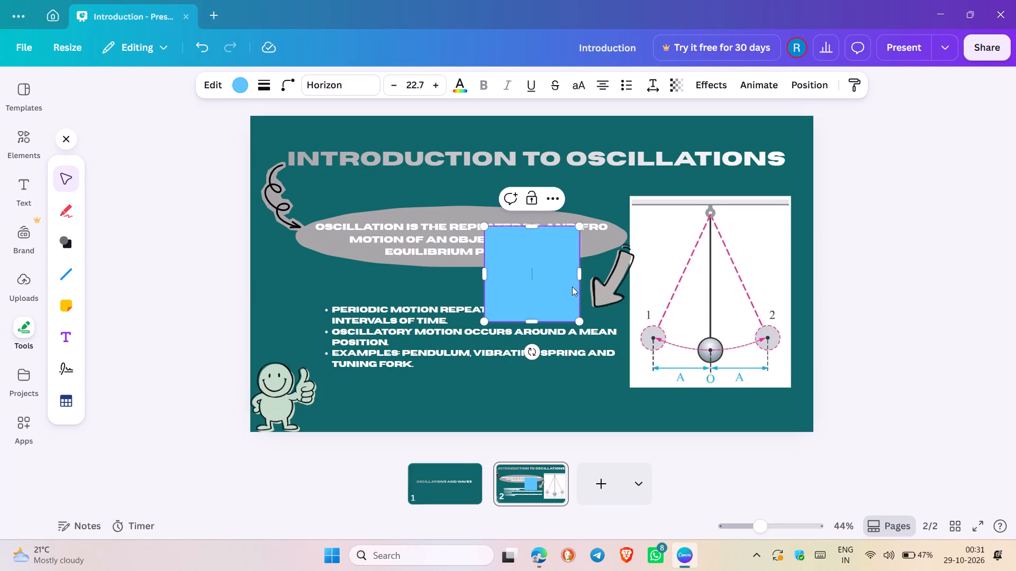
Stretch the blue rounded square into a wide rectangle and position it below the oval, over the bullet list.
{"action": "left_click_drag", "start_coordinate": [580, 277], "coordinate": [696, 285]}
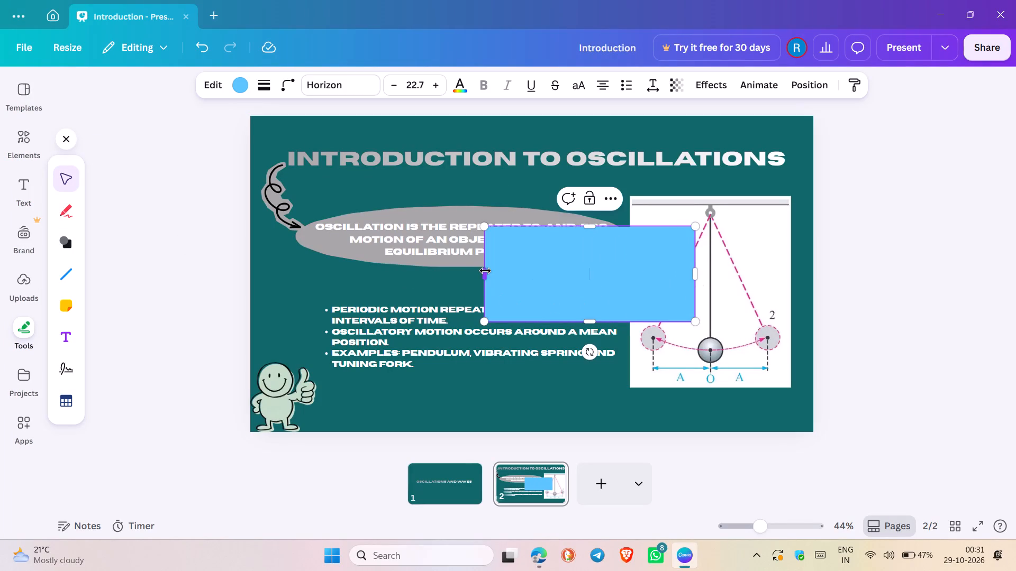
{"action": "left_click_drag", "start_coordinate": [484, 274], "coordinate": [402, 270]}
{"action": "left_click_drag", "start_coordinate": [547, 318], "coordinate": [545, 360]}
{"action": "left_click_drag", "start_coordinate": [598, 272], "coordinate": [502, 327]}
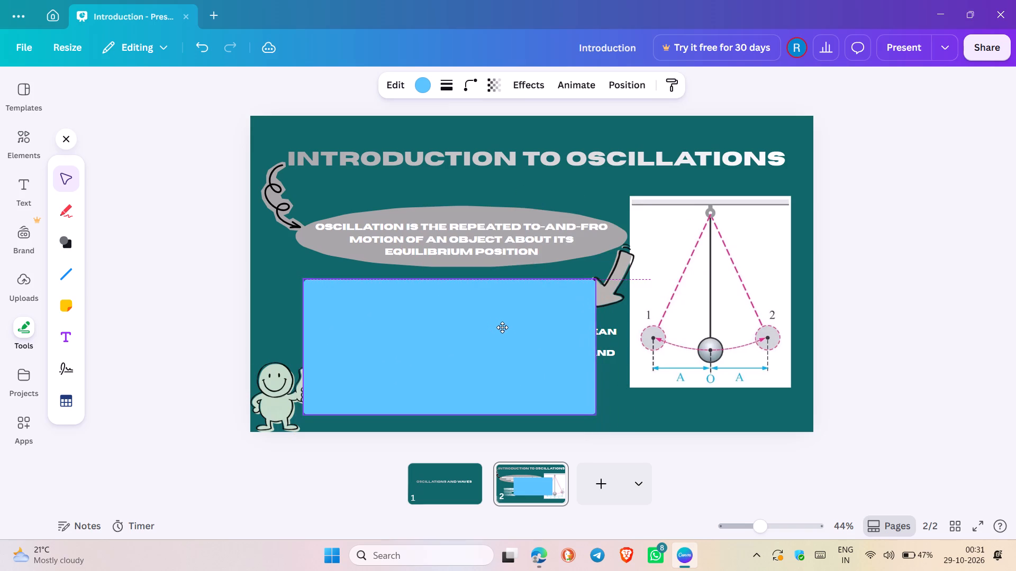
{"action": "left_click_drag", "start_coordinate": [502, 327], "coordinate": [501, 323]}
{"action": "left_click_drag", "start_coordinate": [598, 410], "coordinate": [576, 395]}
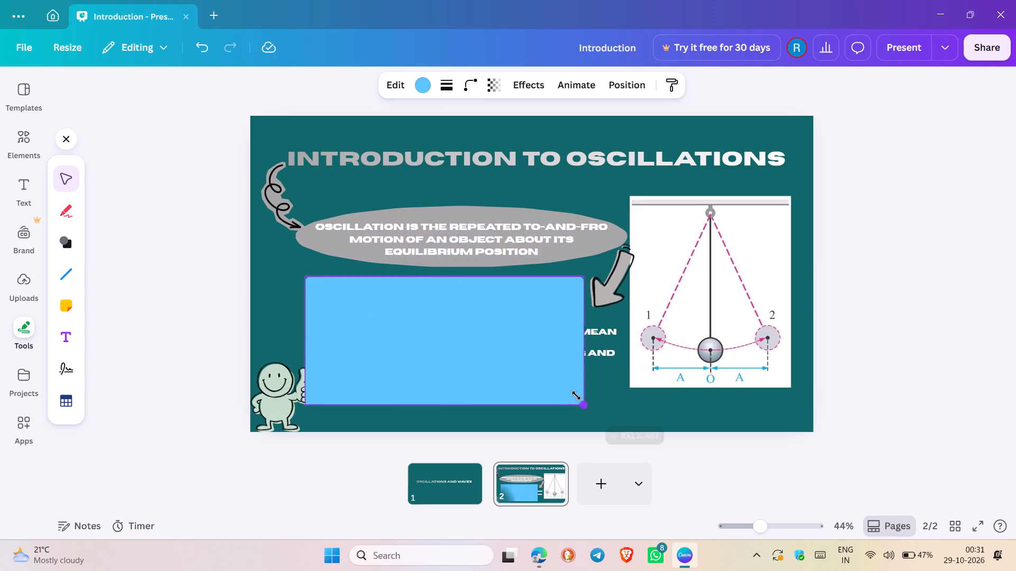
{"action": "left_click_drag", "start_coordinate": [576, 395], "coordinate": [555, 371]}
{"action": "left_click_drag", "start_coordinate": [418, 334], "coordinate": [451, 338]}
{"action": "left_click_drag", "start_coordinate": [585, 374], "coordinate": [592, 386]}
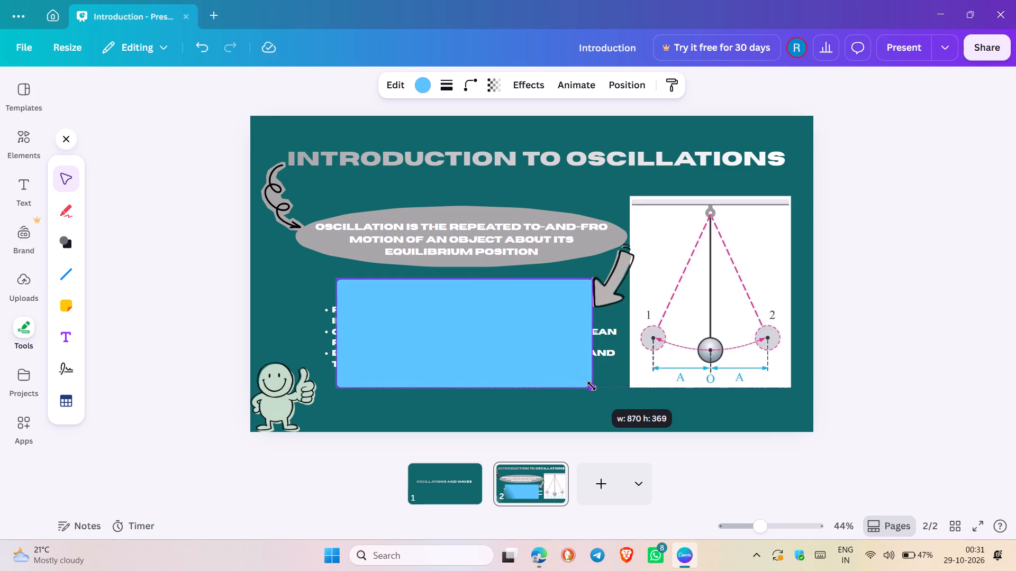
{"action": "left_click_drag", "start_coordinate": [592, 386], "coordinate": [597, 389]}
{"action": "left_click_drag", "start_coordinate": [510, 334], "coordinate": [491, 336]}
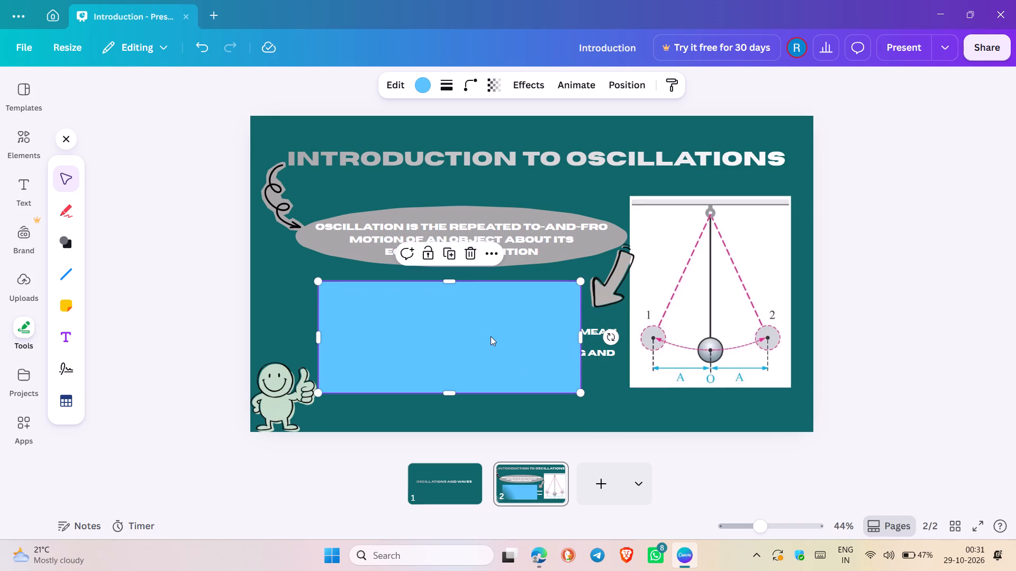
Delete the original bullet list lying behind the blue rectangle.
{"action": "left_click_drag", "start_coordinate": [603, 347], "coordinate": [616, 381]}
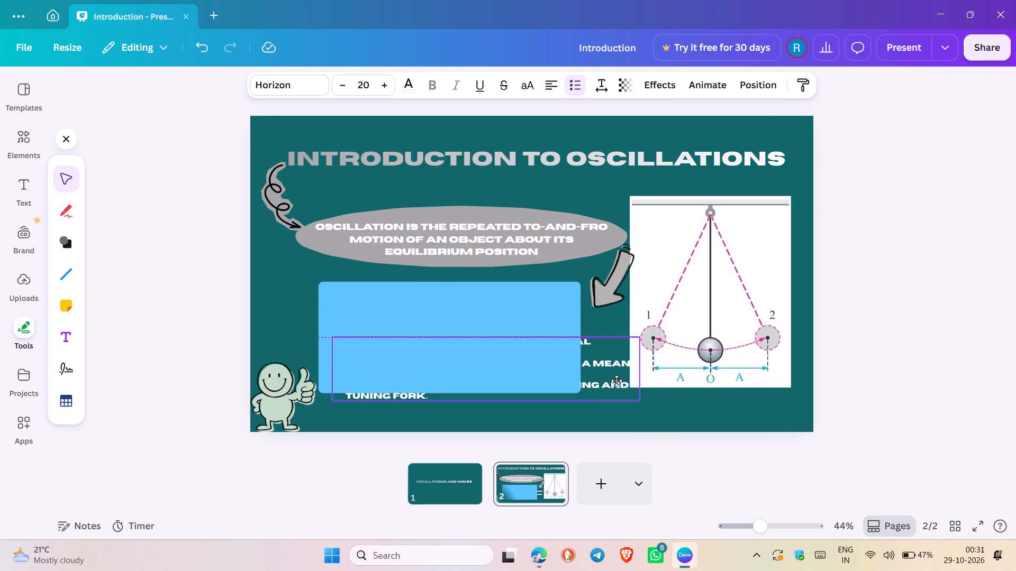
{"action": "left_click_drag", "start_coordinate": [616, 381], "coordinate": [614, 380]}
{"action": "left_click_drag", "start_coordinate": [614, 380], "coordinate": [548, 352]}
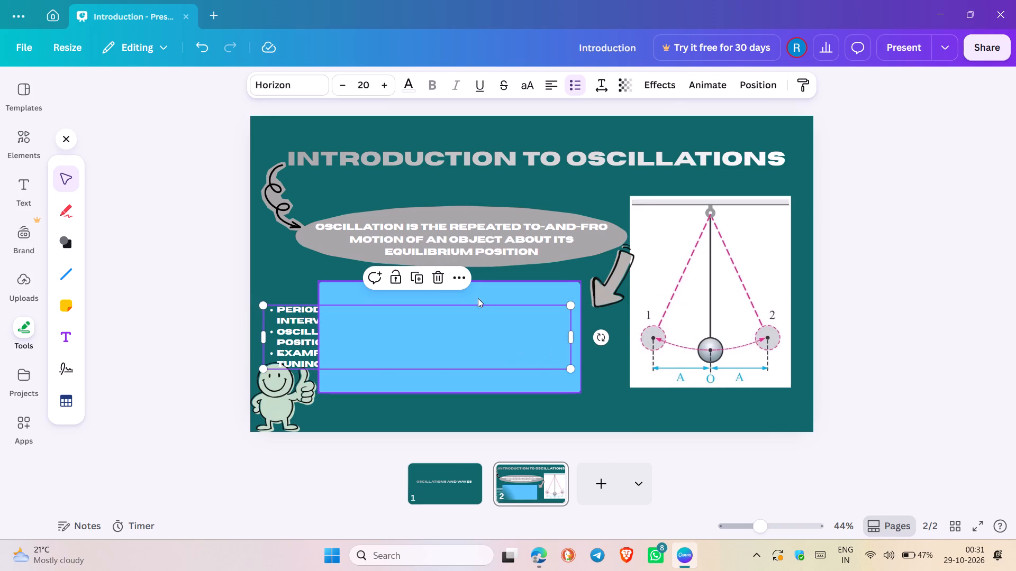
{"action": "left_click", "coordinate": [438, 270]}
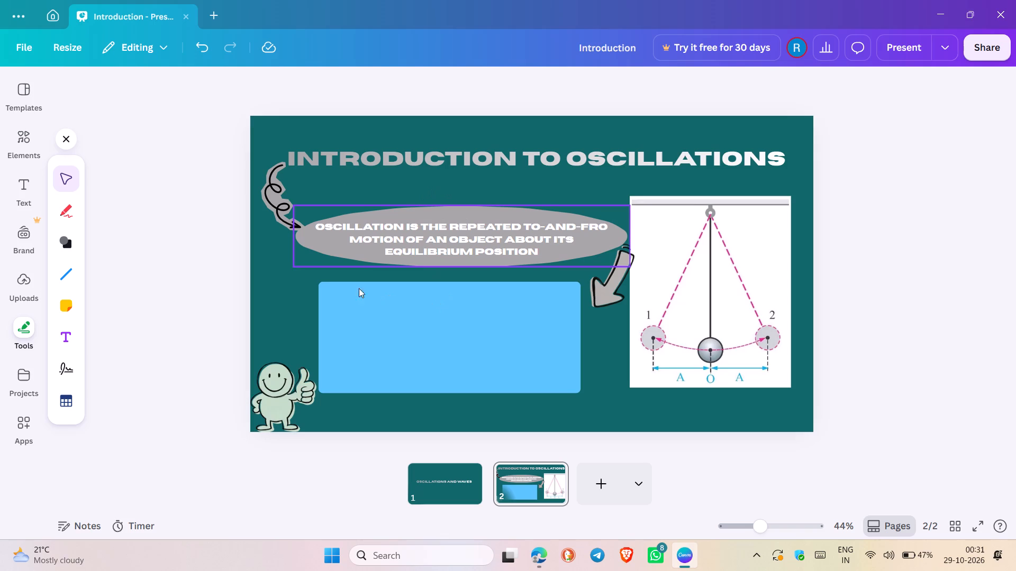
Recolour the blue rectangle to the same grey as the oval.
{"action": "left_click", "coordinate": [374, 305]}
{"action": "left_click", "coordinate": [419, 89]}
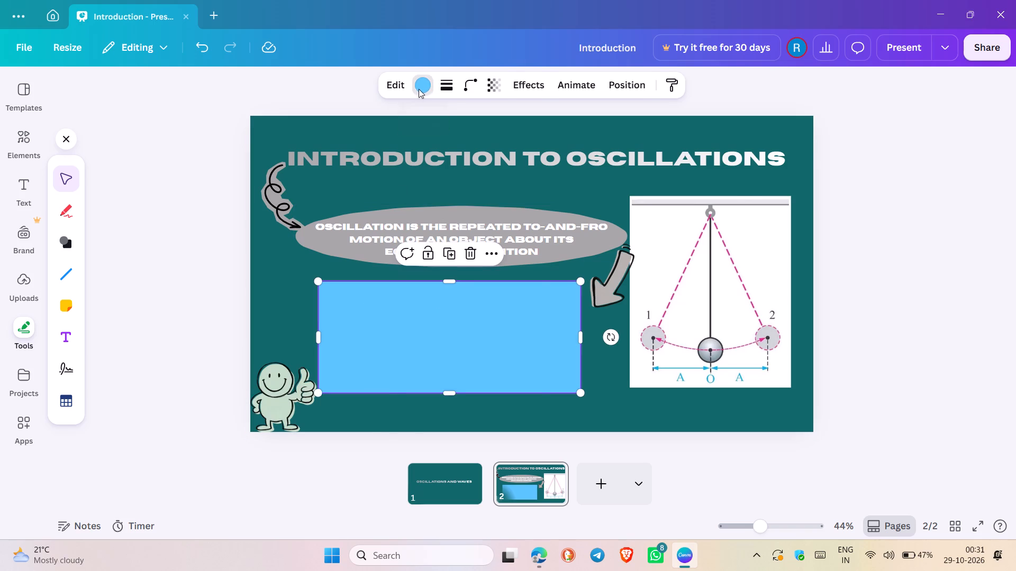
{"action": "left_click", "coordinate": [195, 180]}
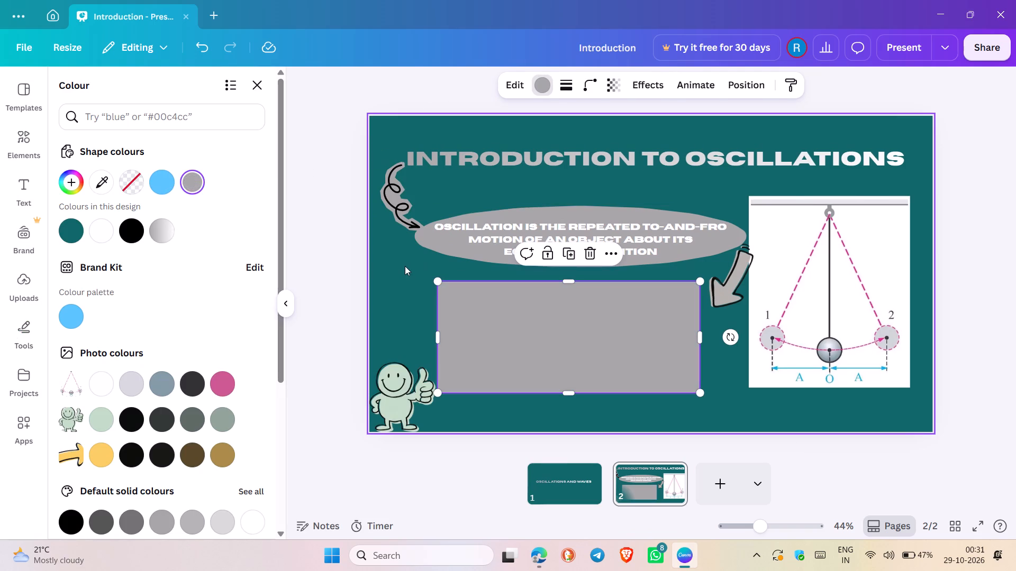
{"action": "left_click", "coordinate": [405, 266]}
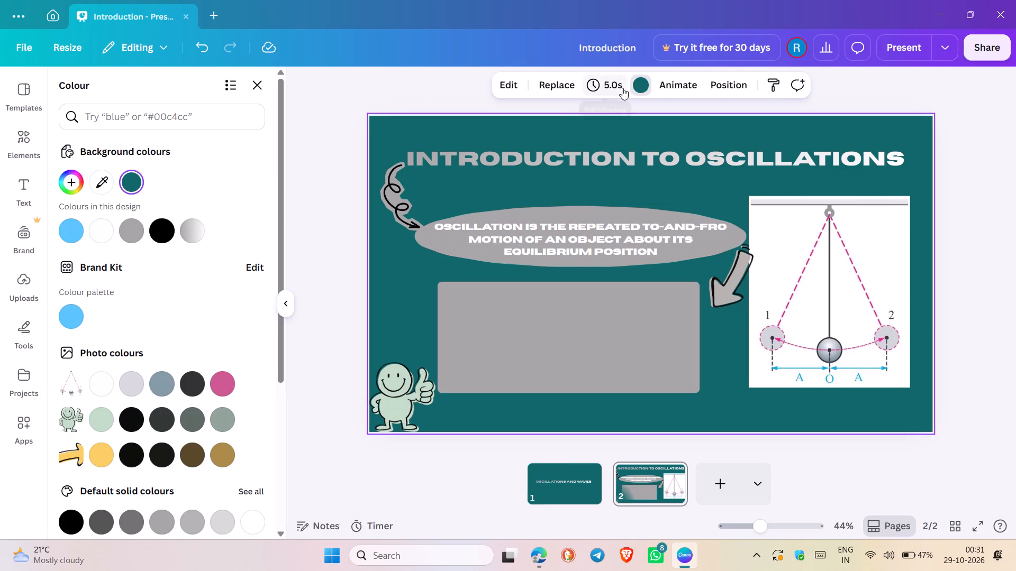
Add a new text box to slide 2 and paste the copied bullet list into it.
{"action": "left_click", "coordinate": [33, 187]}
{"action": "left_click", "coordinate": [136, 135]}
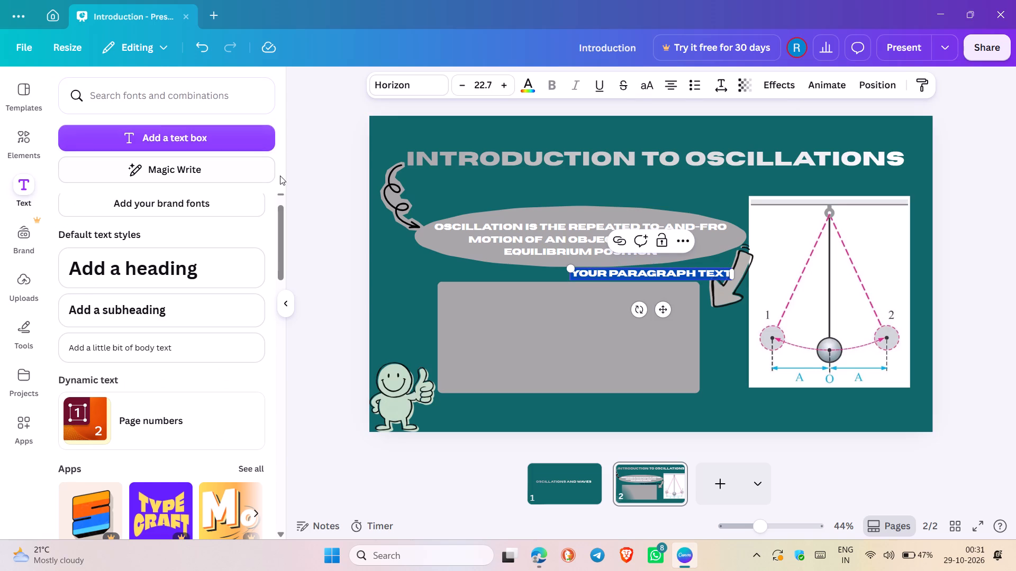
{"action": "key", "text": "ctrl+v"}
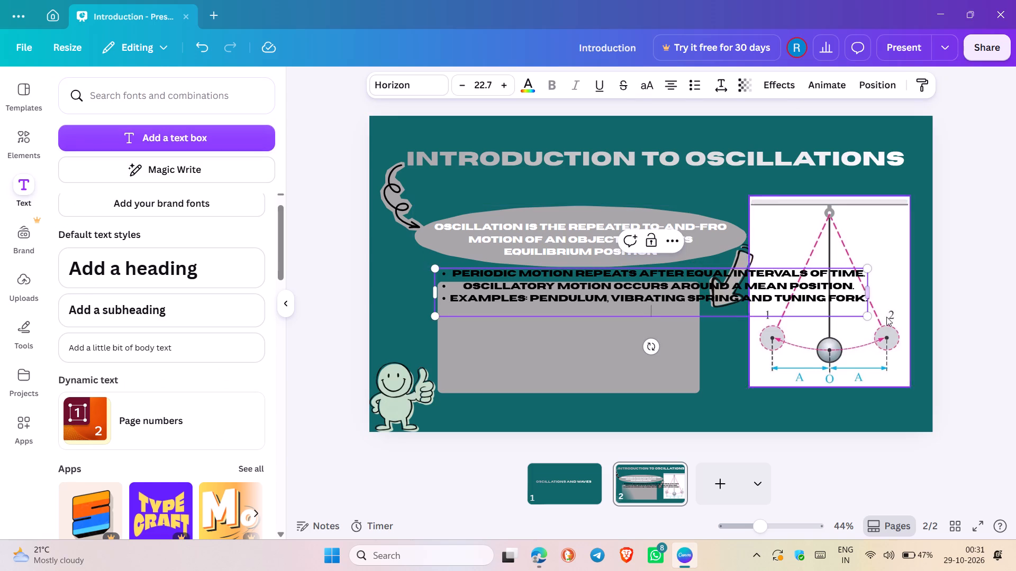
Reduce the font size at the end of the pasted bullet list to 20.7.
{"action": "left_click", "coordinate": [465, 84]}
{"action": "left_click", "coordinate": [465, 84]}
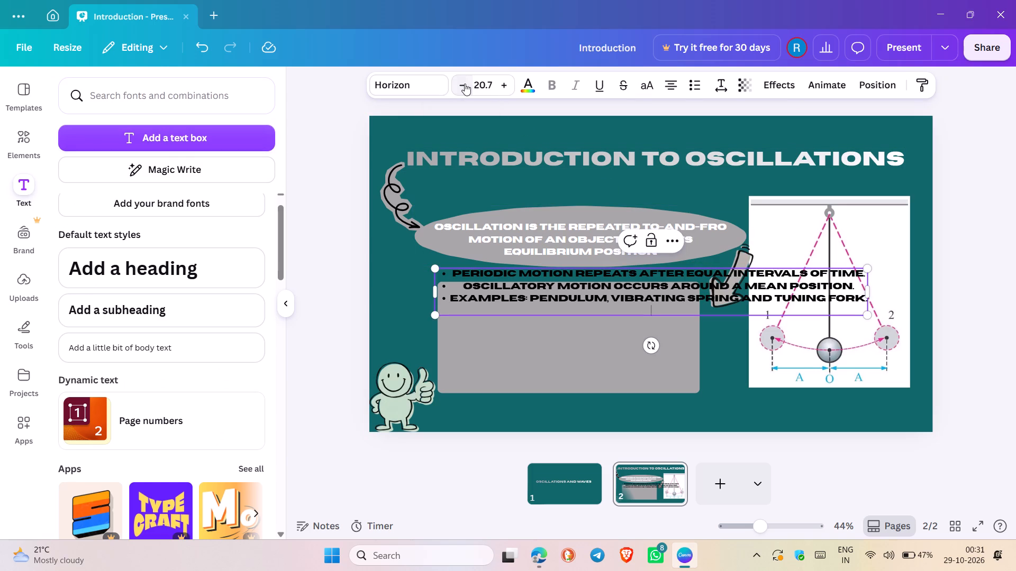
Narrow the pasted bullet list's text box to about the grey rectangle's width and move it onto the rectangle.
{"action": "left_click_drag", "start_coordinate": [867, 297], "coordinate": [818, 295]}
{"action": "left_click", "coordinate": [1005, 256]}
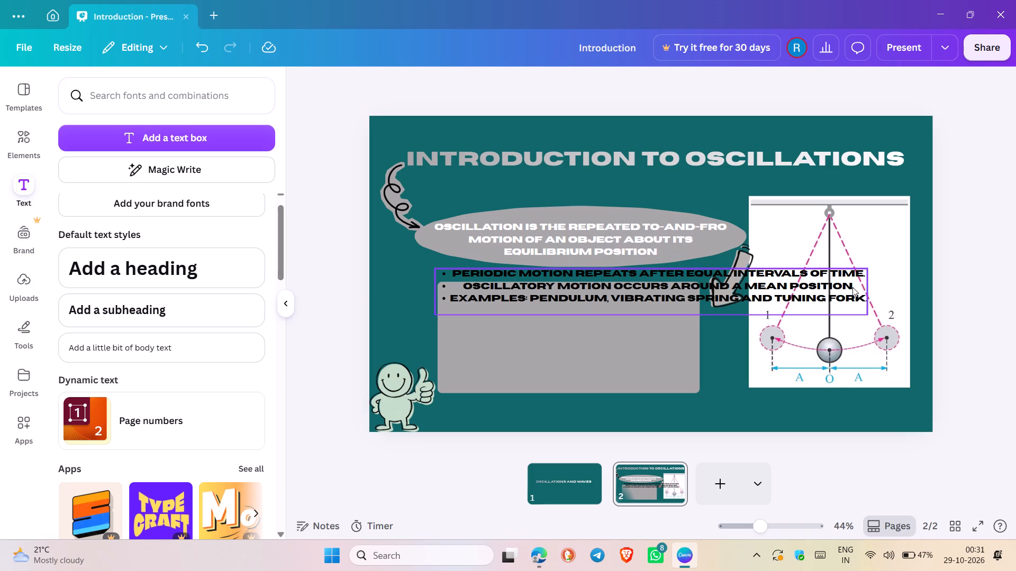
{"action": "left_click_drag", "start_coordinate": [850, 287], "coordinate": [877, 288]}
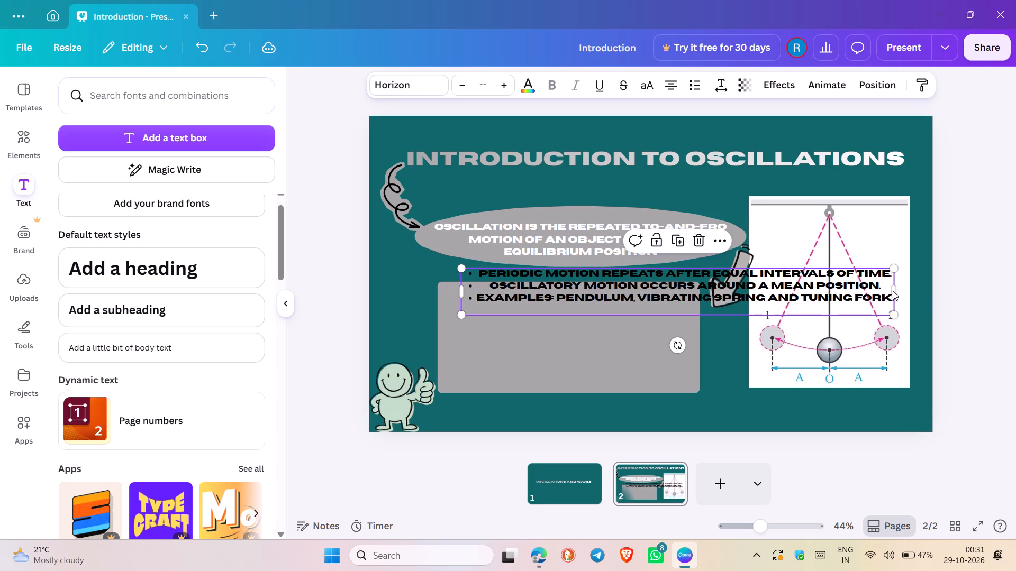
{"action": "left_click_drag", "start_coordinate": [894, 291], "coordinate": [769, 296]}
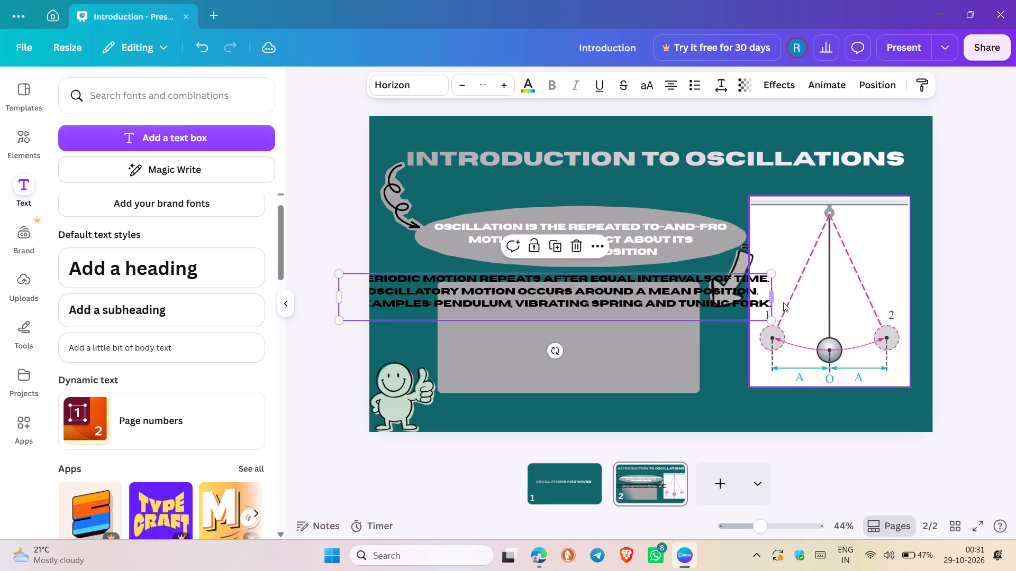
{"action": "left_click_drag", "start_coordinate": [774, 300], "coordinate": [574, 282]}
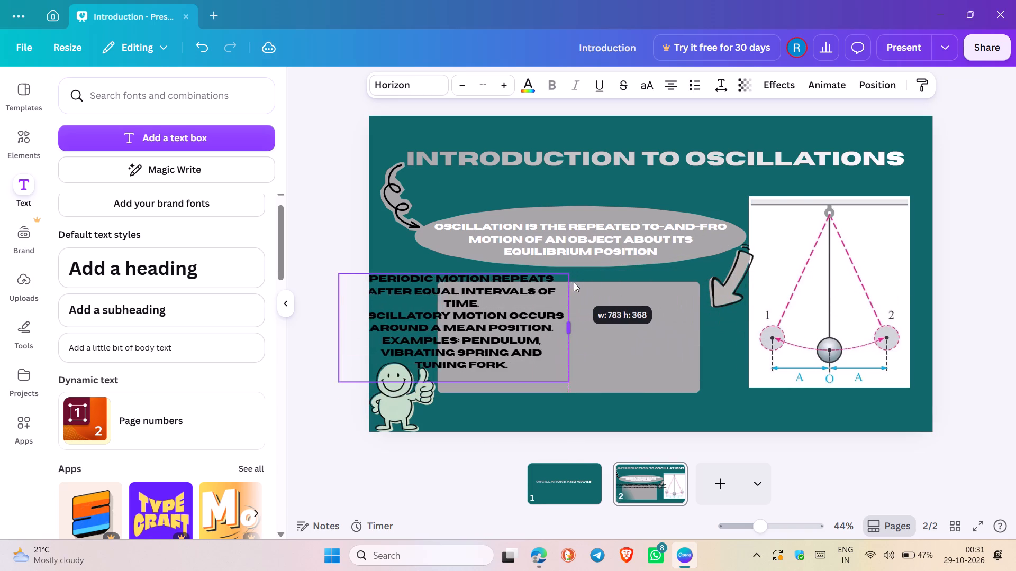
{"action": "left_click_drag", "start_coordinate": [574, 282], "coordinate": [602, 290]}
{"action": "left_click_drag", "start_coordinate": [482, 293], "coordinate": [566, 311]}
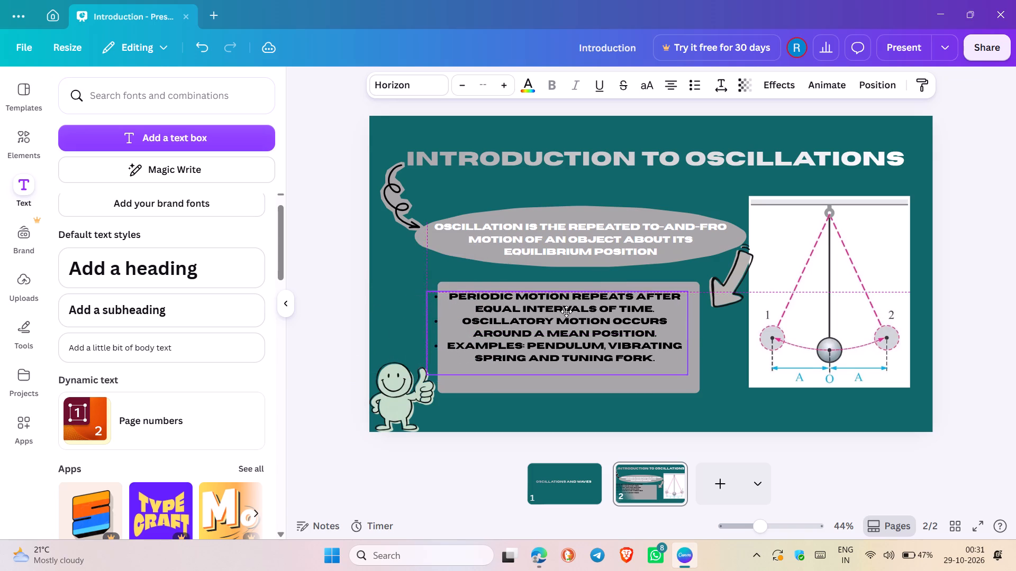
{"action": "left_click_drag", "start_coordinate": [566, 311], "coordinate": [575, 312]}
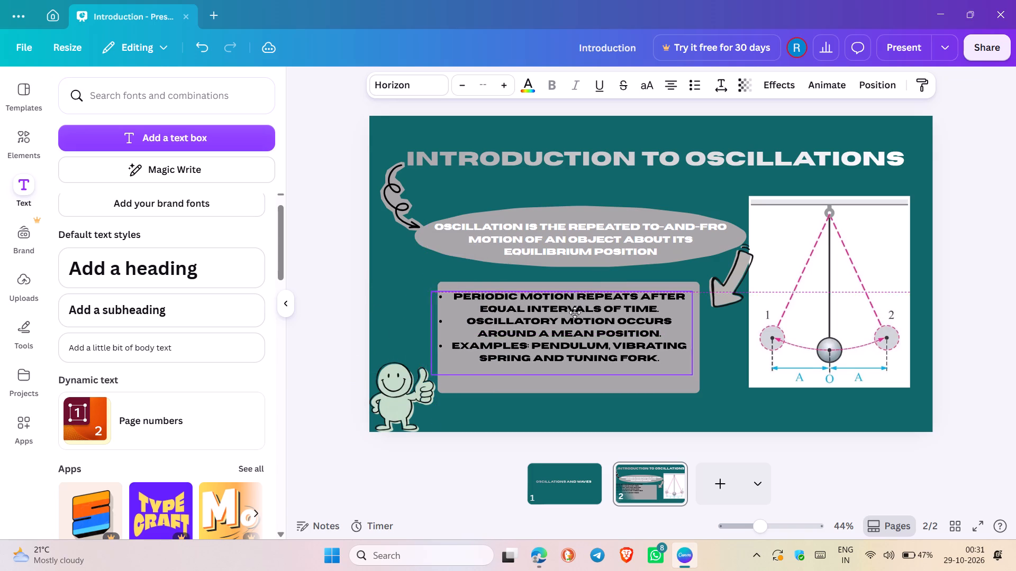
{"action": "left_click_drag", "start_coordinate": [575, 312], "coordinate": [573, 311]}
Apply bulleted list formatting to the entire pasted text on the grey rectangle.
{"action": "double_click", "coordinate": [516, 302]}
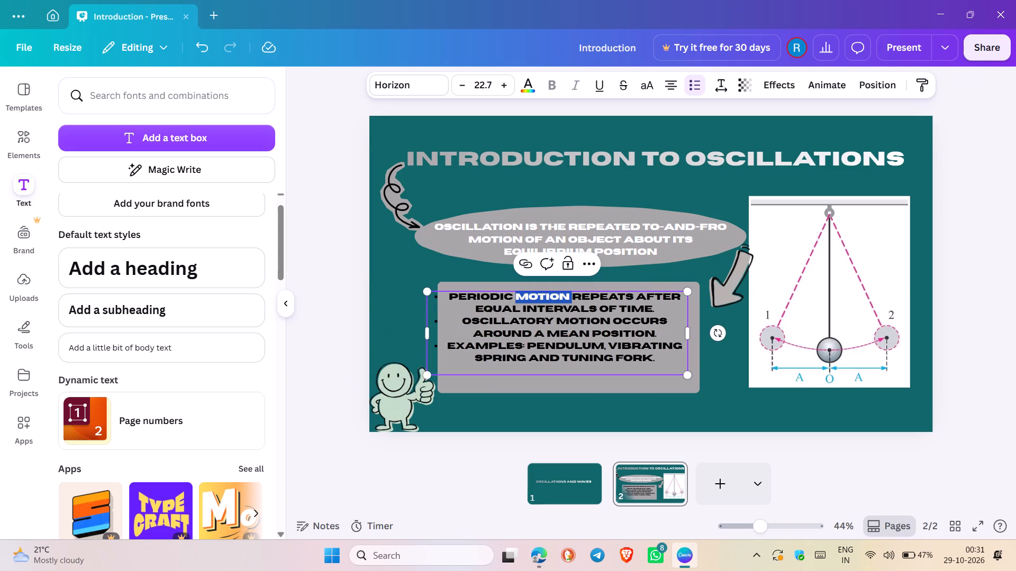
{"action": "key", "text": "ctrl+a"}
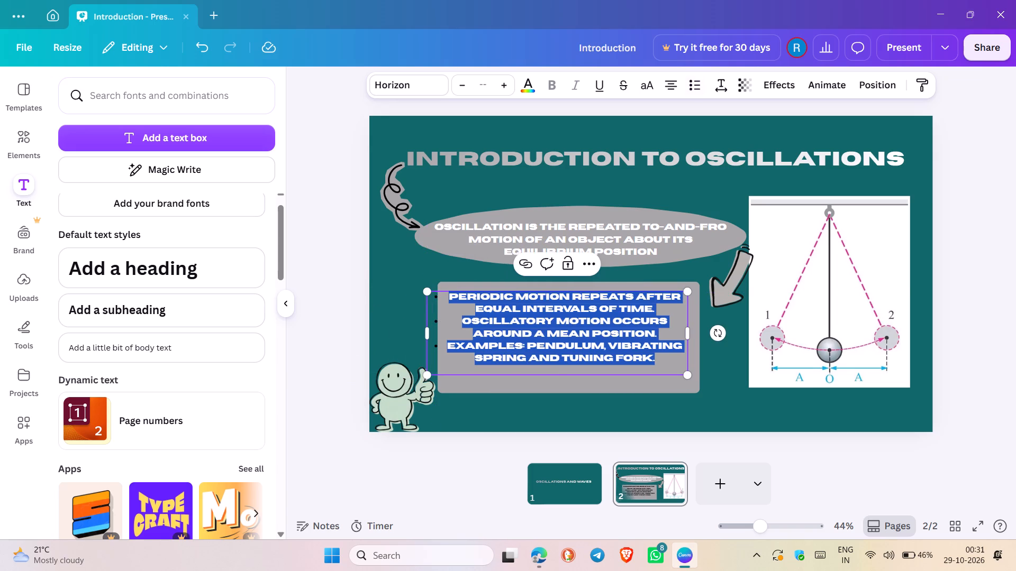
{"action": "key", "text": "ctrl+c"}
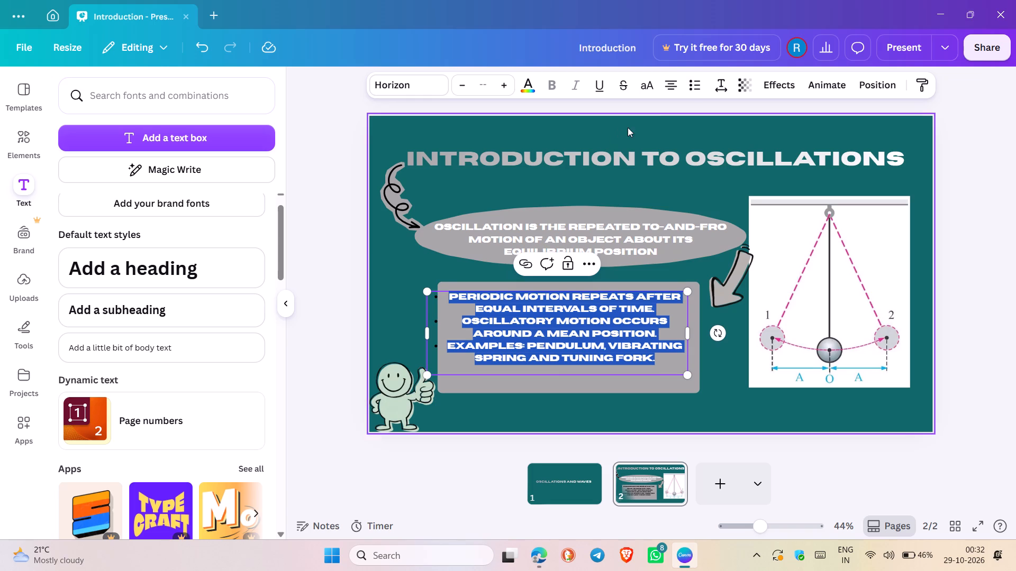
{"action": "left_click", "coordinate": [692, 80]}
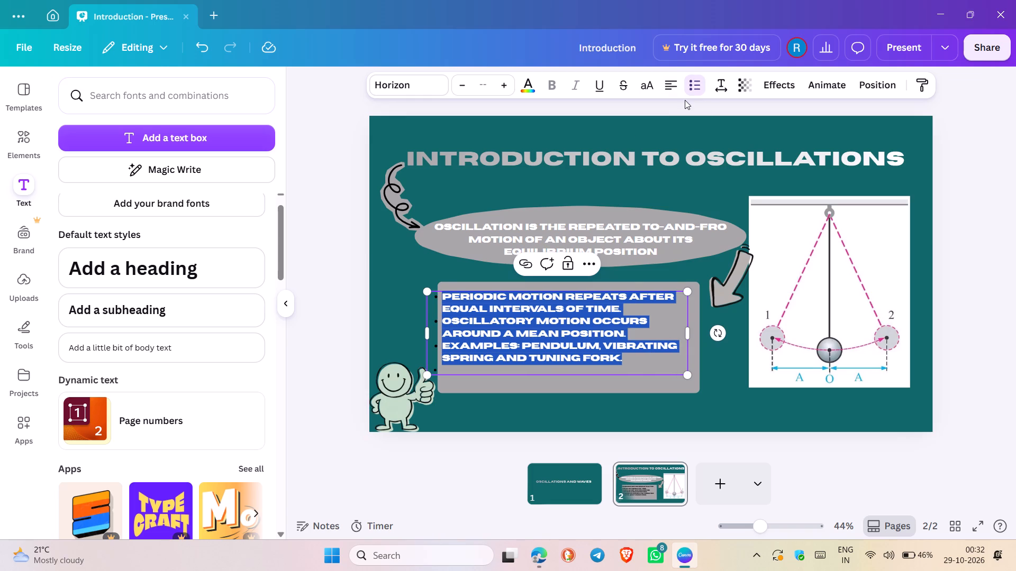
{"action": "left_click", "coordinate": [558, 335]}
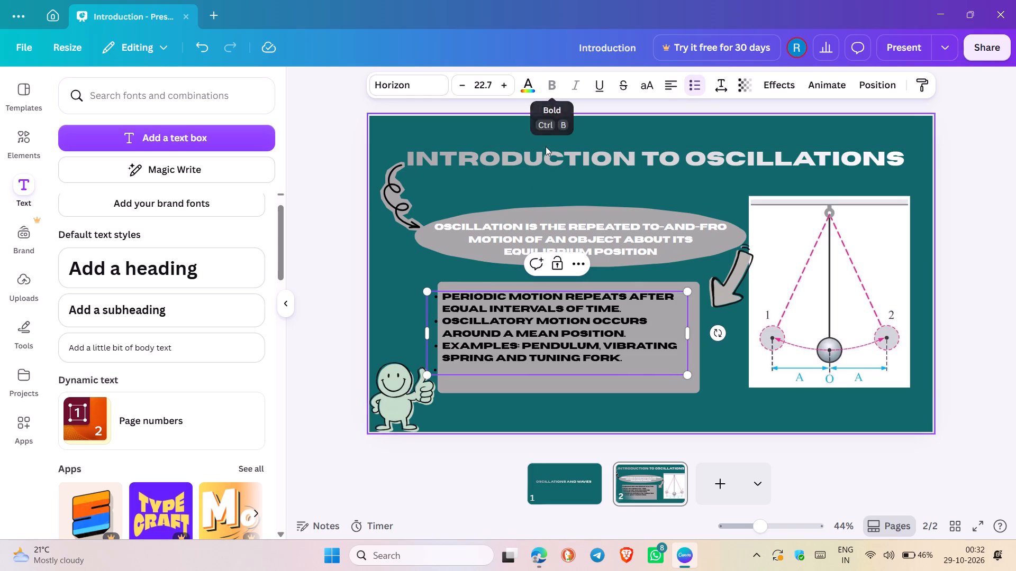
{"action": "left_click", "coordinate": [361, 266]}
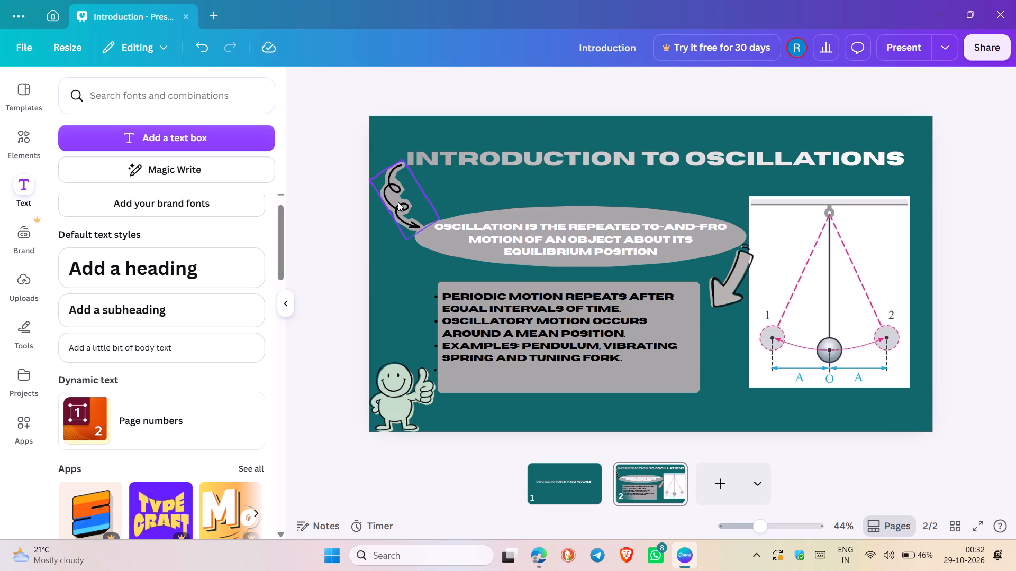
{"action": "left_click", "coordinate": [342, 257]}
Move the bullet list's text box into horizontal alignment with the grey rectangle on slide 2.
{"action": "left_click_drag", "start_coordinate": [479, 307], "coordinate": [499, 307]}
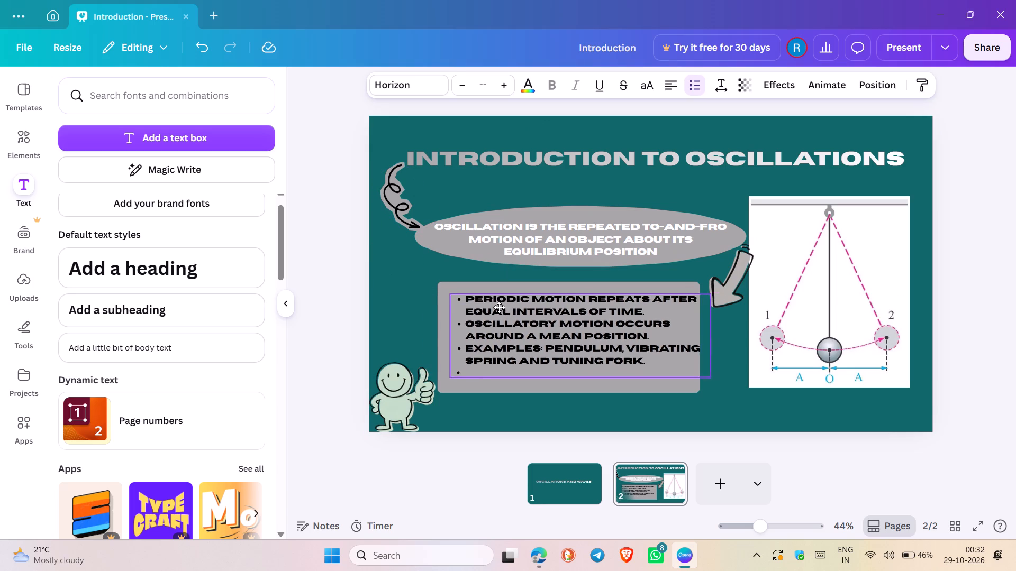
{"action": "left_click_drag", "start_coordinate": [499, 307], "coordinate": [492, 307]}
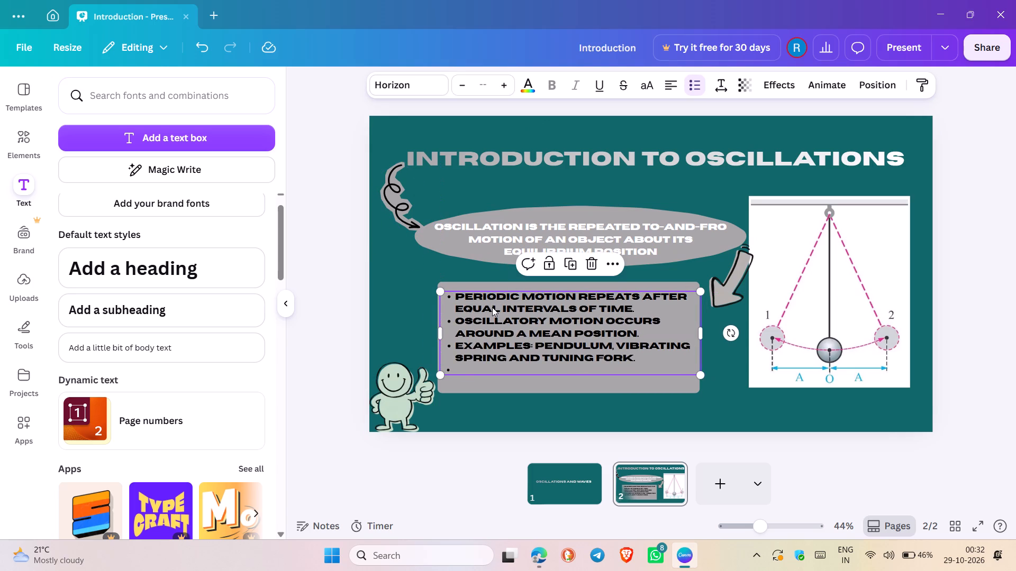
Delete the empty last bullet from the list on the grey rectangle.
{"action": "left_click", "coordinate": [462, 367]}
{"action": "left_click", "coordinate": [462, 367]}
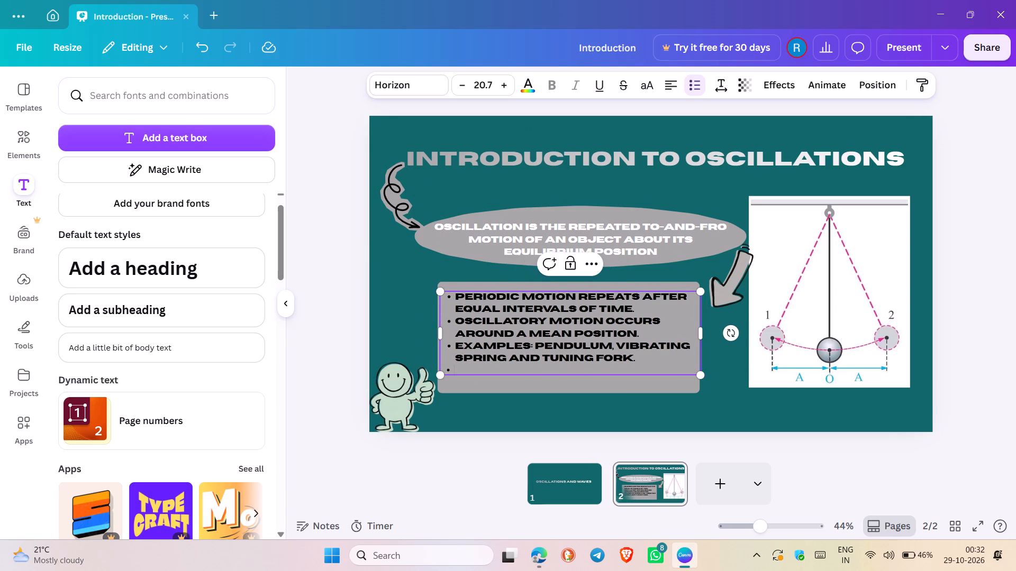
{"action": "key", "text": "BackSpace"}
{"action": "key", "text": "BackSpace"}
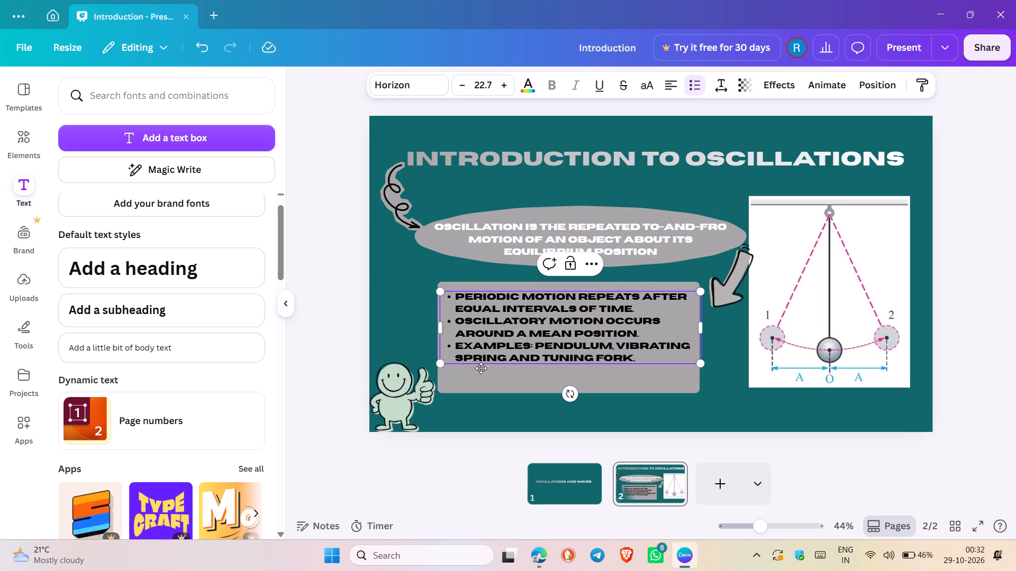
{"action": "left_click", "coordinate": [750, 427]}
Move the bullet list slightly down so it sits centred vertically on the grey rectangle.
{"action": "left_click_drag", "start_coordinate": [591, 347], "coordinate": [594, 357]}
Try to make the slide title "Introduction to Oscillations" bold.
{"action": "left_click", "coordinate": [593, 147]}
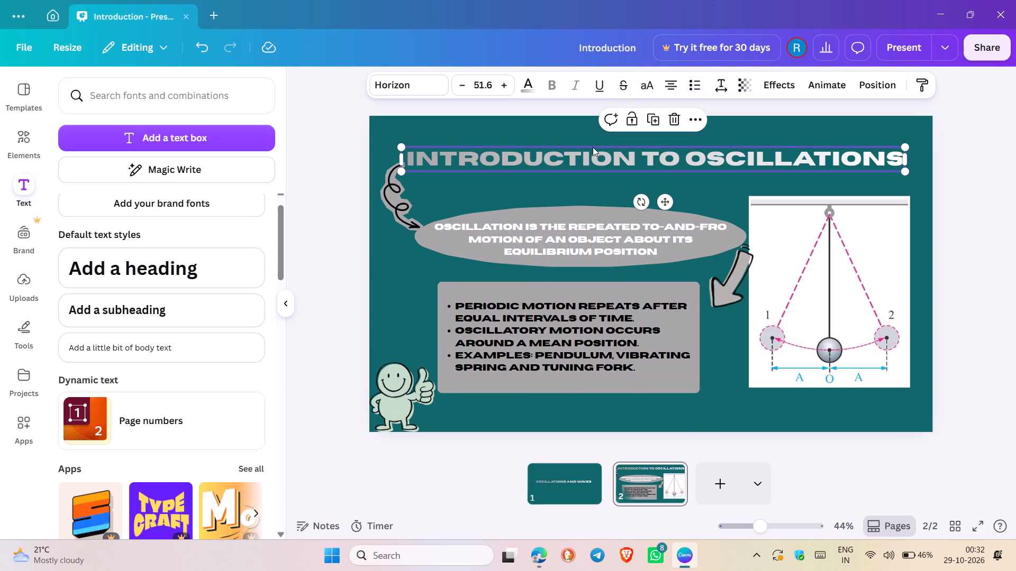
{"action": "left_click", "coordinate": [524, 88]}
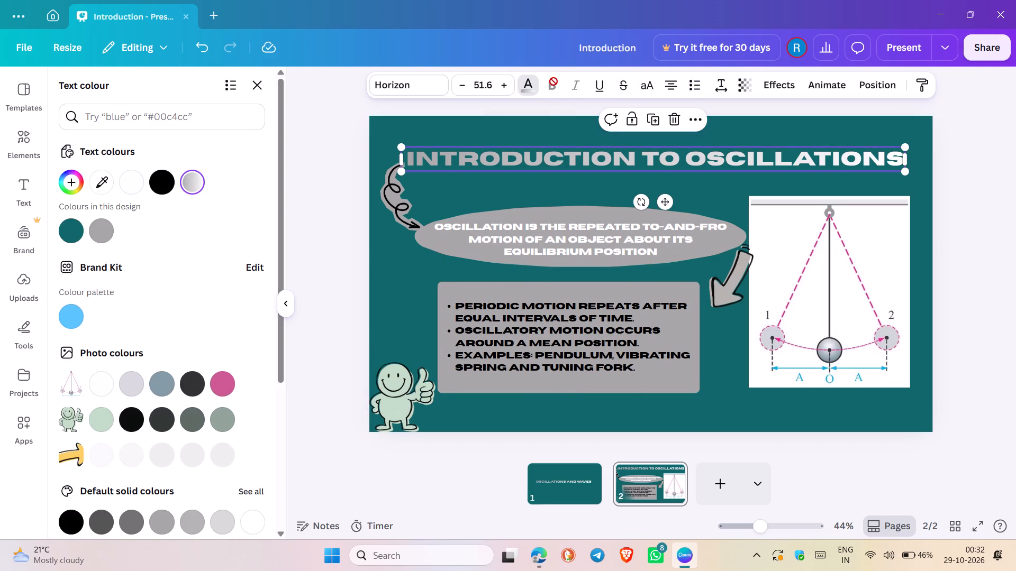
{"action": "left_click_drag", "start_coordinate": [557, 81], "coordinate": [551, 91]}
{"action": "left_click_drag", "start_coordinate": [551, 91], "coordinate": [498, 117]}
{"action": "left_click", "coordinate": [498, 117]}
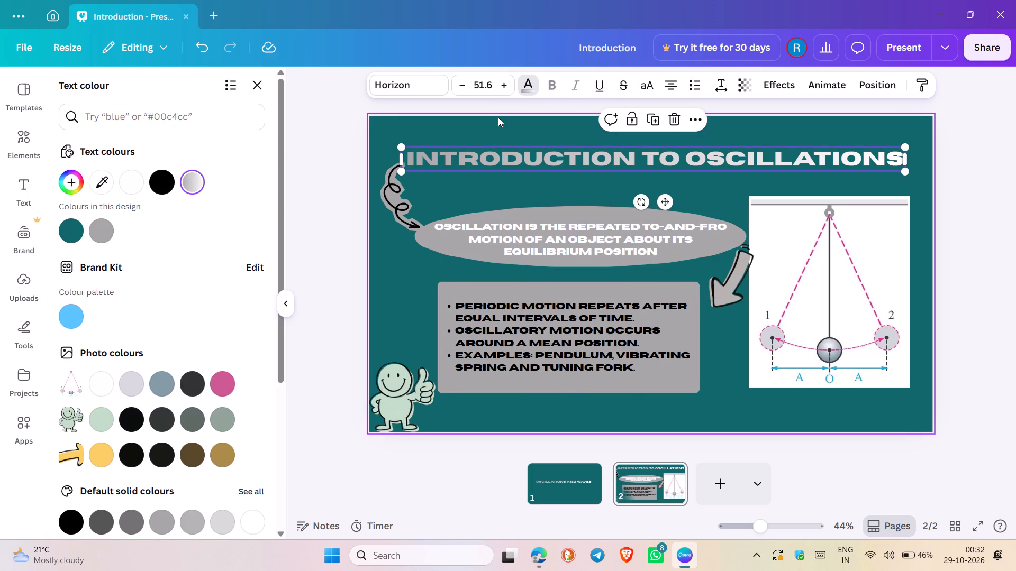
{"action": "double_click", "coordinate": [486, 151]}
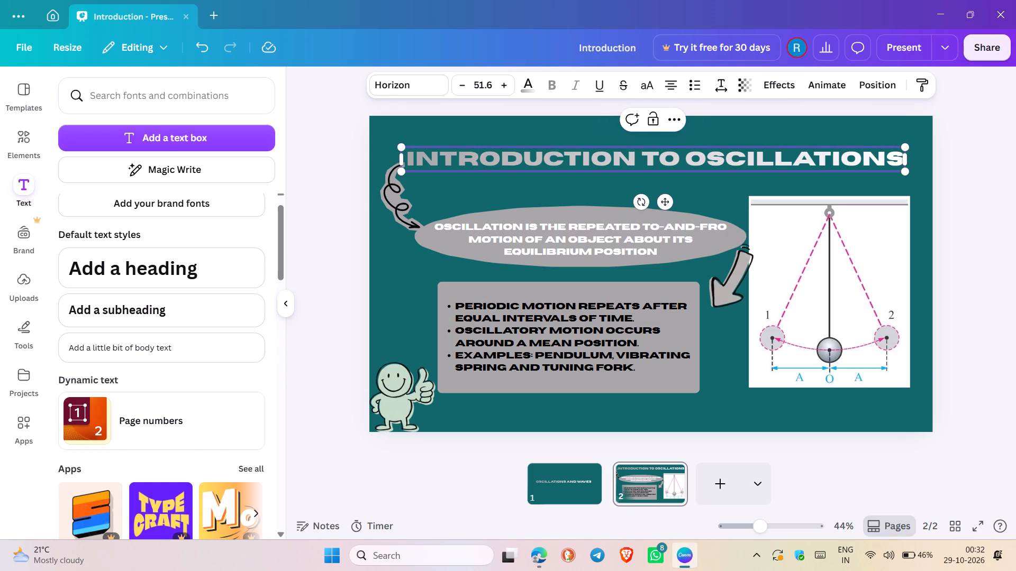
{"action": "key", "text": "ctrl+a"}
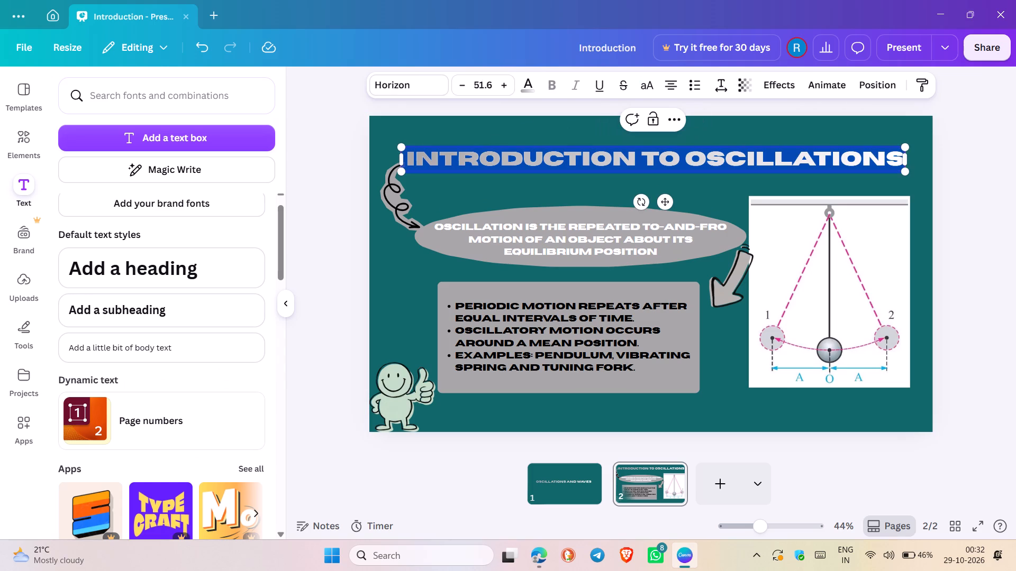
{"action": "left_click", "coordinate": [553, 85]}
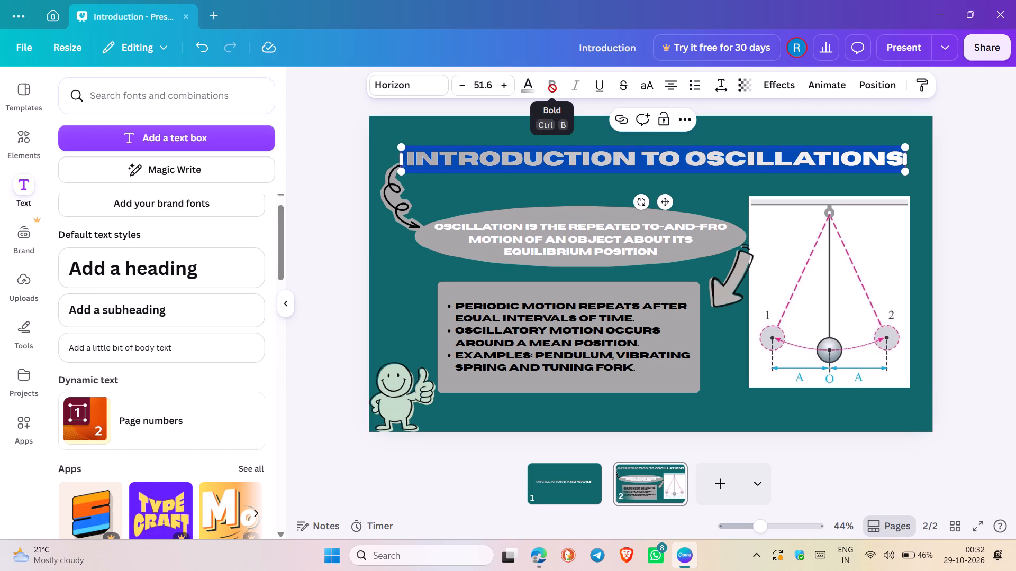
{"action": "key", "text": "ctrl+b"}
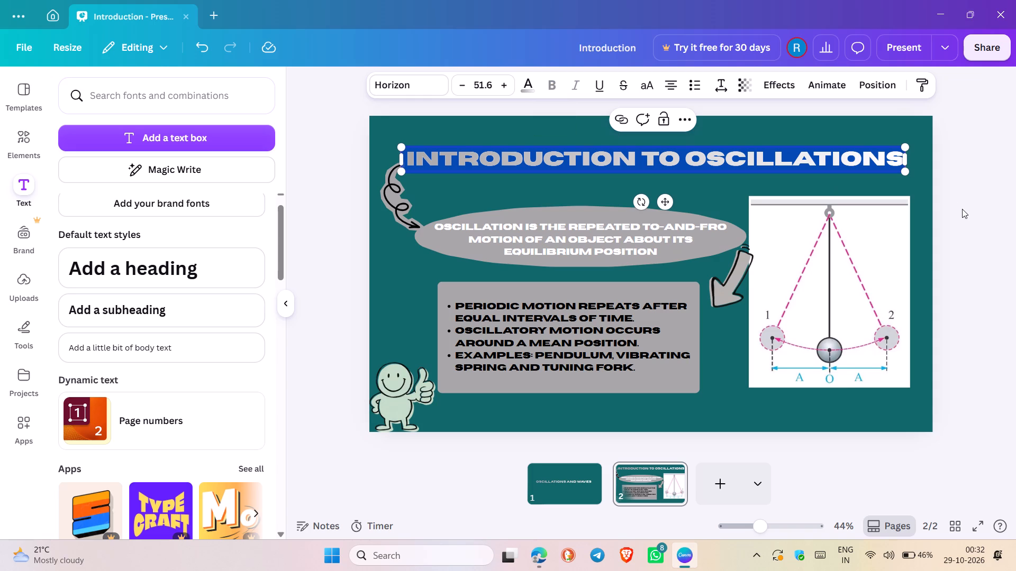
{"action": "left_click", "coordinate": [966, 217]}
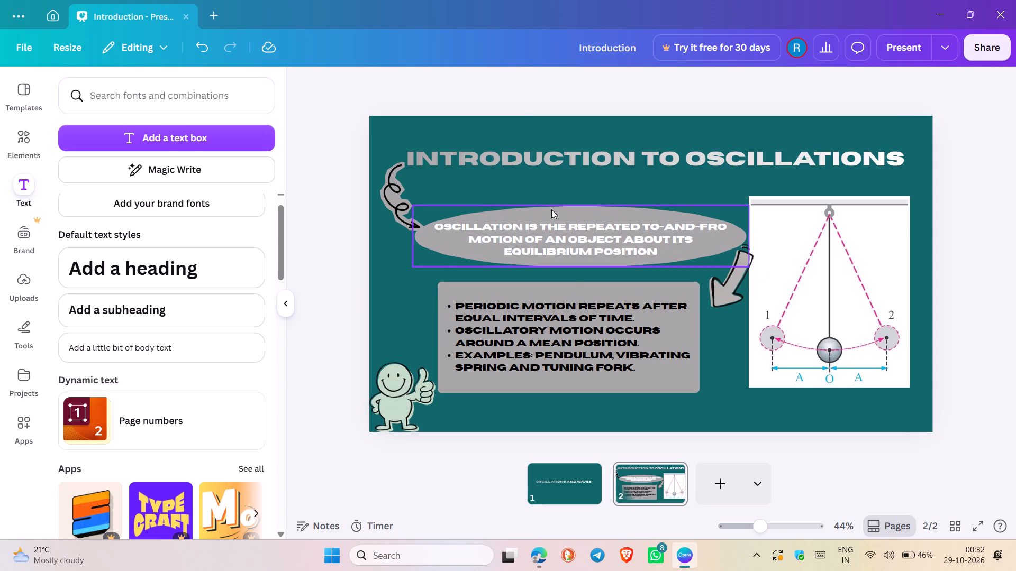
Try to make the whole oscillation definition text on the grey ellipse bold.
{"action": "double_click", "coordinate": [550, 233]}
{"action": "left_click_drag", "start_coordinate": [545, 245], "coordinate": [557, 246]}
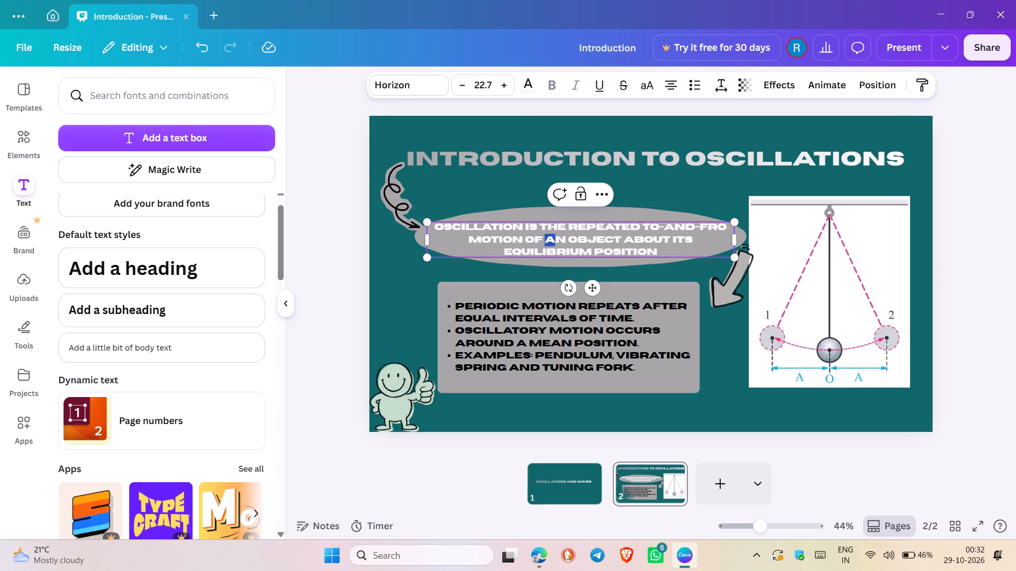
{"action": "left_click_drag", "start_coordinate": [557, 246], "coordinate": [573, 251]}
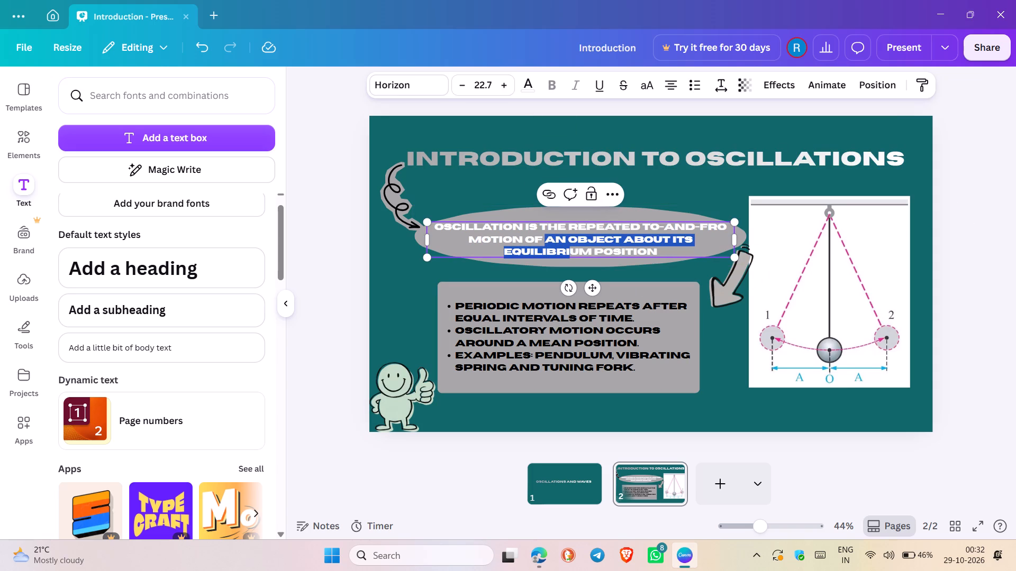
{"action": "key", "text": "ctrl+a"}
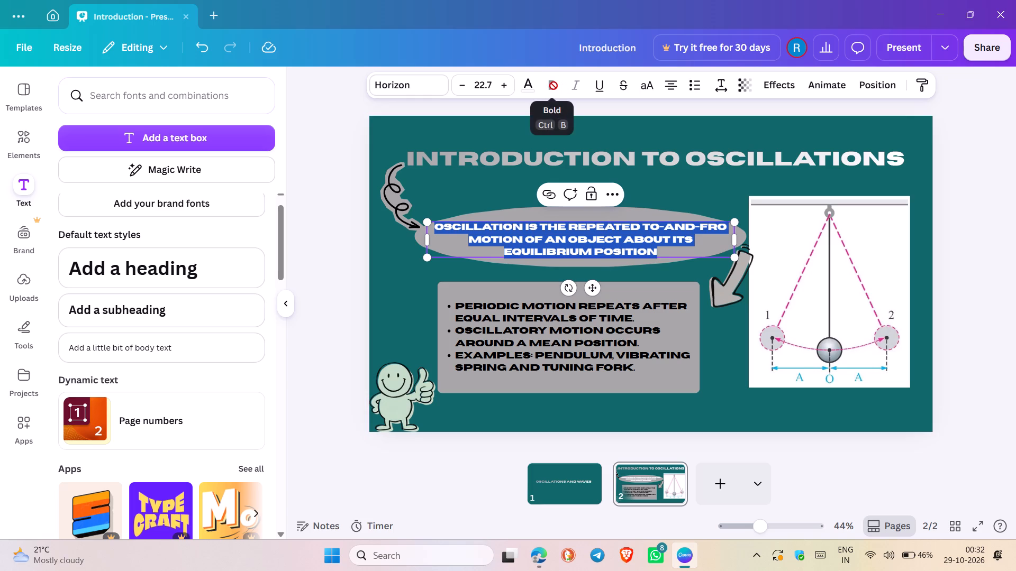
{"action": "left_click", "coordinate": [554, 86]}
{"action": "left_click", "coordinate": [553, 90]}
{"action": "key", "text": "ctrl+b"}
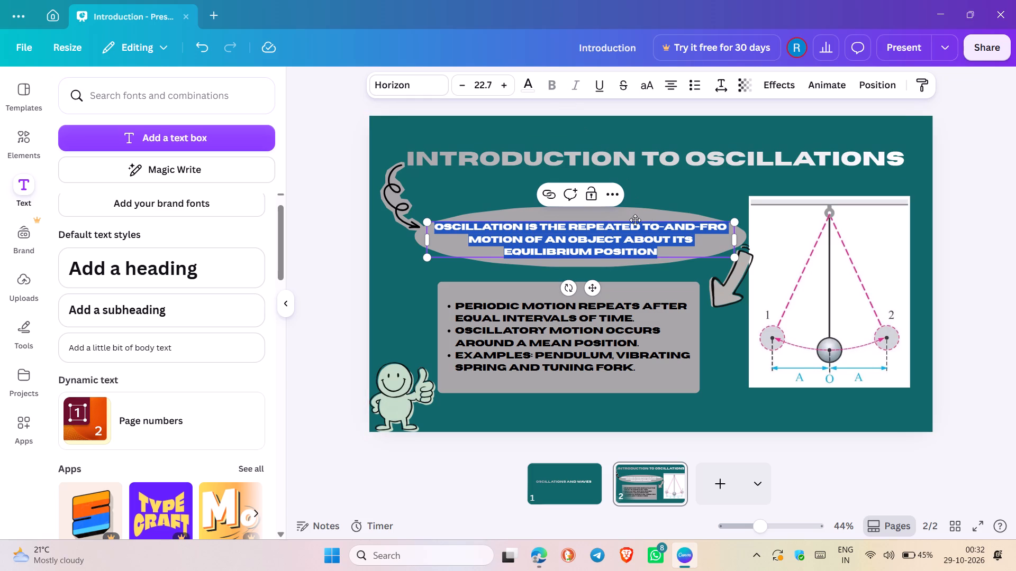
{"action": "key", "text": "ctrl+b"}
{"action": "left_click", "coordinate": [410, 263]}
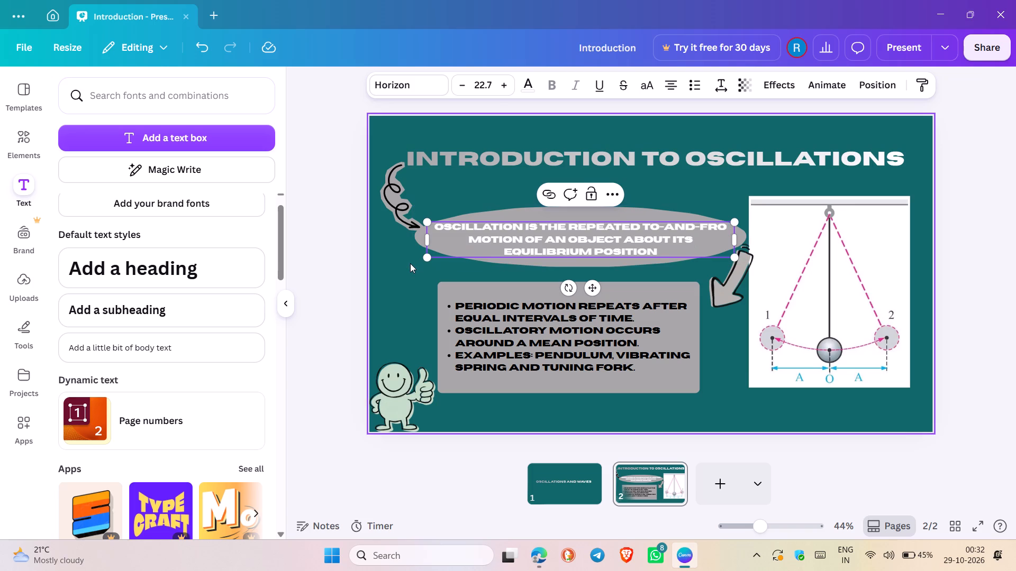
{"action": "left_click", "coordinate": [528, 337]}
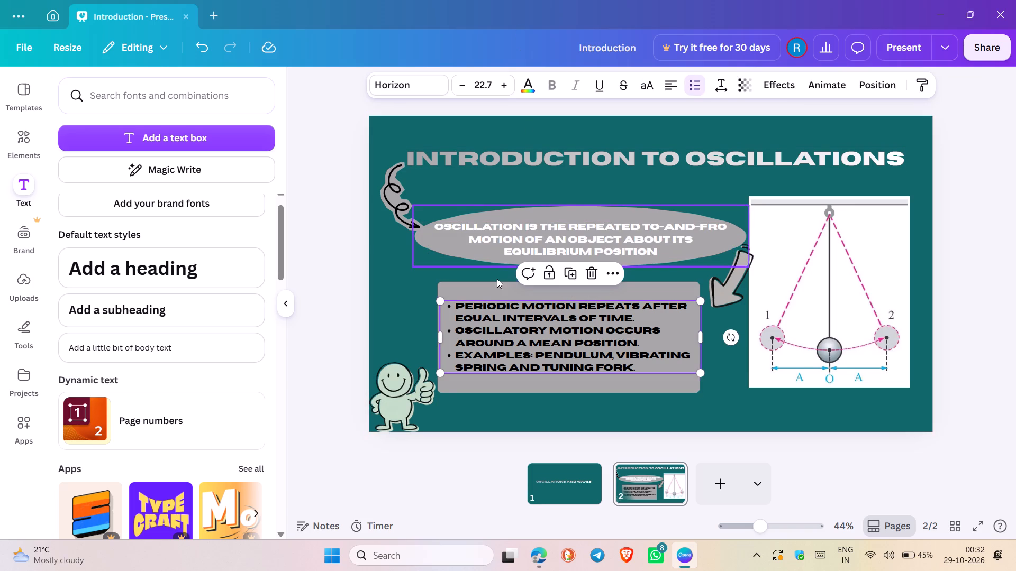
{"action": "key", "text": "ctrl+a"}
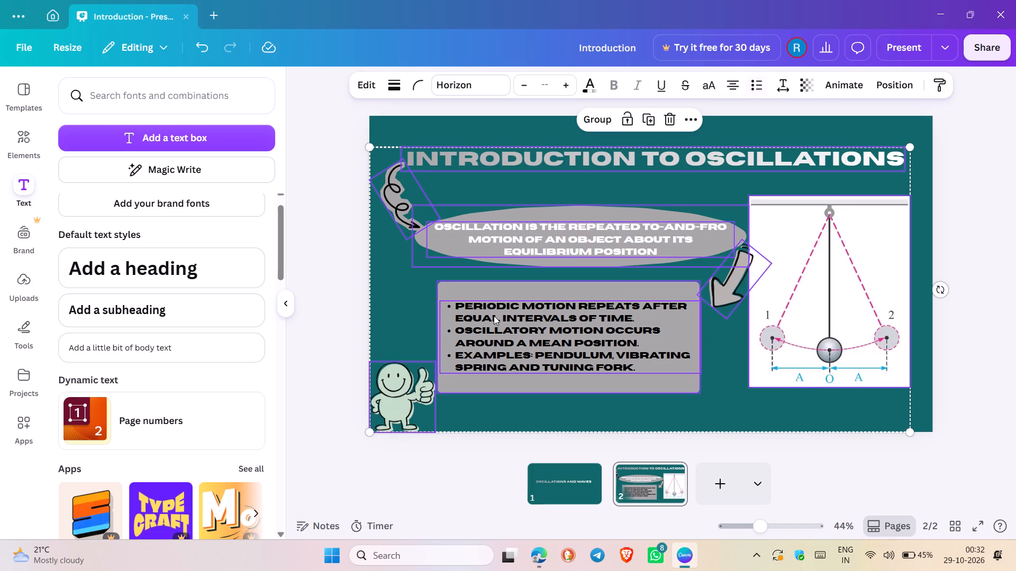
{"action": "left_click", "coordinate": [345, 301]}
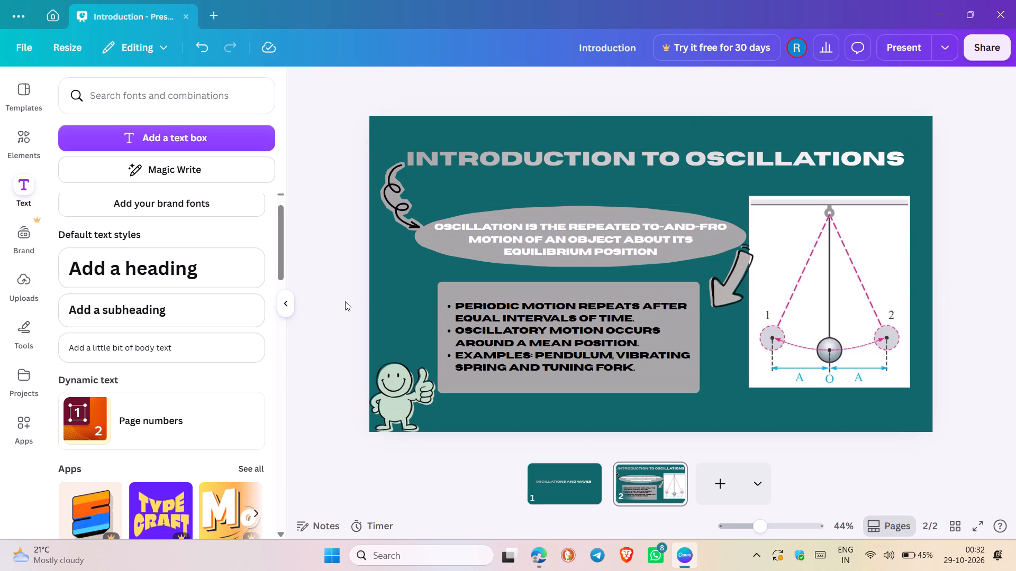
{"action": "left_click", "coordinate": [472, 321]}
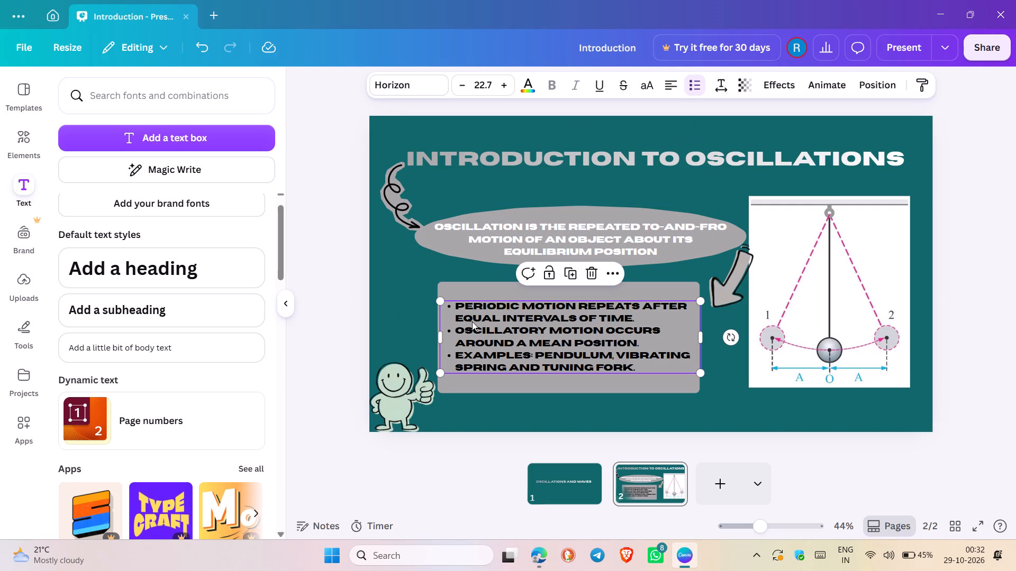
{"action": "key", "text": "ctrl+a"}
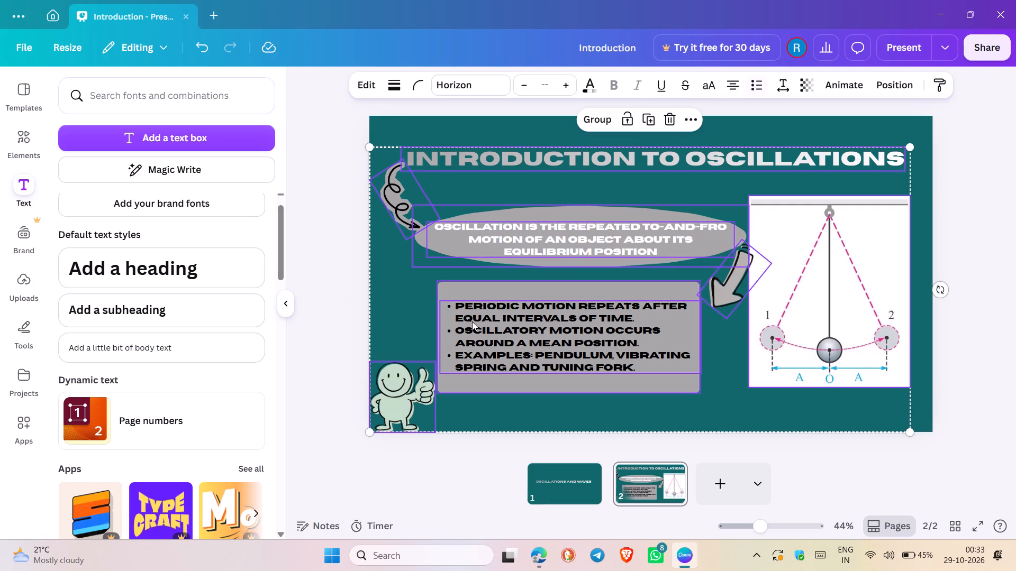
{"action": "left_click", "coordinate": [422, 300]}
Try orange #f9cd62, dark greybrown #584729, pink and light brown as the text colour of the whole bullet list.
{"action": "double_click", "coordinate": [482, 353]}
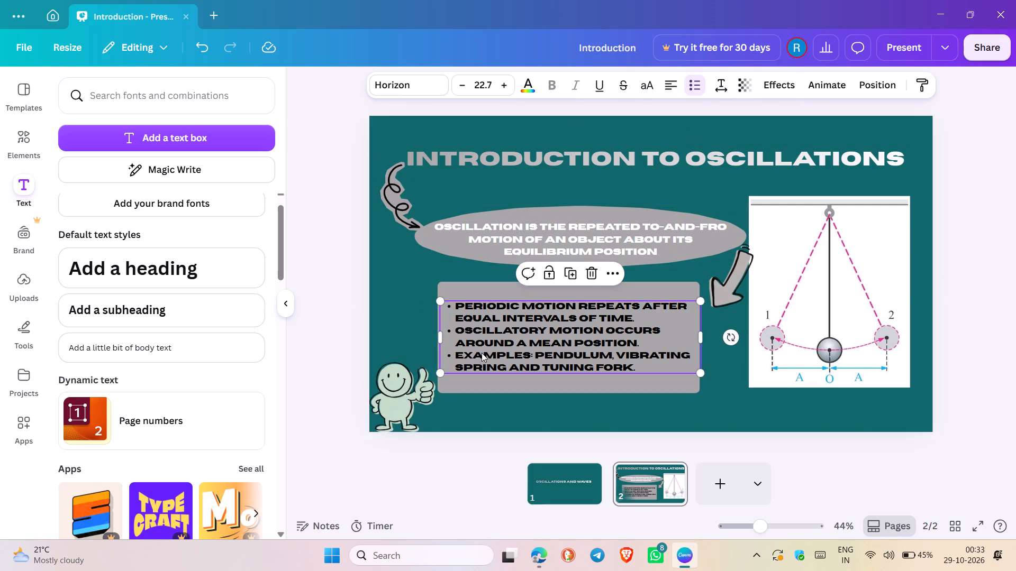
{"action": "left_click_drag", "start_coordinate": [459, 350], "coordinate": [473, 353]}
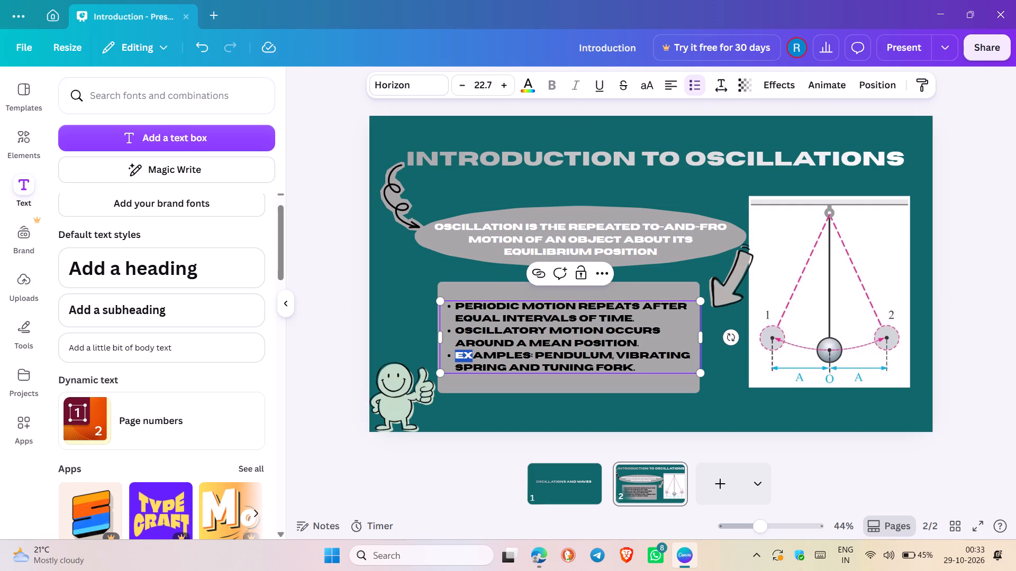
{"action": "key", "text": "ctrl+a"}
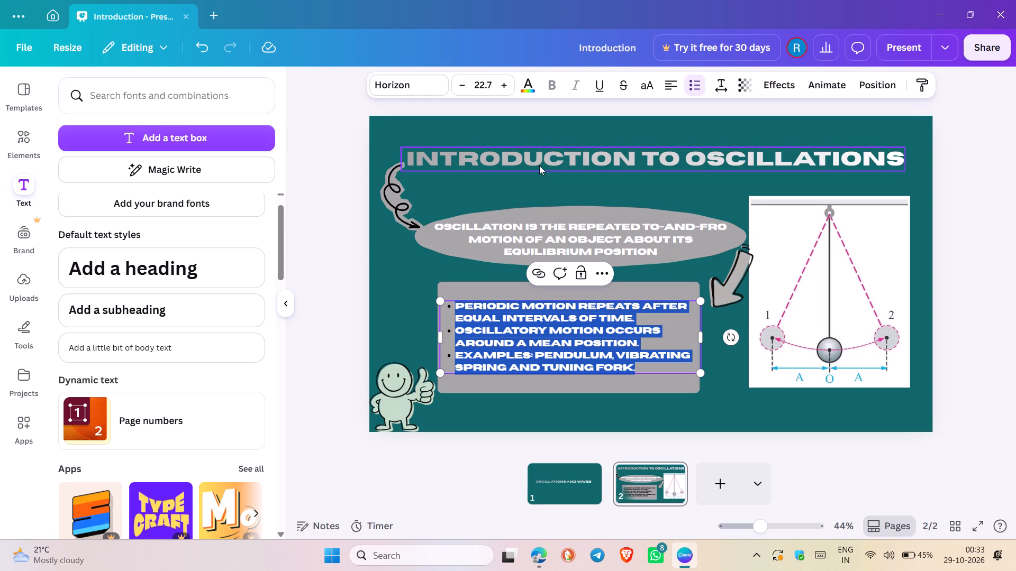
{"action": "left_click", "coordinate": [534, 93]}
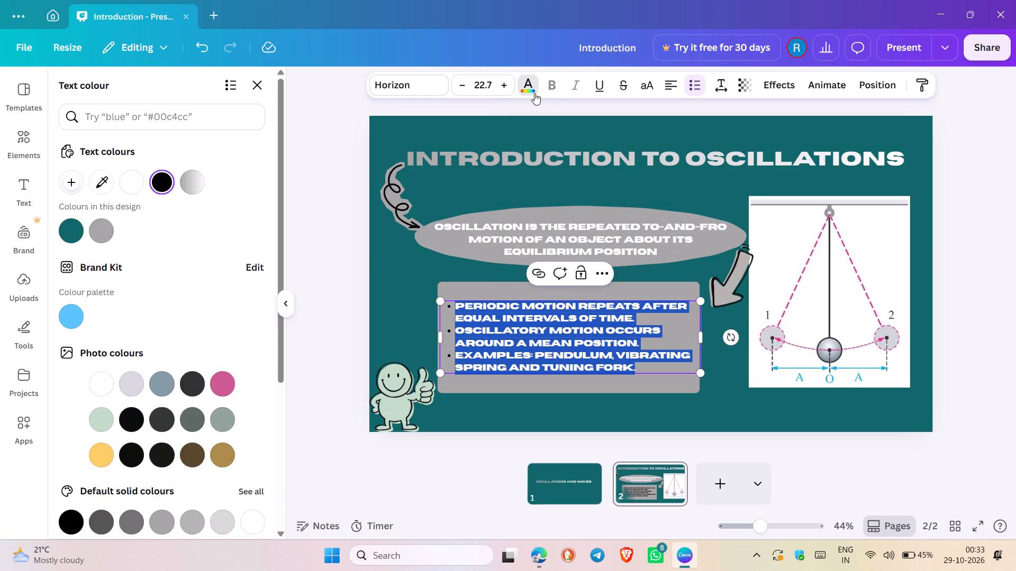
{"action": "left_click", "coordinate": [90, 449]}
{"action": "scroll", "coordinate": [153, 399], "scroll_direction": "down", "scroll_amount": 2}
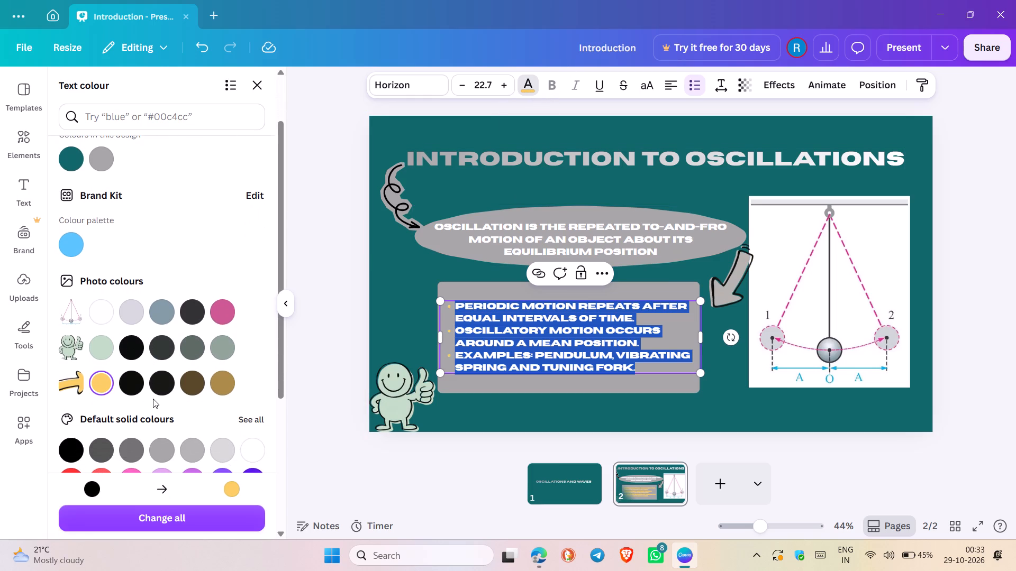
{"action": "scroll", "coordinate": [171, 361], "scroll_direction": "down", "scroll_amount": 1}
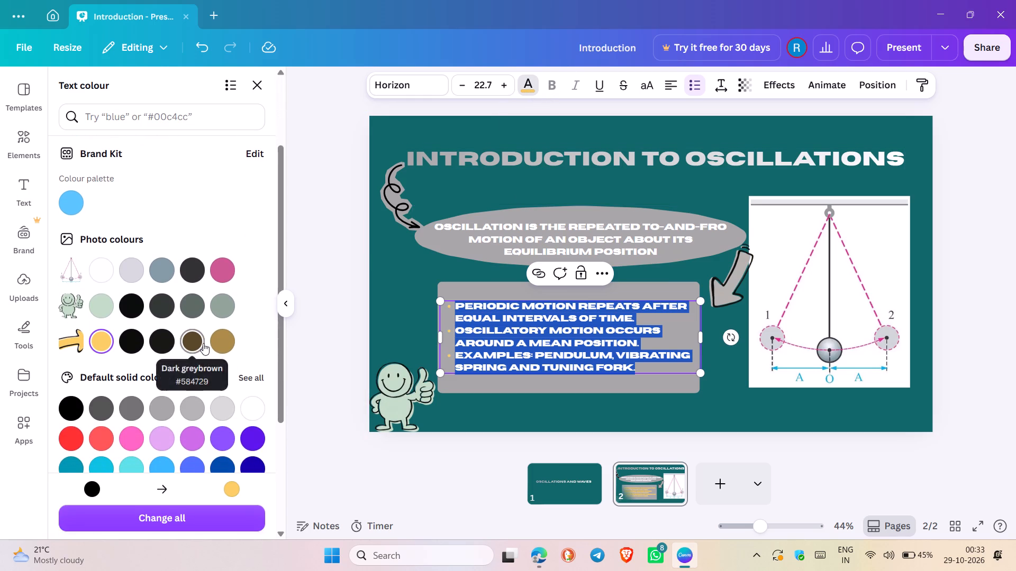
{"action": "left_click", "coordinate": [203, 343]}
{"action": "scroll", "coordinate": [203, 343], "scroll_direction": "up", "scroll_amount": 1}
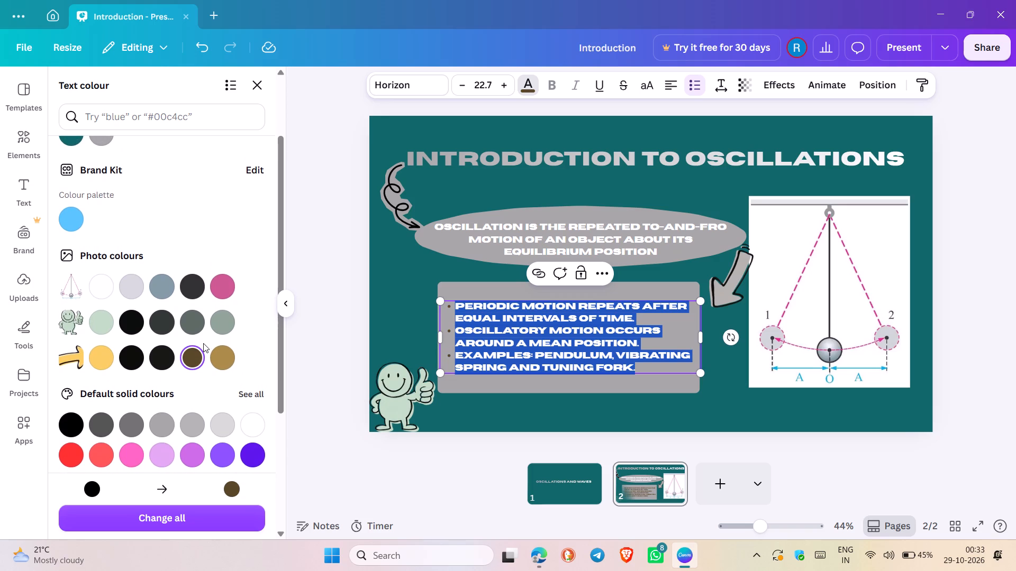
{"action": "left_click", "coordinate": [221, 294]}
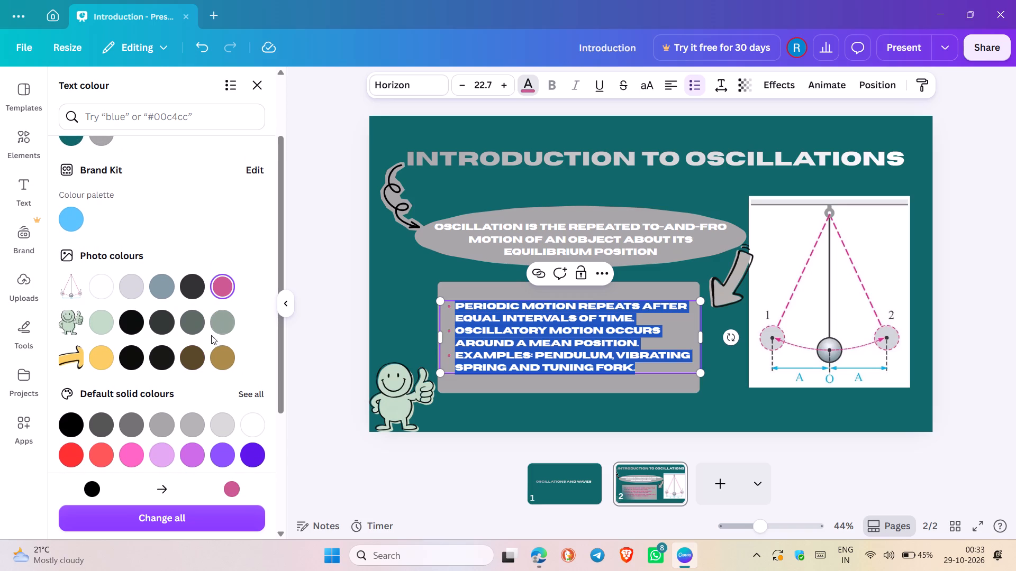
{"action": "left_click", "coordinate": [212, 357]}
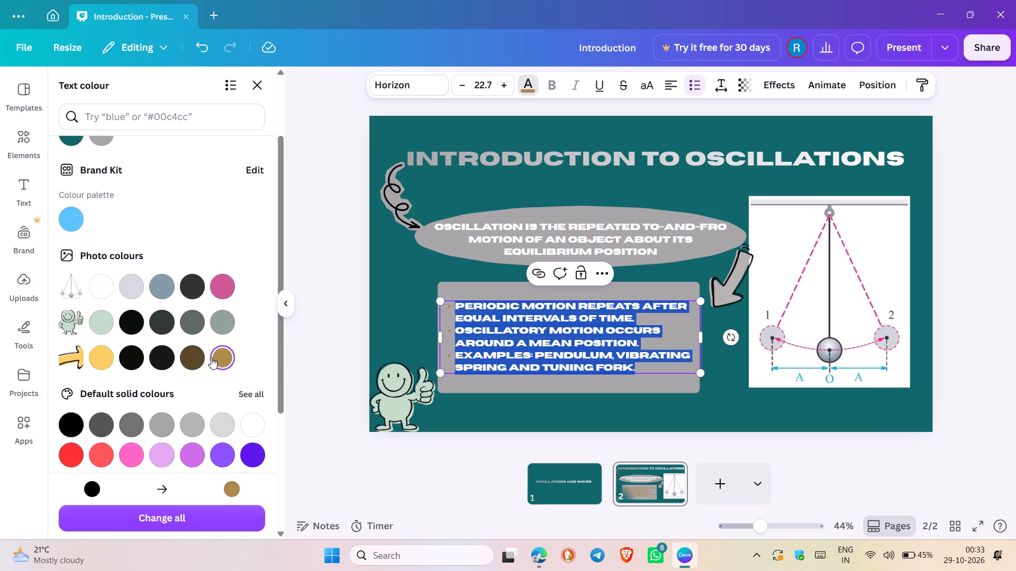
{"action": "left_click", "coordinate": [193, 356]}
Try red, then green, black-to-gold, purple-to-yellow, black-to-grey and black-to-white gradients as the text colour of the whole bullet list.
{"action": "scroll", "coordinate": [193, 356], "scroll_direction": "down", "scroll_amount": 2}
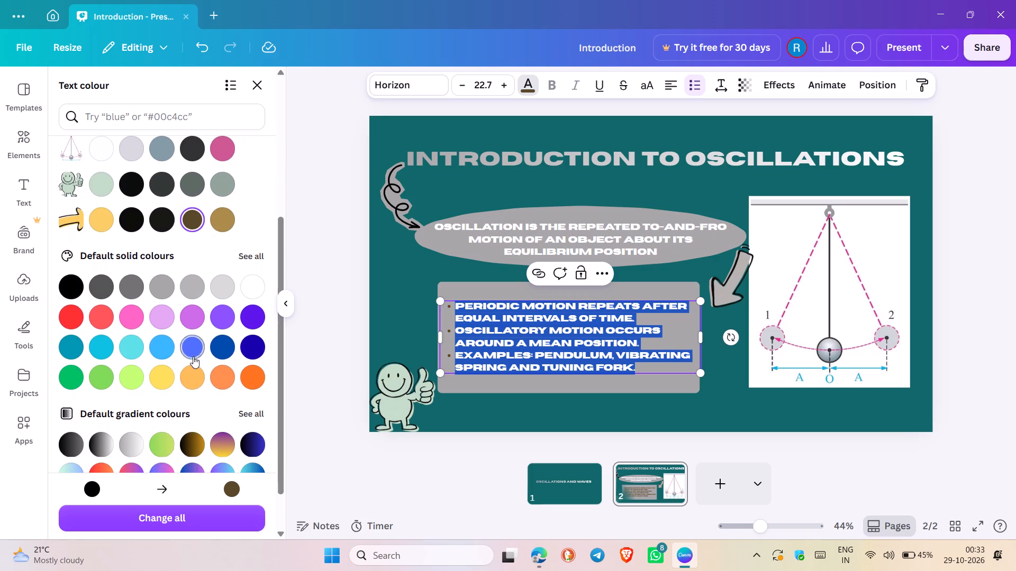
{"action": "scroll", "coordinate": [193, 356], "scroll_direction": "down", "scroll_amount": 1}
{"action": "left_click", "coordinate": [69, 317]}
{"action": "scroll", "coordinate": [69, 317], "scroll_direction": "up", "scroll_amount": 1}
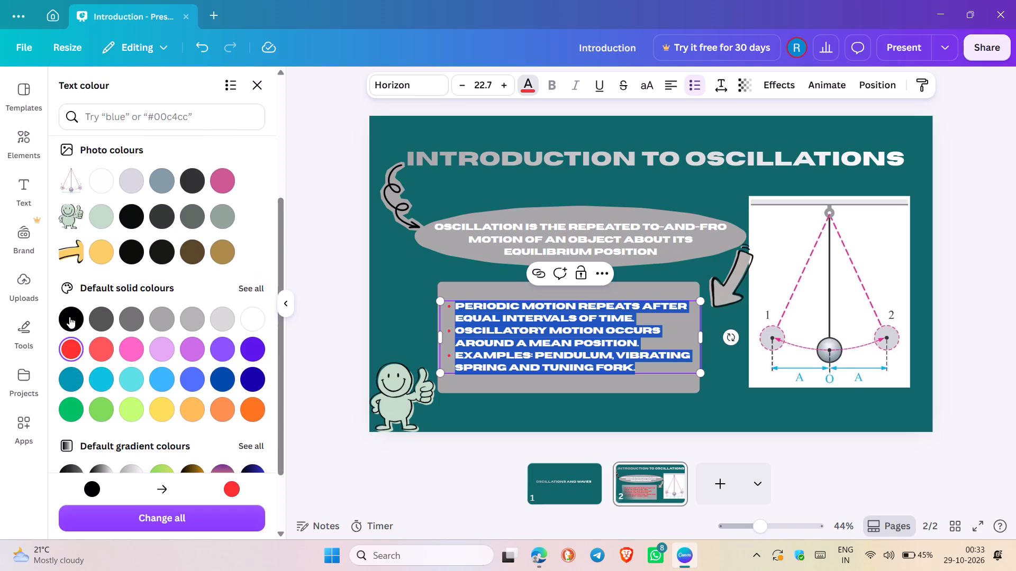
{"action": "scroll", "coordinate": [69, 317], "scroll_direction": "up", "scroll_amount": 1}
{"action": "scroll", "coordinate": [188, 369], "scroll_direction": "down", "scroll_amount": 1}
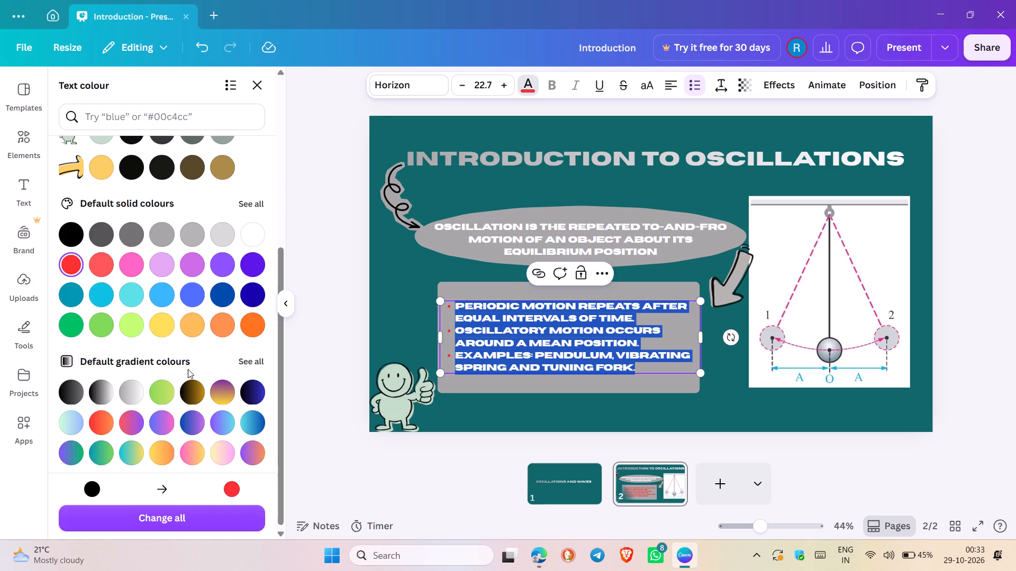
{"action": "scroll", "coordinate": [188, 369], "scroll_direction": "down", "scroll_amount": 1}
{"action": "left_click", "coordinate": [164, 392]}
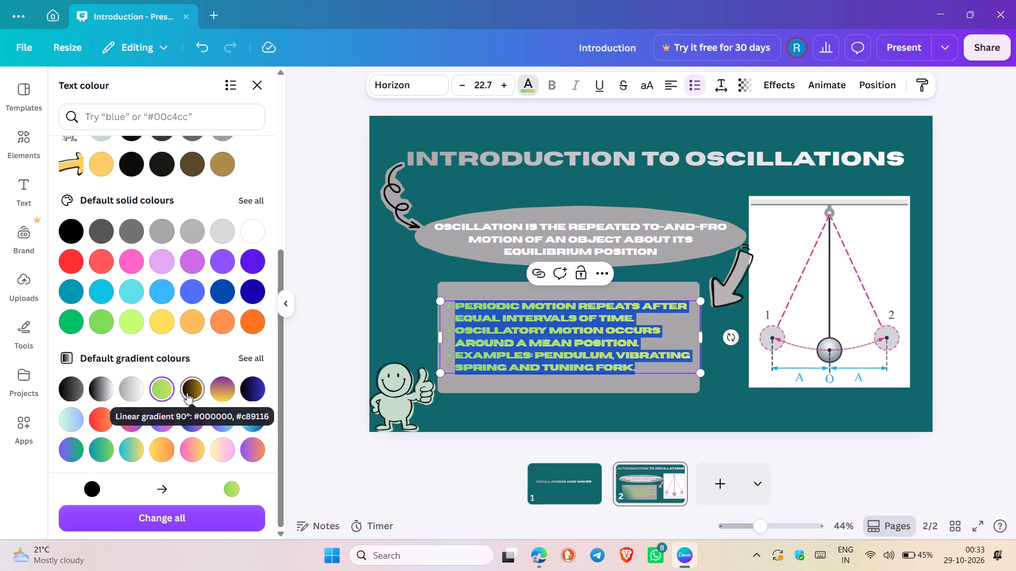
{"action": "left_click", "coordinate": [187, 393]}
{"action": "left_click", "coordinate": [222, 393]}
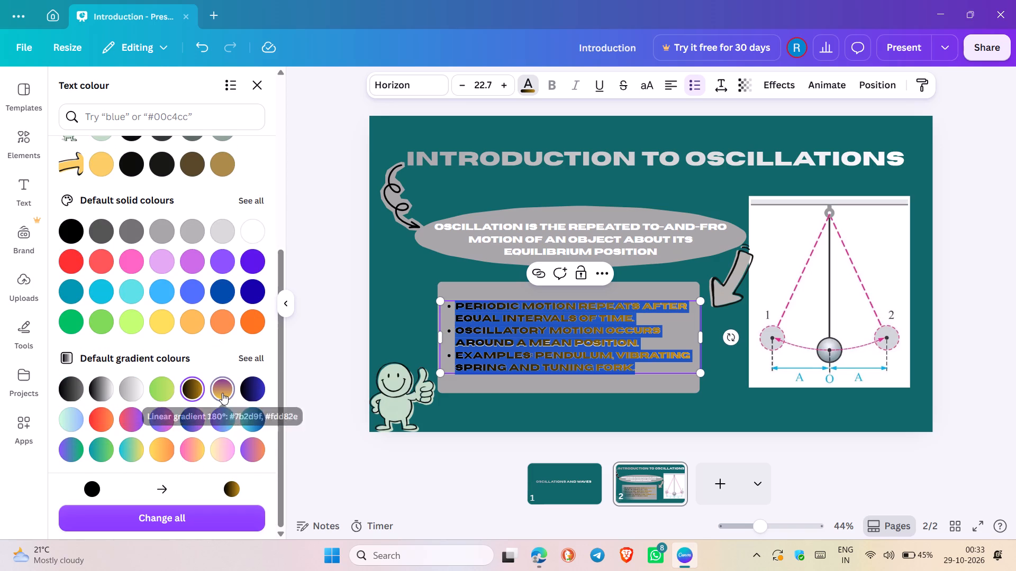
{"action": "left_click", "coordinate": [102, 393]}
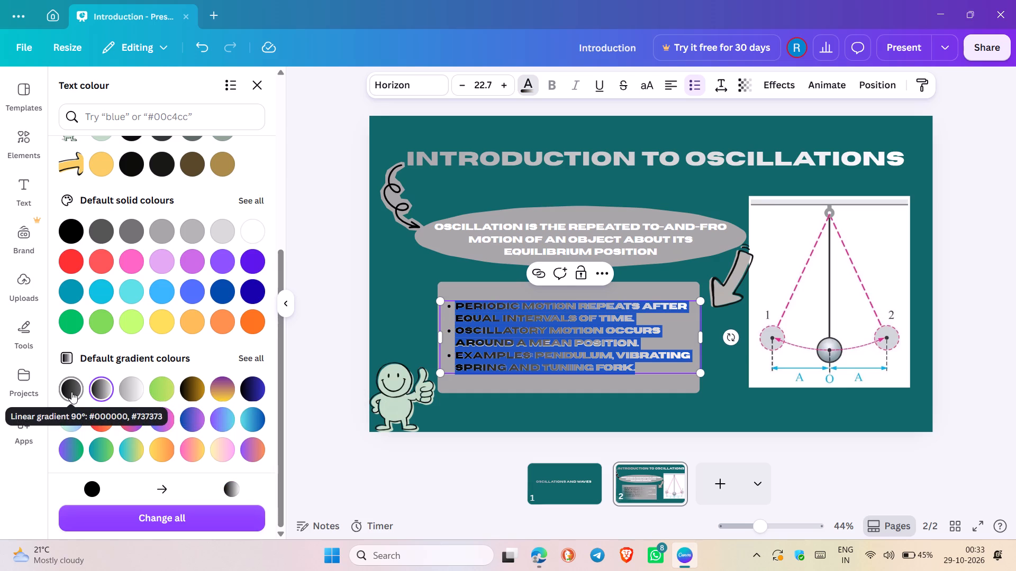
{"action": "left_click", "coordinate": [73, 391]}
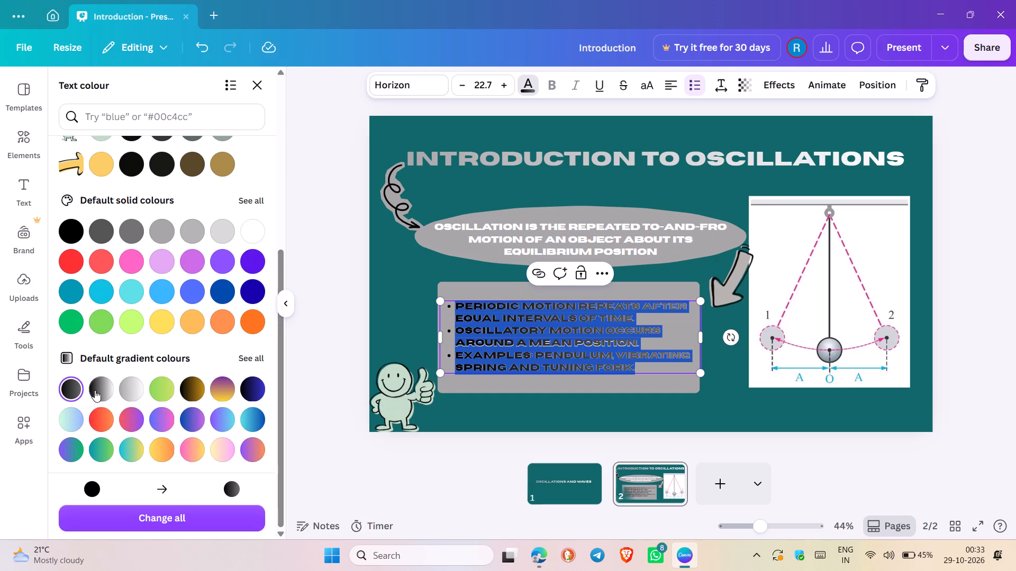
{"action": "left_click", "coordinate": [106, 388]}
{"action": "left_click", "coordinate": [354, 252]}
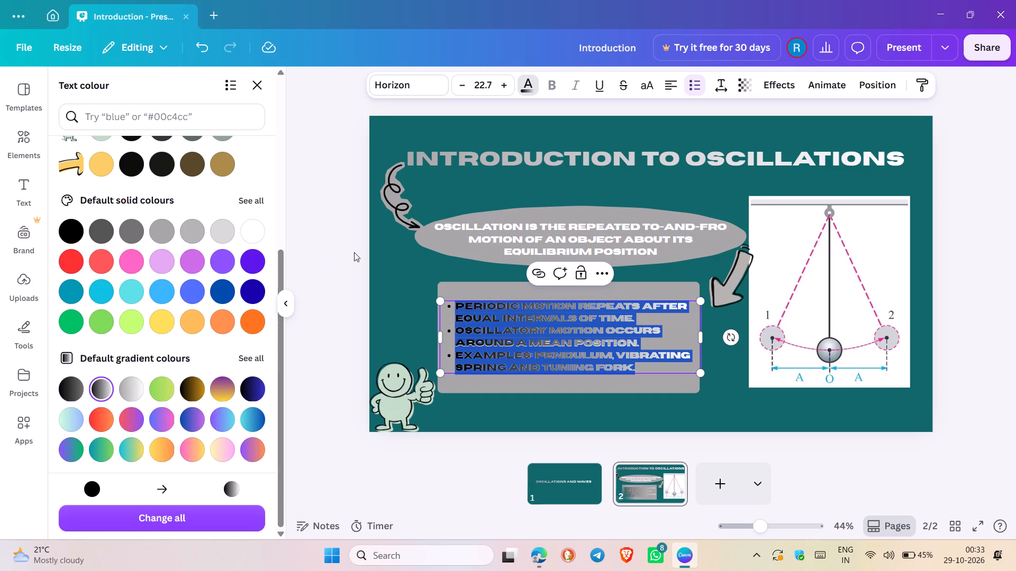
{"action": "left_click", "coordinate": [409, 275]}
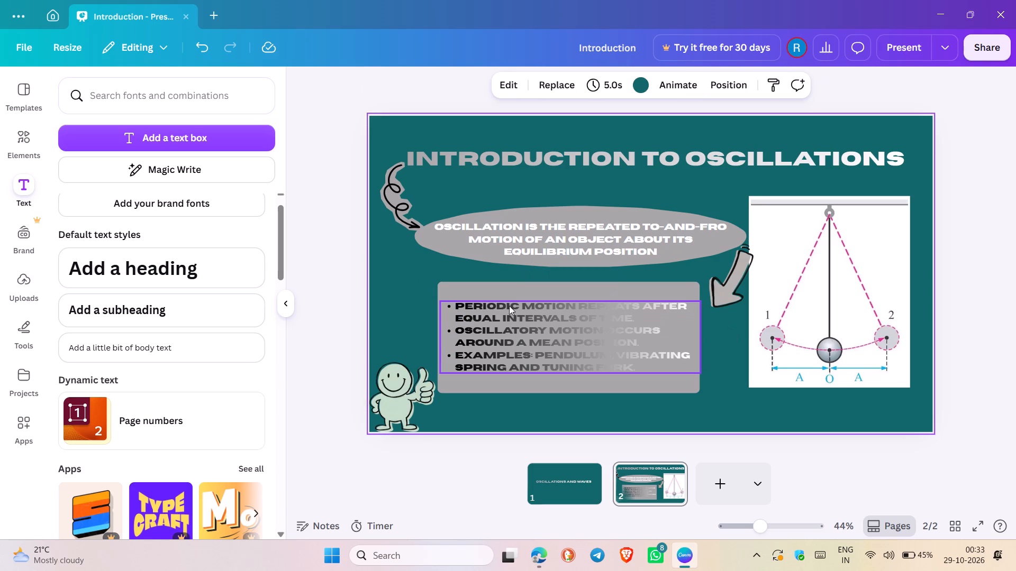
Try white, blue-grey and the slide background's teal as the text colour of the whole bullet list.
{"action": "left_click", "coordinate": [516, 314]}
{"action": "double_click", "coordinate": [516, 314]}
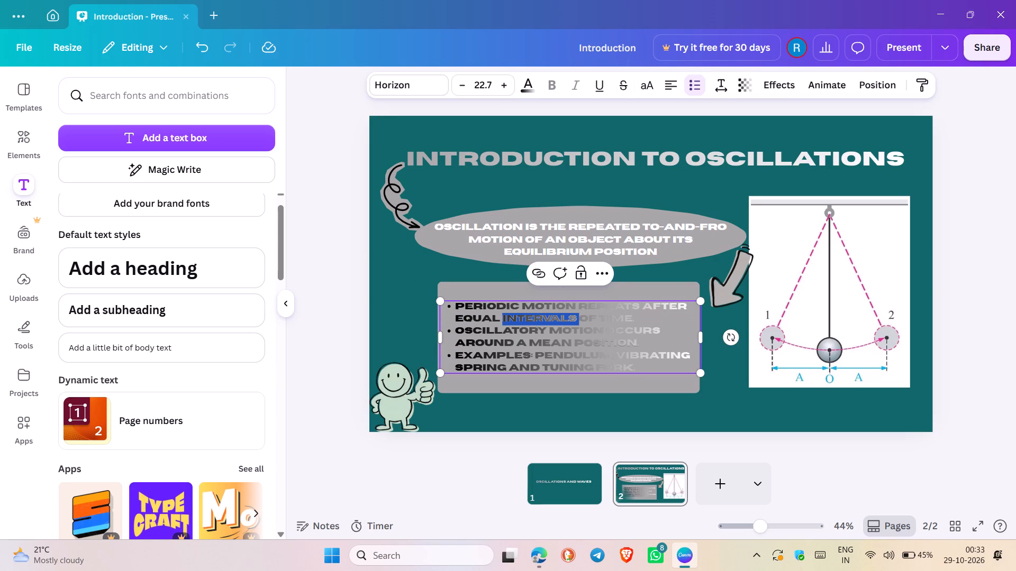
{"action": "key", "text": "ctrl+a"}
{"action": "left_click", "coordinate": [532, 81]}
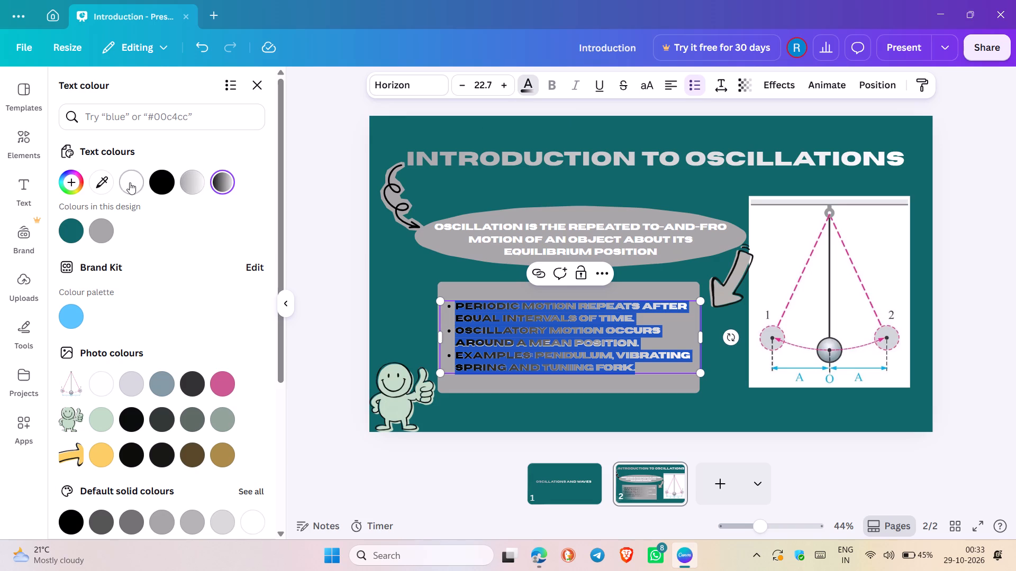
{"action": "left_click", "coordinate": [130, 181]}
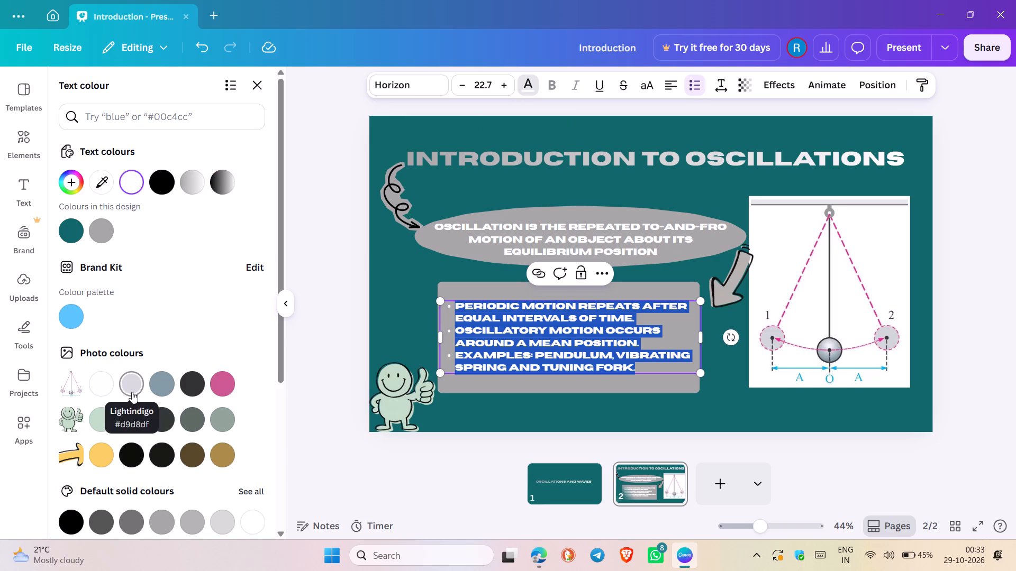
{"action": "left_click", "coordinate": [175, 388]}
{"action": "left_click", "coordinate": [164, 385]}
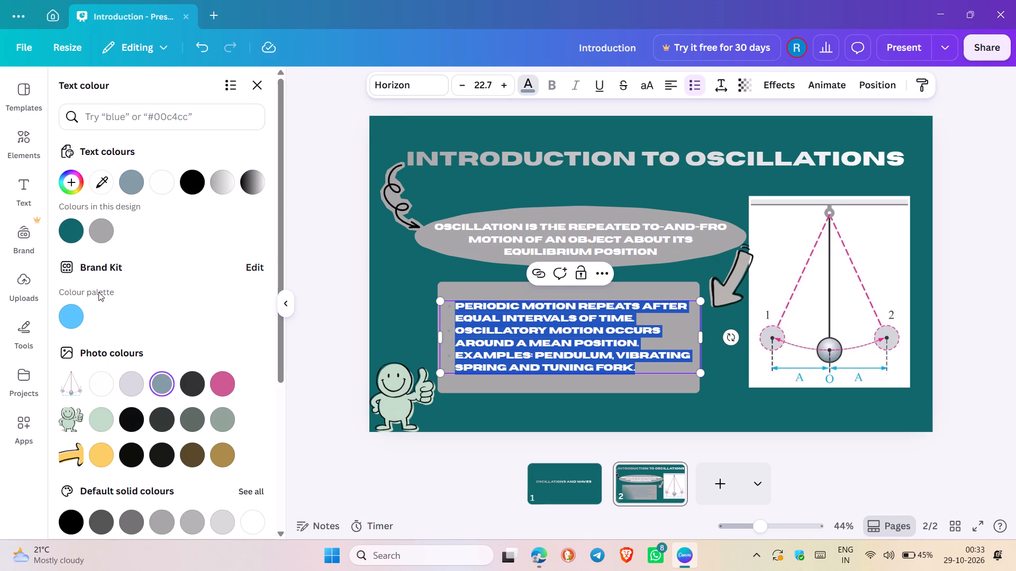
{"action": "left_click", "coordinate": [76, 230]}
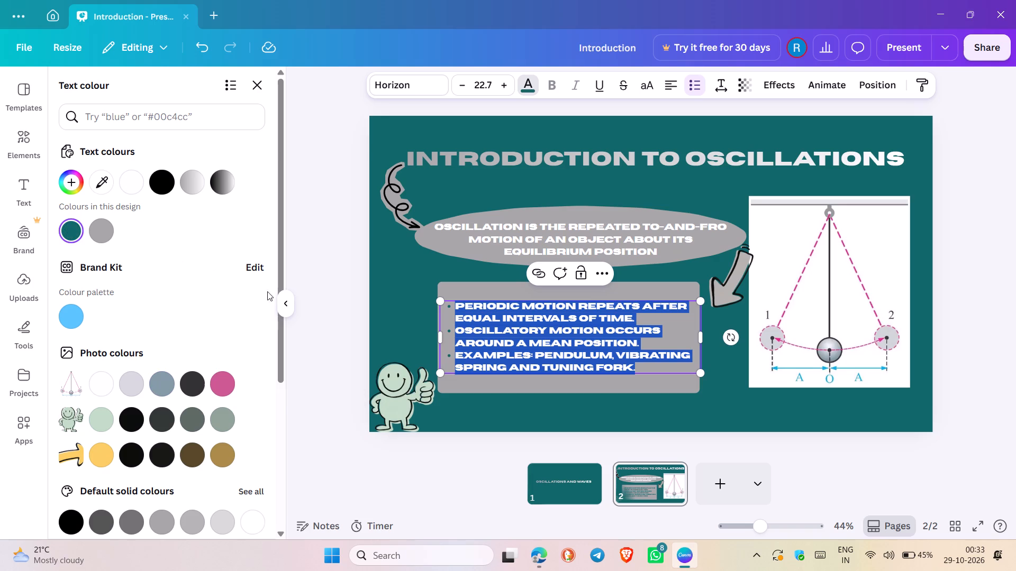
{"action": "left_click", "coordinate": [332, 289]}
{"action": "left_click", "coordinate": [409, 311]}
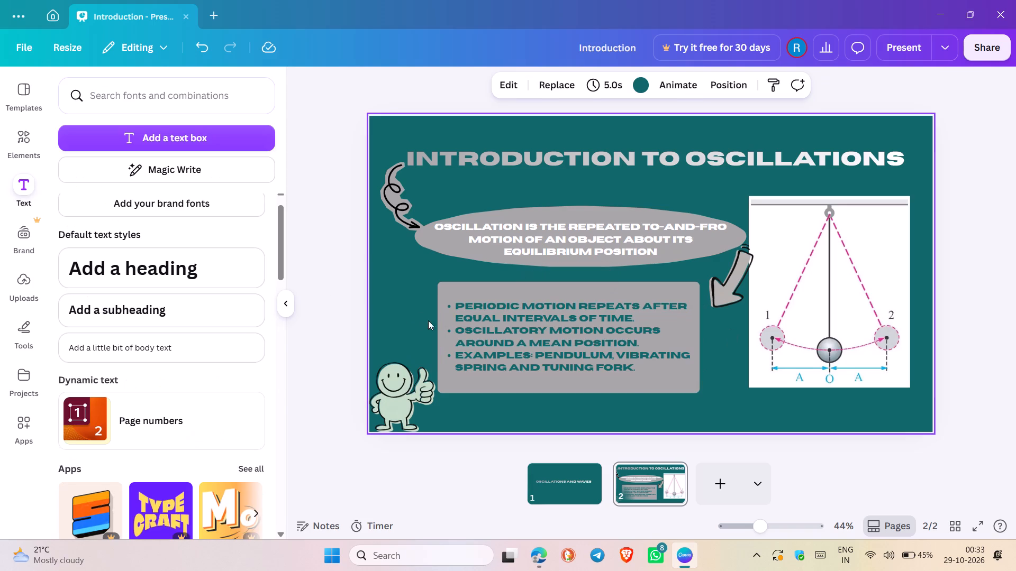
Set the whole bullet list's text colour to the dark grey-green among the thumbs-up figure's photo colours, trying near-black and dark greybrown #584729 first.
{"action": "double_click", "coordinate": [507, 324]}
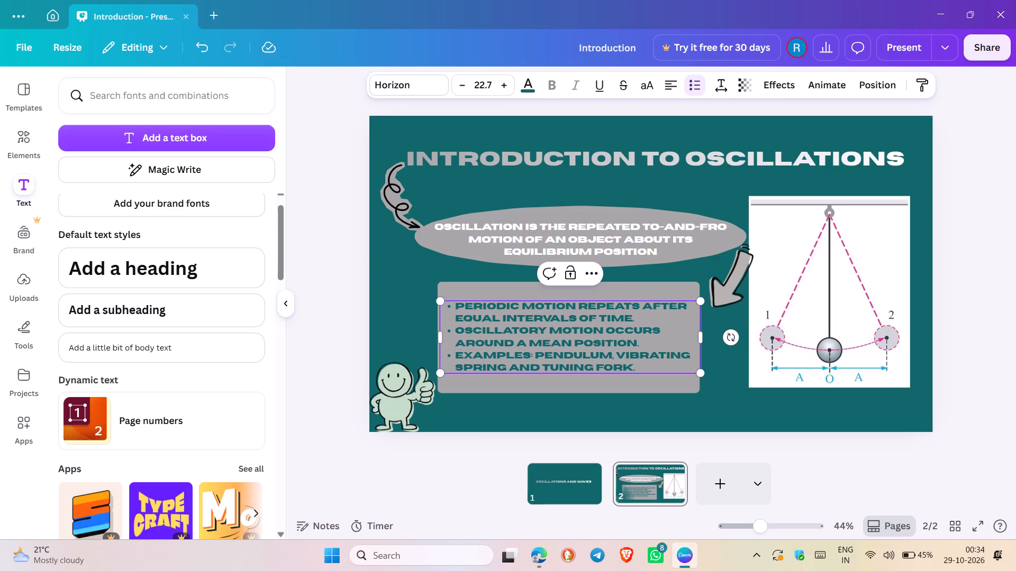
{"action": "left_click_drag", "start_coordinate": [504, 320], "coordinate": [556, 323]}
{"action": "key", "text": "ctrl+a"}
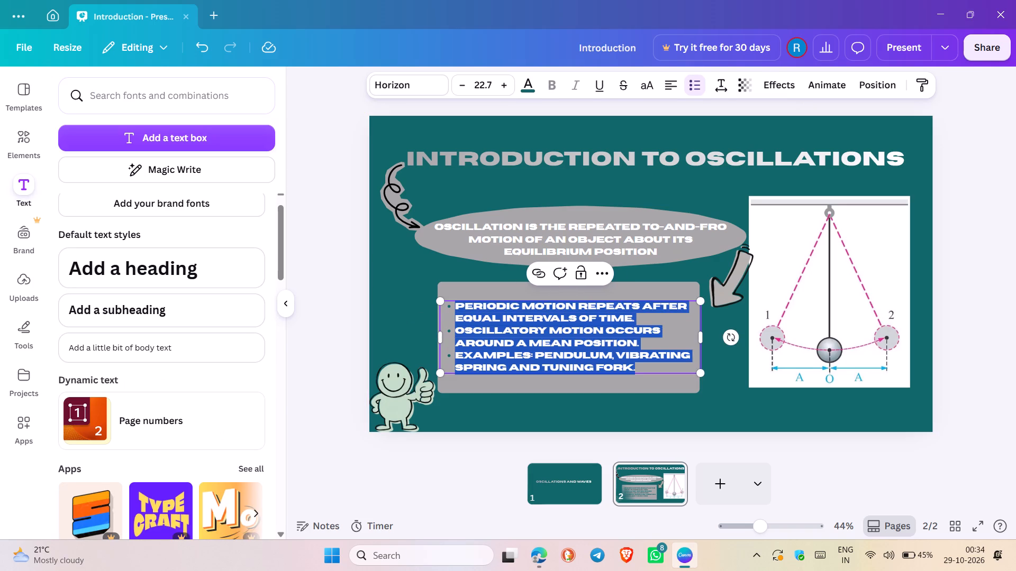
{"action": "left_click", "coordinate": [528, 93]}
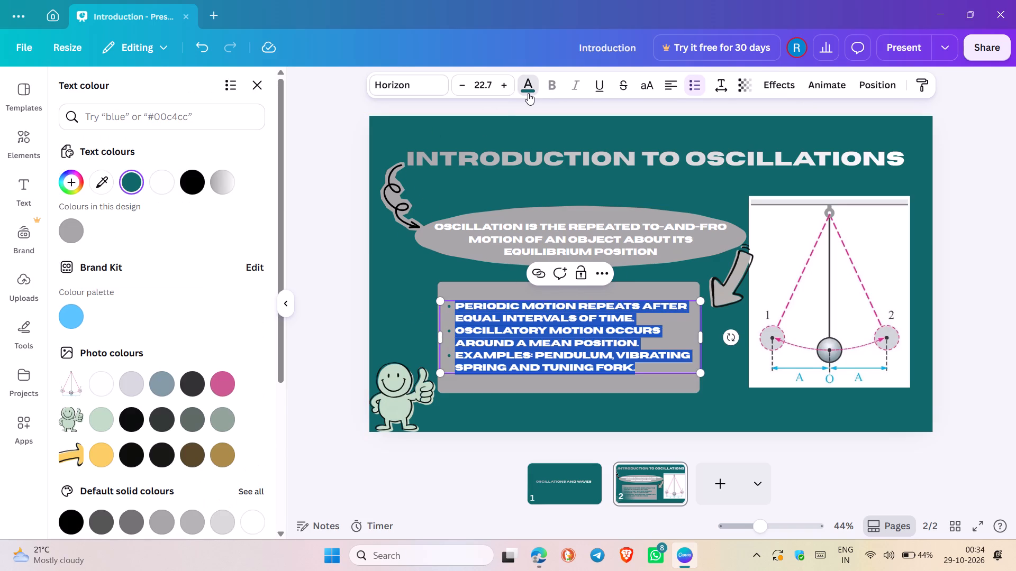
{"action": "scroll", "coordinate": [169, 434], "scroll_direction": "down", "scroll_amount": 1}
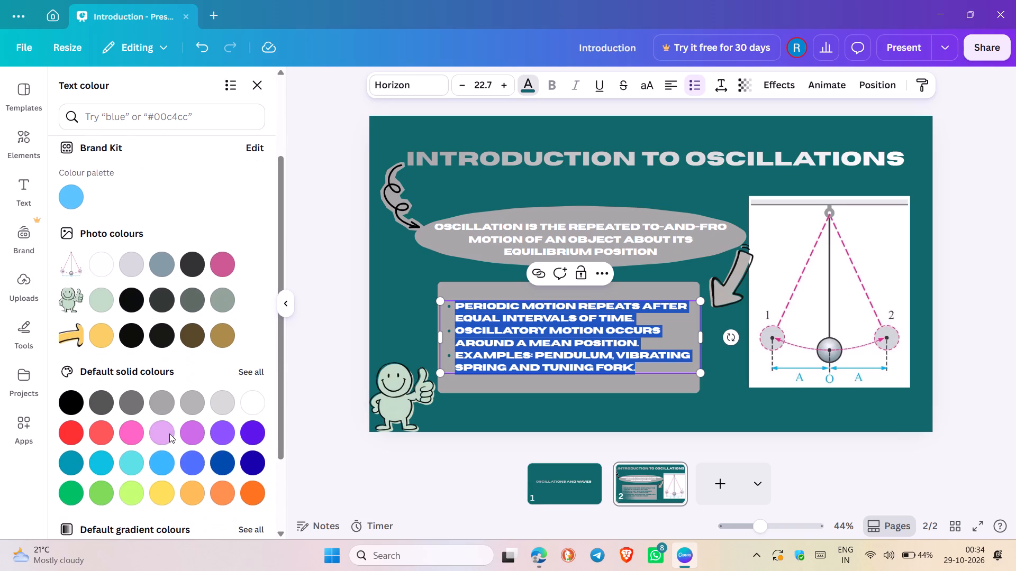
{"action": "scroll", "coordinate": [169, 434], "scroll_direction": "down", "scroll_amount": 1}
{"action": "left_click", "coordinate": [161, 335]}
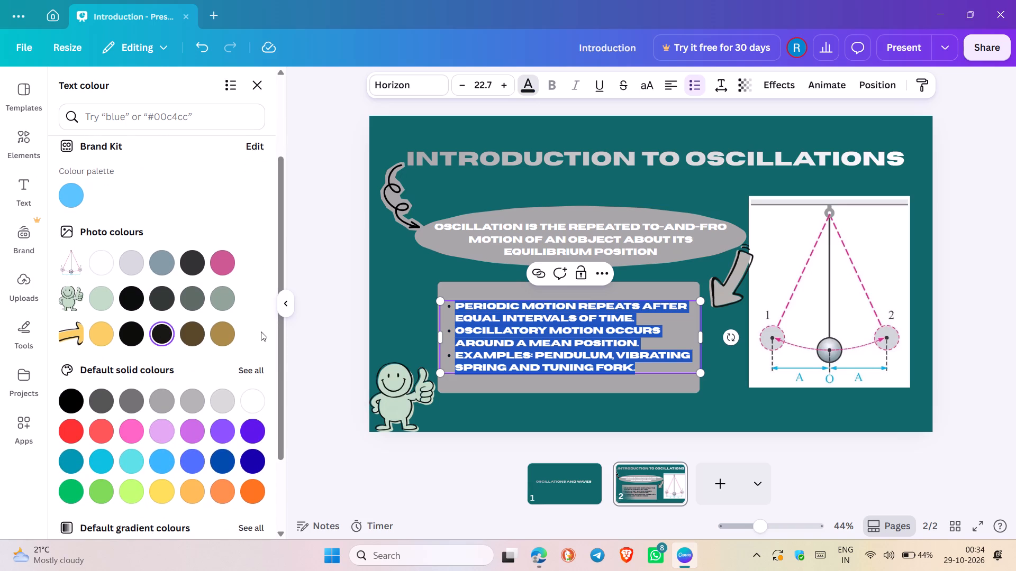
{"action": "left_click", "coordinate": [190, 329]}
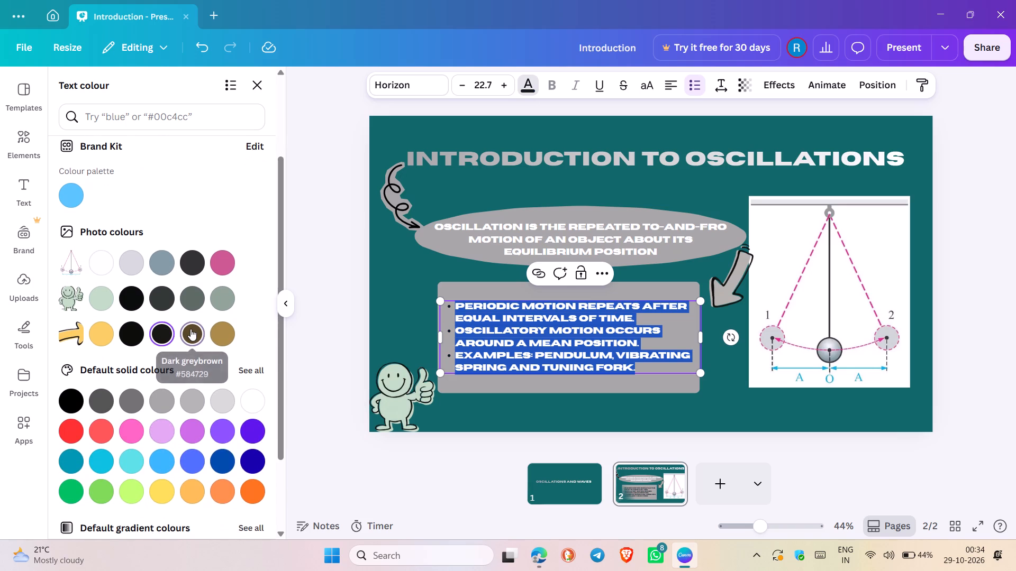
{"action": "left_click", "coordinate": [198, 305]}
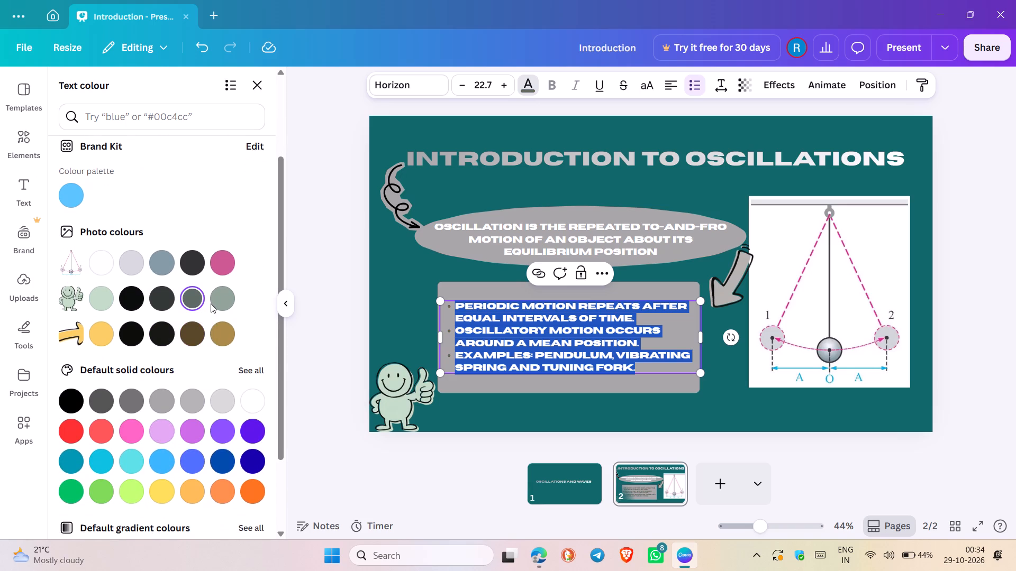
{"action": "left_click", "coordinate": [419, 284]}
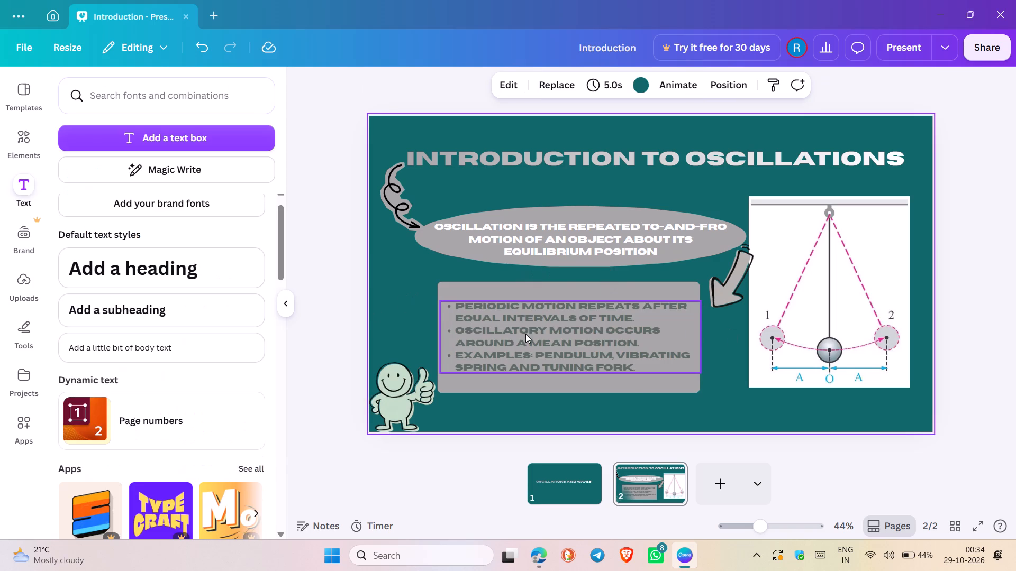
Enlarge the bullet list to a font size of about 24.1 and reposition it centred vertically on the grey rectangle.
{"action": "left_click_drag", "start_coordinate": [528, 334], "coordinate": [524, 325]}
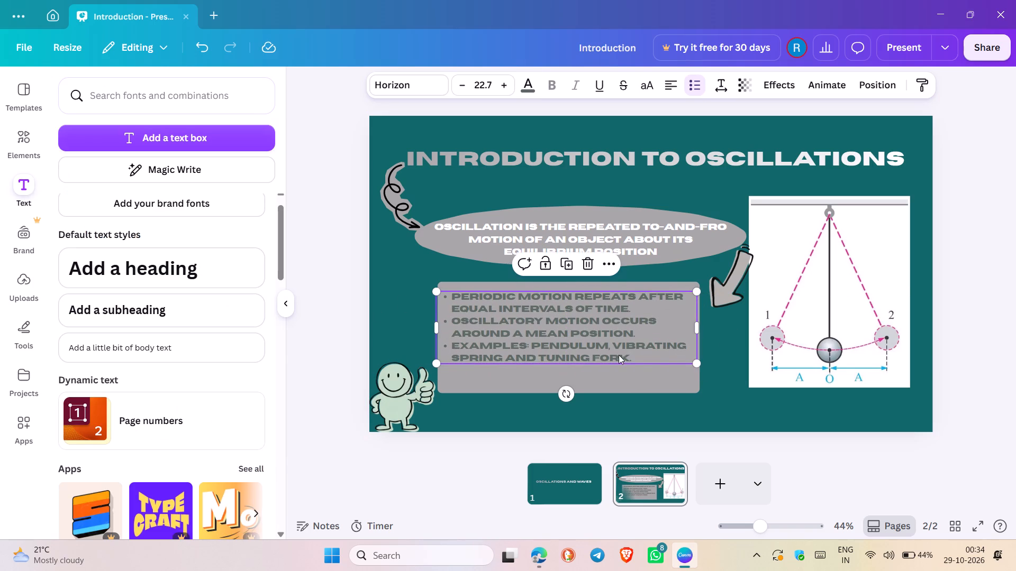
{"action": "left_click_drag", "start_coordinate": [697, 362], "coordinate": [707, 386]}
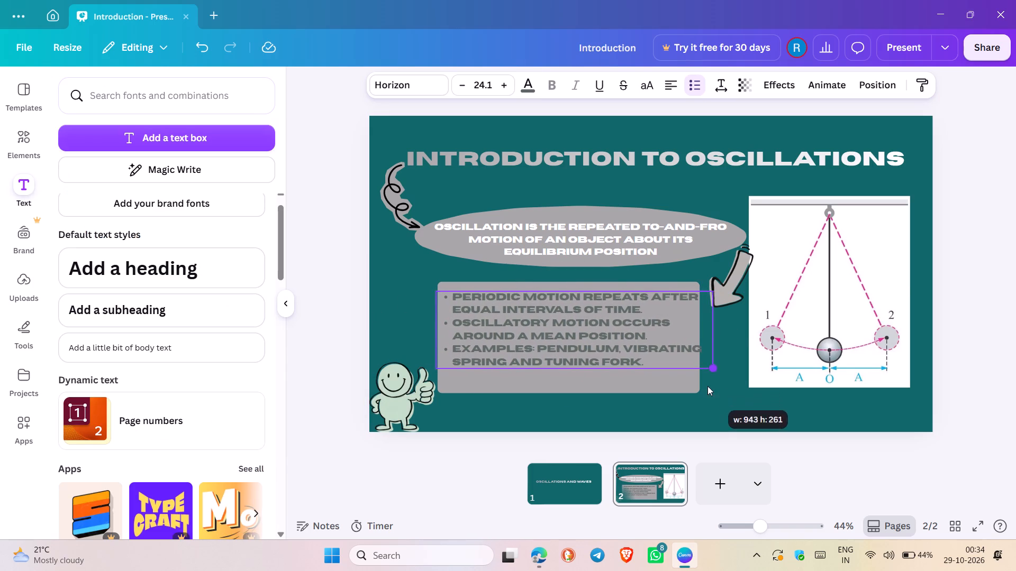
{"action": "left_click_drag", "start_coordinate": [600, 322], "coordinate": [598, 330]}
{"action": "left_click", "coordinate": [587, 331]}
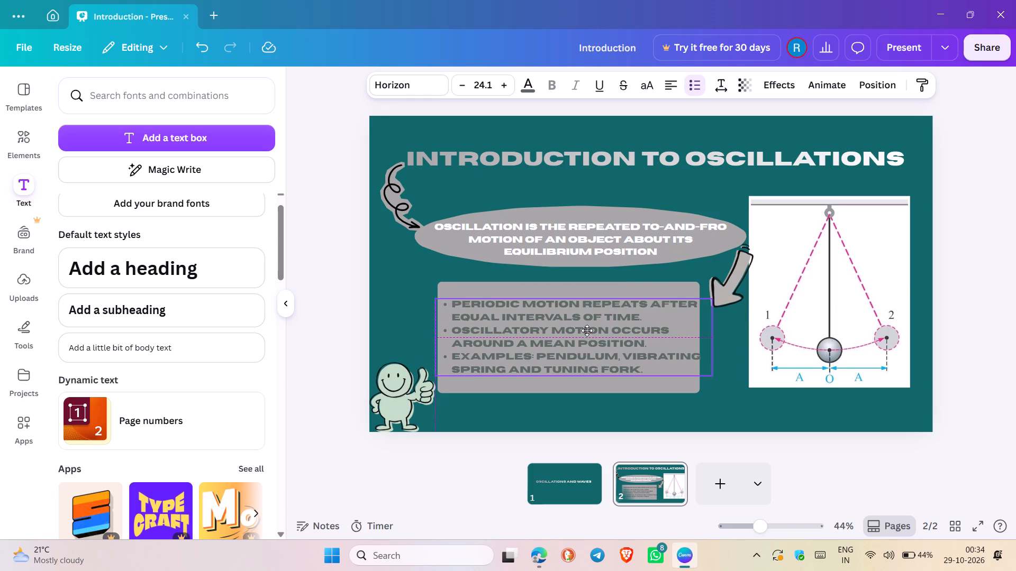
{"action": "left_click", "coordinate": [773, 449]}
Reduce the grey rectangle's height from its upper and lower edges so it fits closely around the bullet list.
{"action": "left_click", "coordinate": [580, 285]}
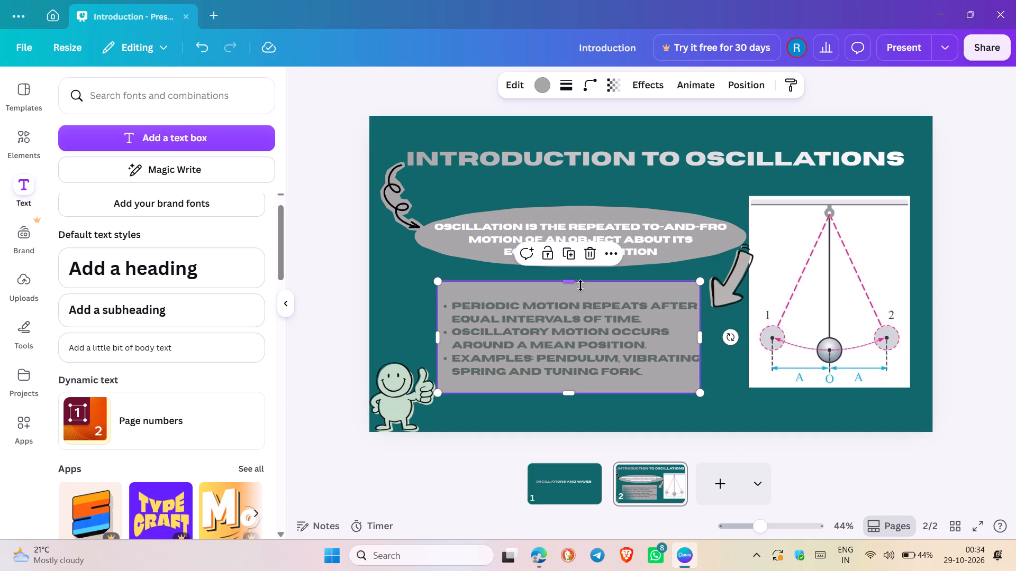
{"action": "left_click_drag", "start_coordinate": [570, 281], "coordinate": [571, 291]}
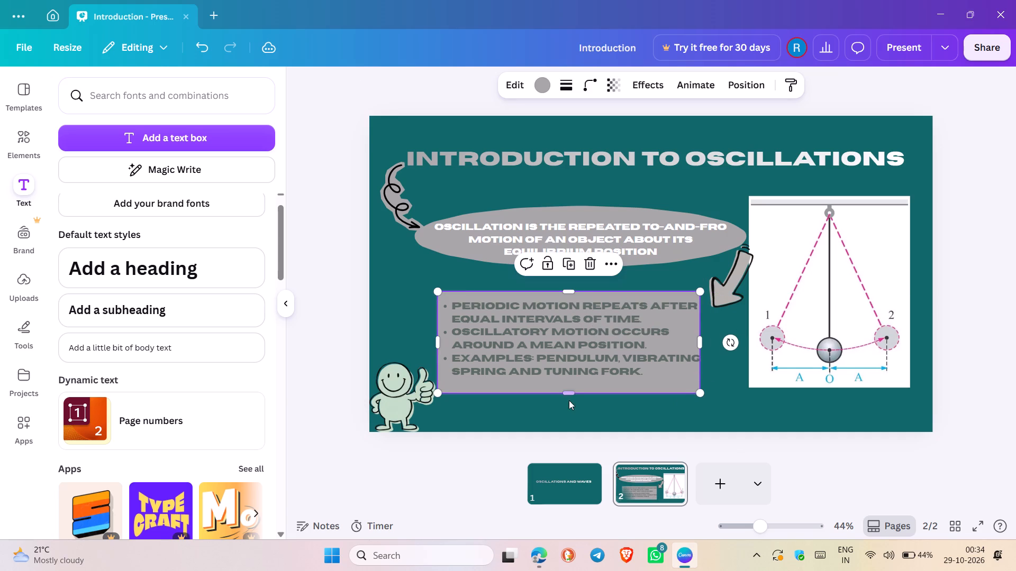
{"action": "left_click_drag", "start_coordinate": [569, 394], "coordinate": [569, 389]}
Set the grey rectangle's corner rounding to 38.
{"action": "left_click", "coordinate": [594, 82]}
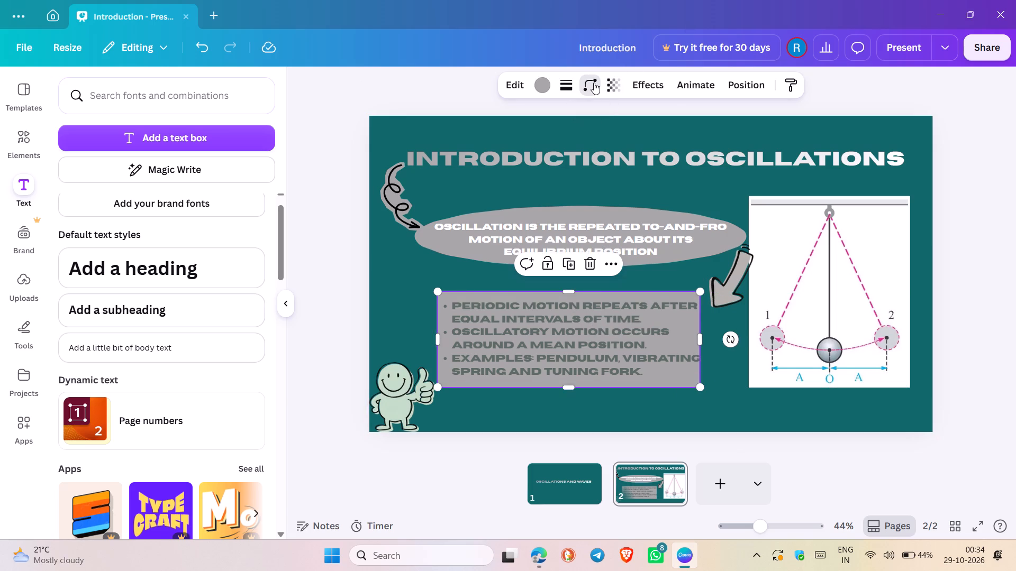
{"action": "left_click_drag", "start_coordinate": [541, 143], "coordinate": [556, 146]}
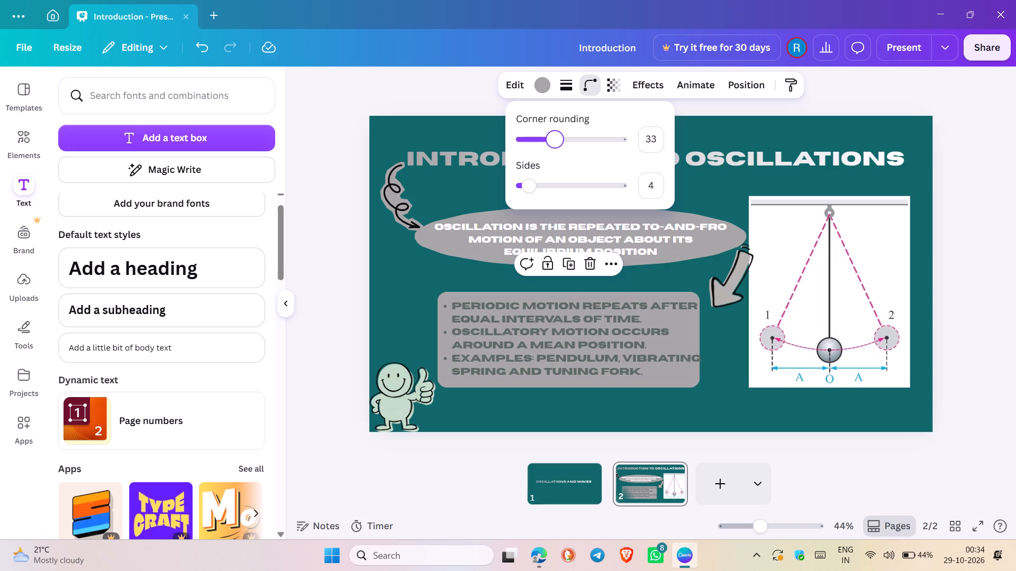
{"action": "left_click_drag", "start_coordinate": [556, 146], "coordinate": [559, 144]}
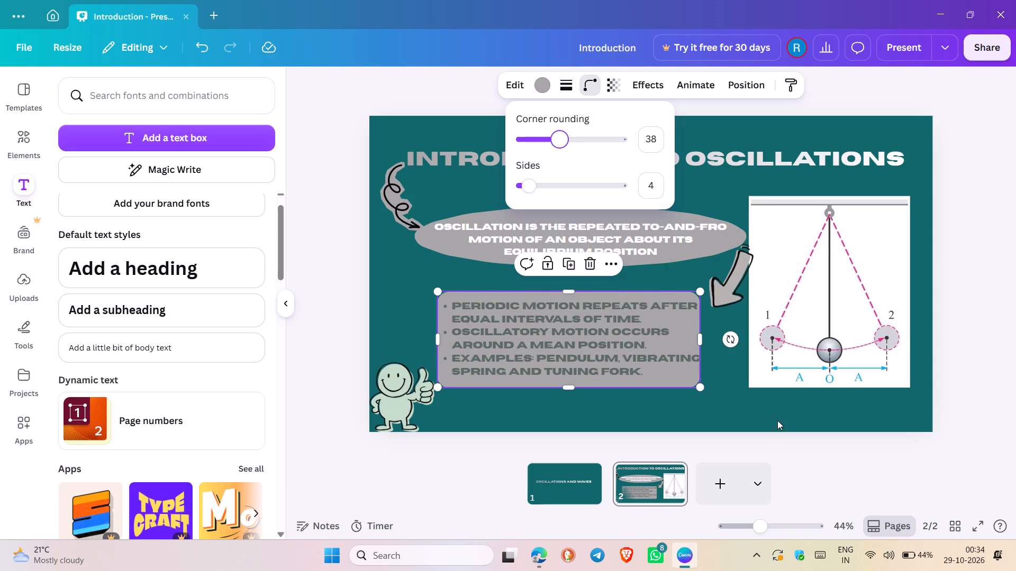
{"action": "left_click", "coordinate": [788, 414]}
Narrow the bullet list's text box from its right edge towards the grey rectangle's right edge.
{"action": "left_click", "coordinate": [651, 360]}
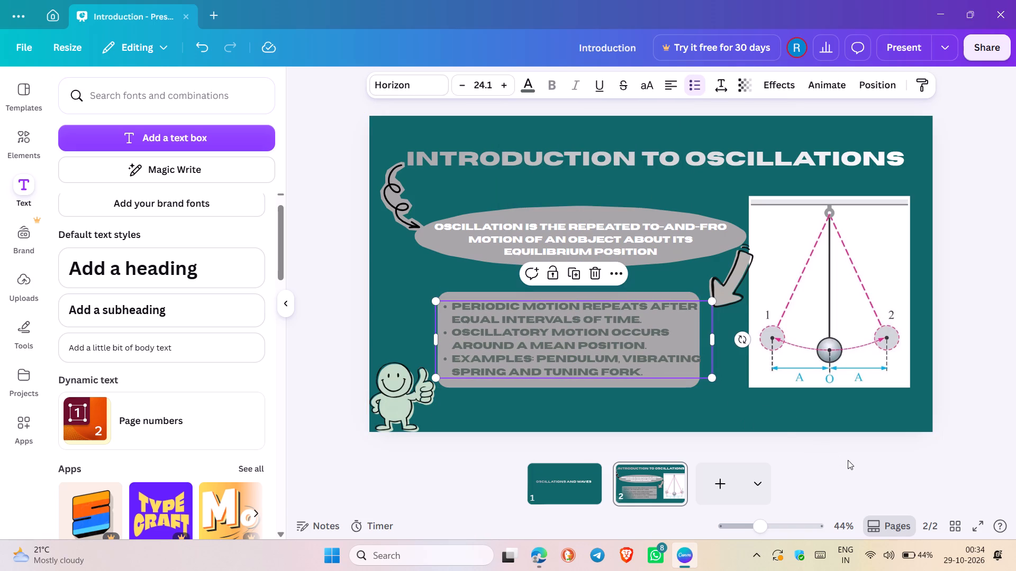
{"action": "left_click", "coordinate": [848, 460]}
{"action": "left_click", "coordinate": [652, 349]}
{"action": "left_click_drag", "start_coordinate": [714, 344], "coordinate": [711, 345]}
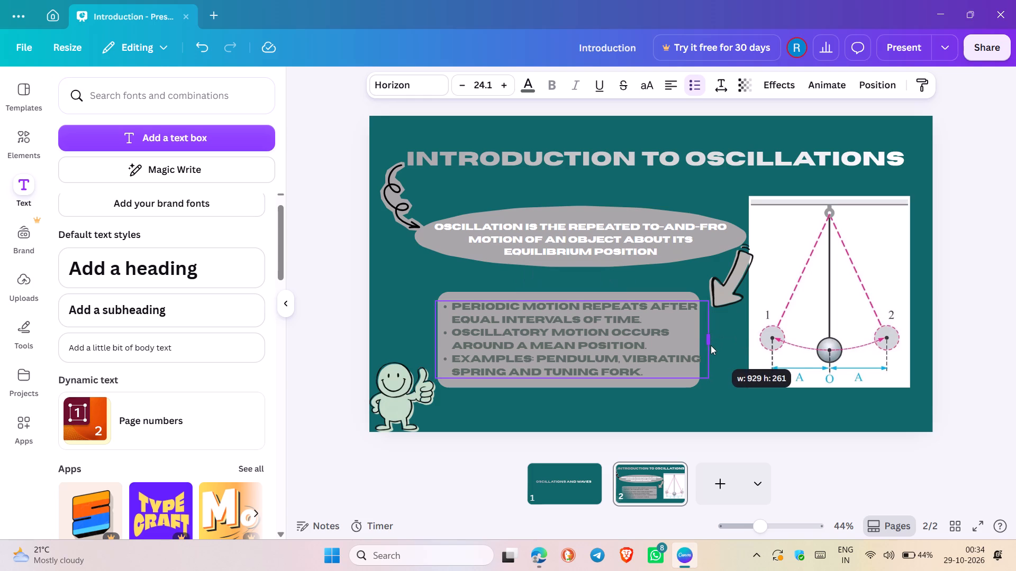
{"action": "left_click_drag", "start_coordinate": [711, 345], "coordinate": [704, 353]}
{"action": "left_click", "coordinate": [723, 380]}
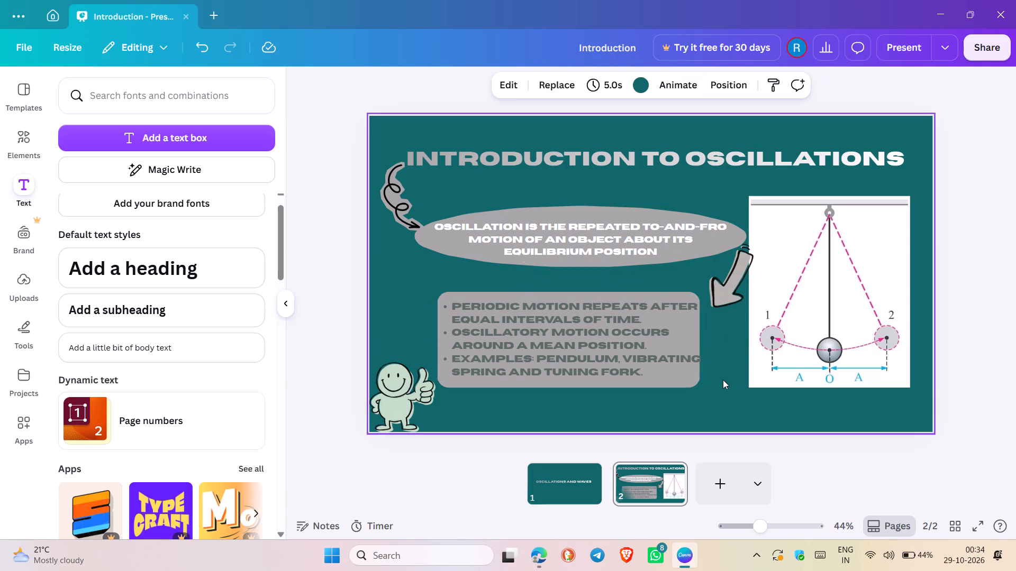
Nudge the bullet list slightly left so its longest line fits inside the grey rounded rectangle.
{"action": "left_click", "coordinate": [597, 358]}
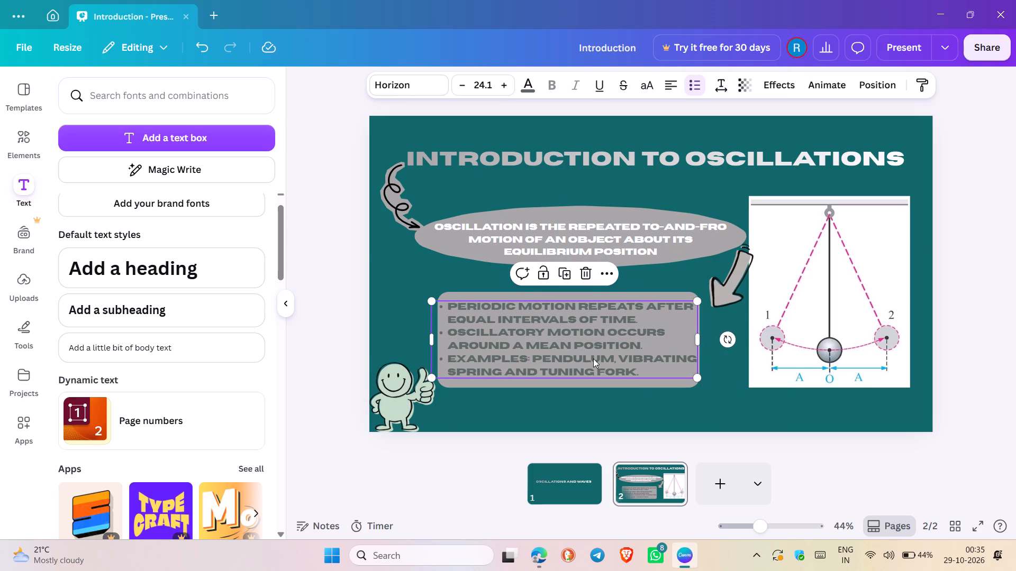
{"action": "left_click", "coordinate": [830, 458]}
{"action": "left_click", "coordinate": [746, 180]}
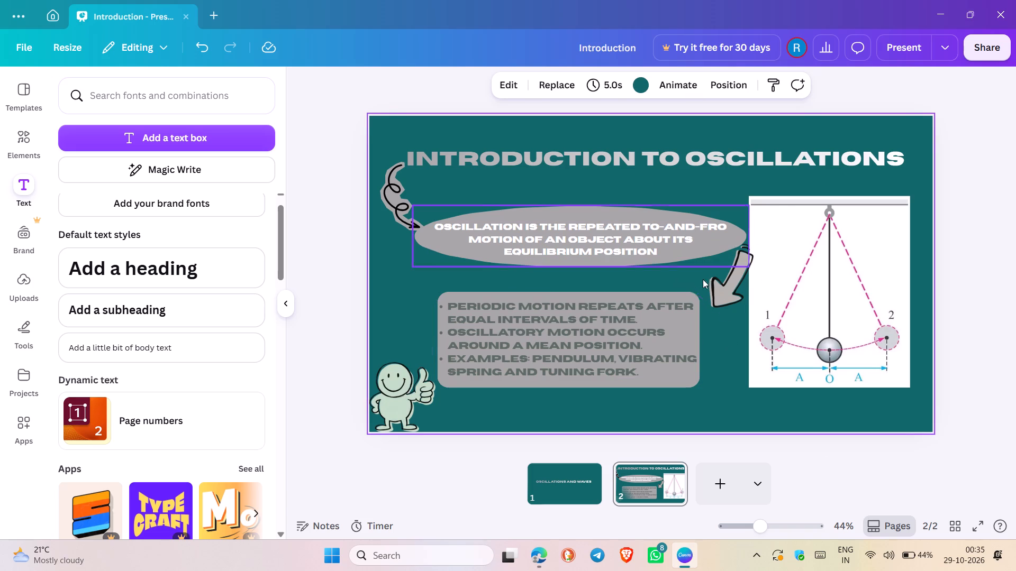
Reposition the thick arrow so it runs from the ellipse's right end to the rounded rectangle's upper-right corner.
{"action": "left_click_drag", "start_coordinate": [733, 270], "coordinate": [719, 272]}
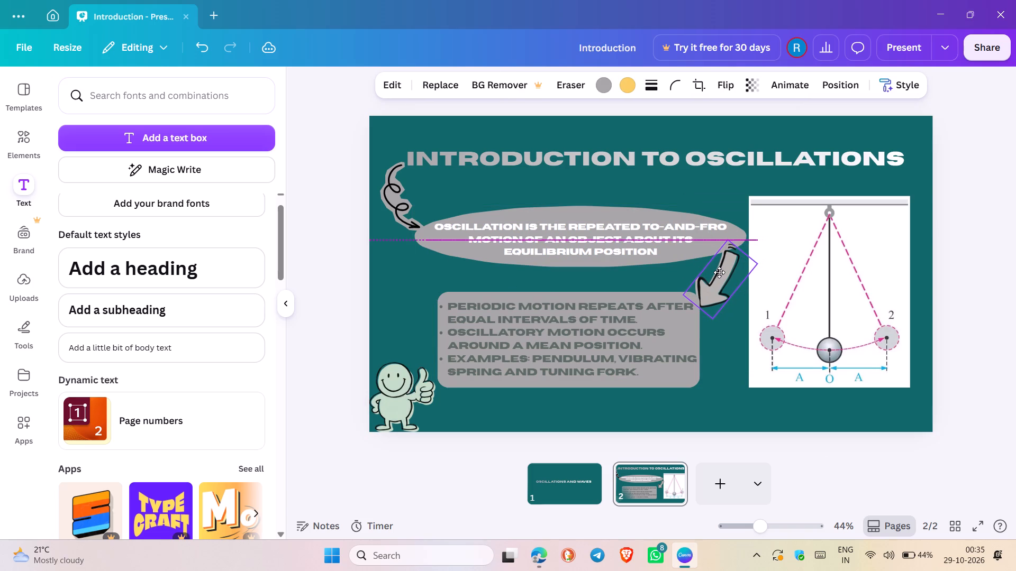
{"action": "left_click_drag", "start_coordinate": [719, 272], "coordinate": [722, 271]}
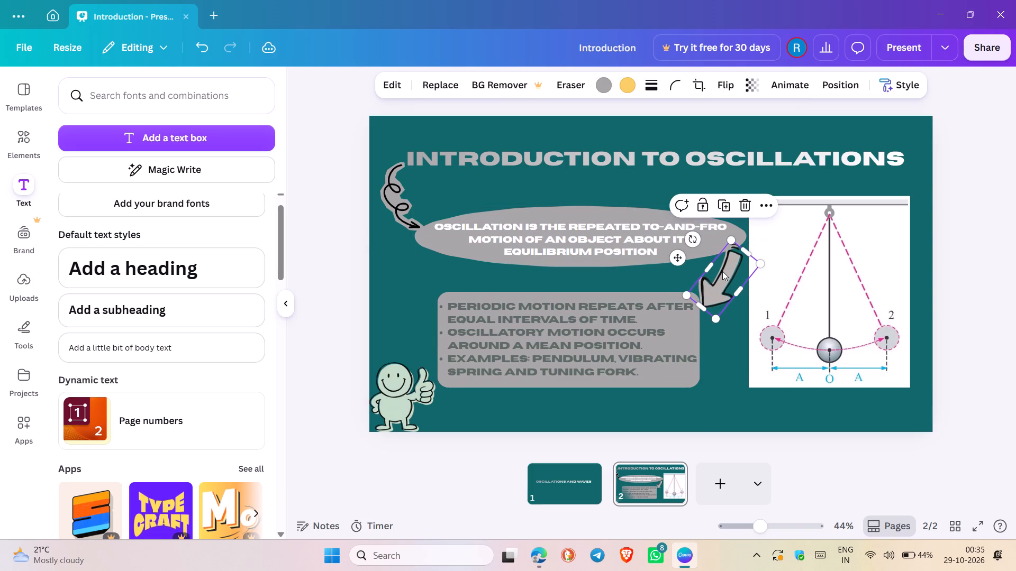
{"action": "left_click_drag", "start_coordinate": [720, 289], "coordinate": [719, 284]}
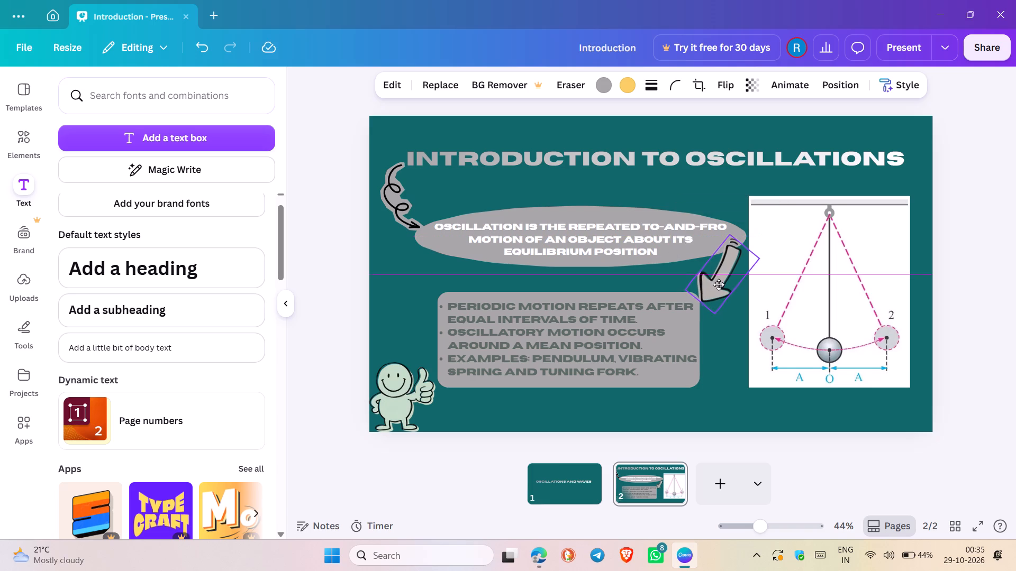
{"action": "left_click_drag", "start_coordinate": [719, 284], "coordinate": [715, 277]}
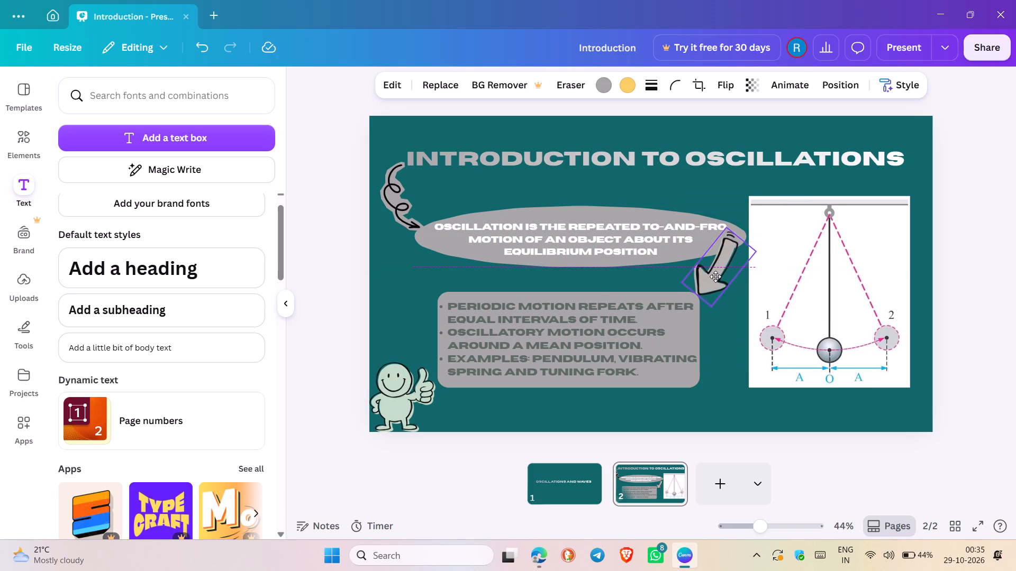
{"action": "left_click_drag", "start_coordinate": [715, 277], "coordinate": [718, 277]}
{"action": "left_click", "coordinate": [718, 277]}
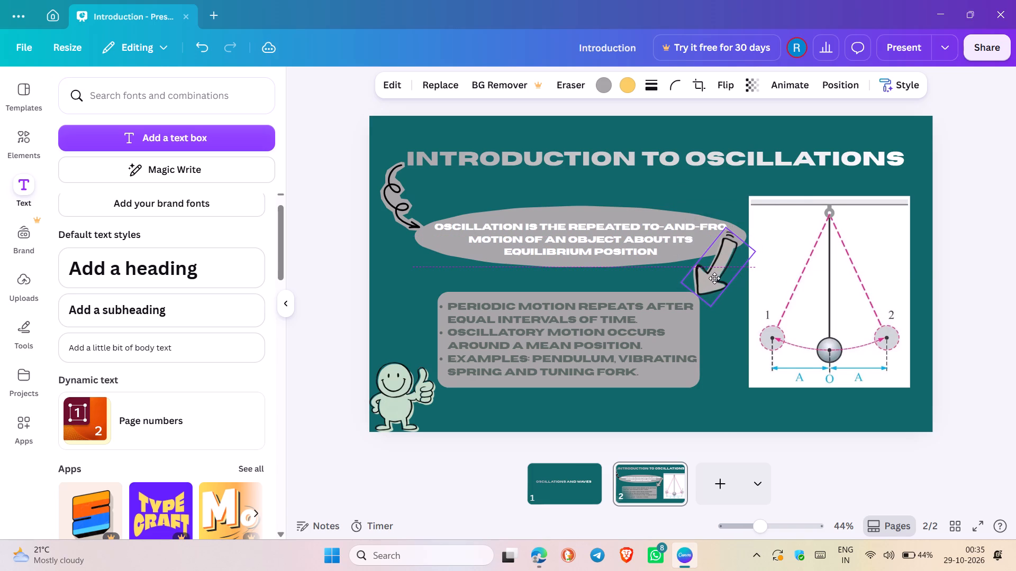
{"action": "left_click", "coordinate": [723, 386]}
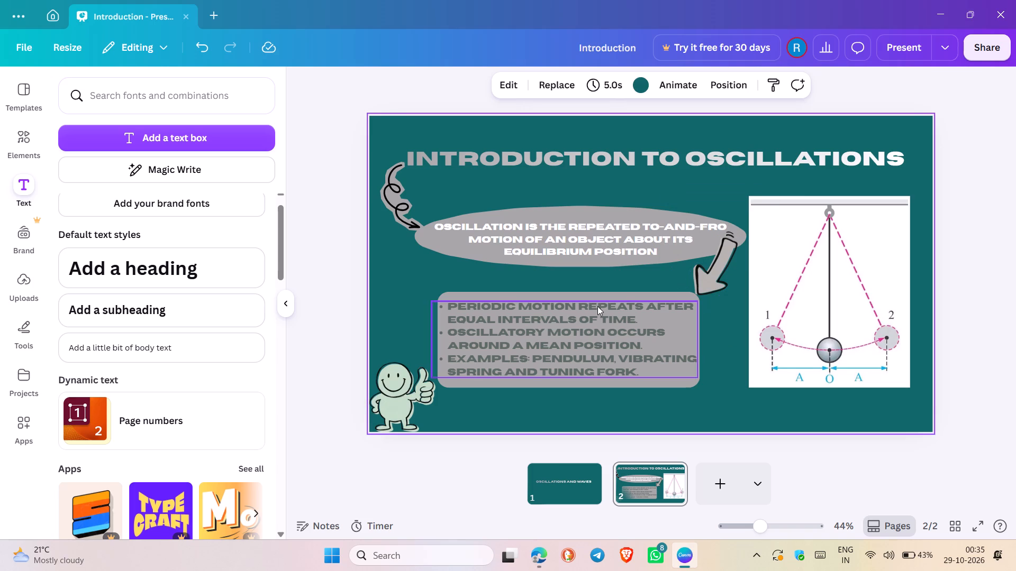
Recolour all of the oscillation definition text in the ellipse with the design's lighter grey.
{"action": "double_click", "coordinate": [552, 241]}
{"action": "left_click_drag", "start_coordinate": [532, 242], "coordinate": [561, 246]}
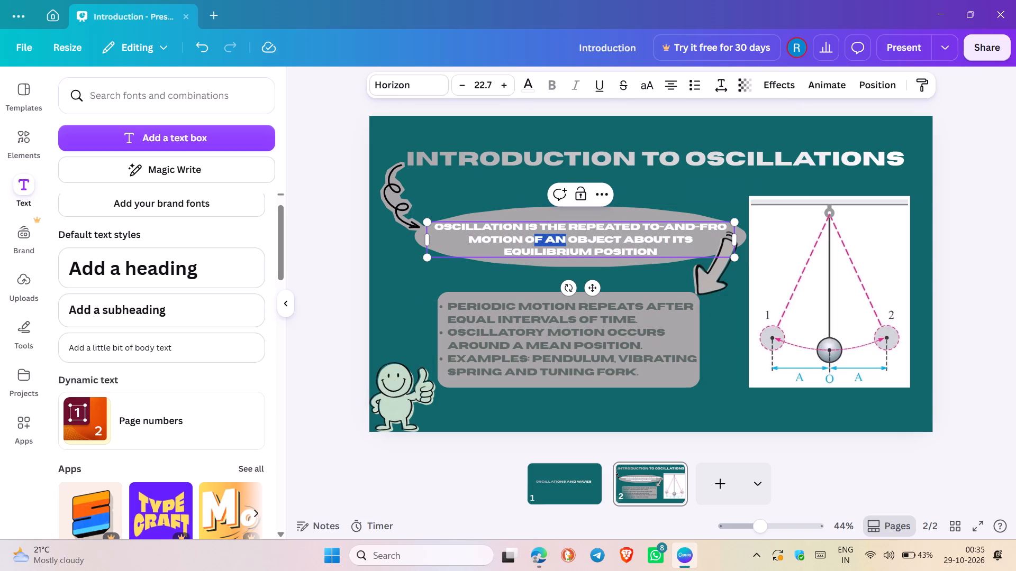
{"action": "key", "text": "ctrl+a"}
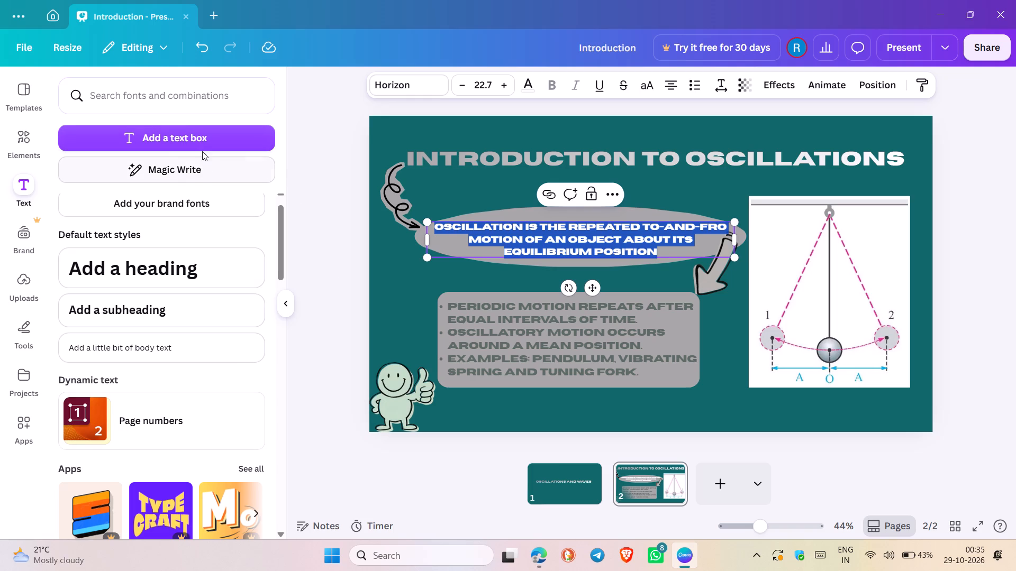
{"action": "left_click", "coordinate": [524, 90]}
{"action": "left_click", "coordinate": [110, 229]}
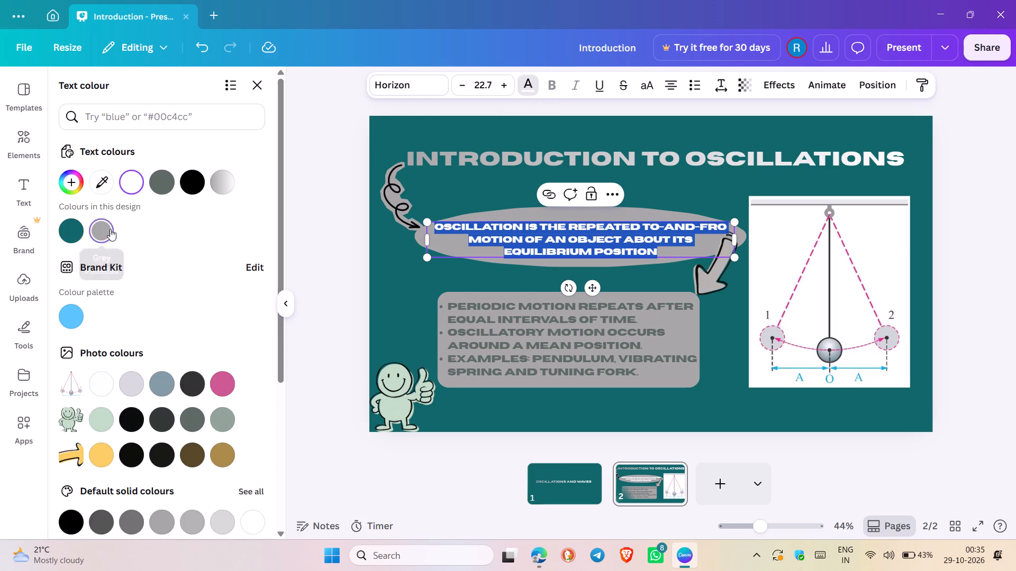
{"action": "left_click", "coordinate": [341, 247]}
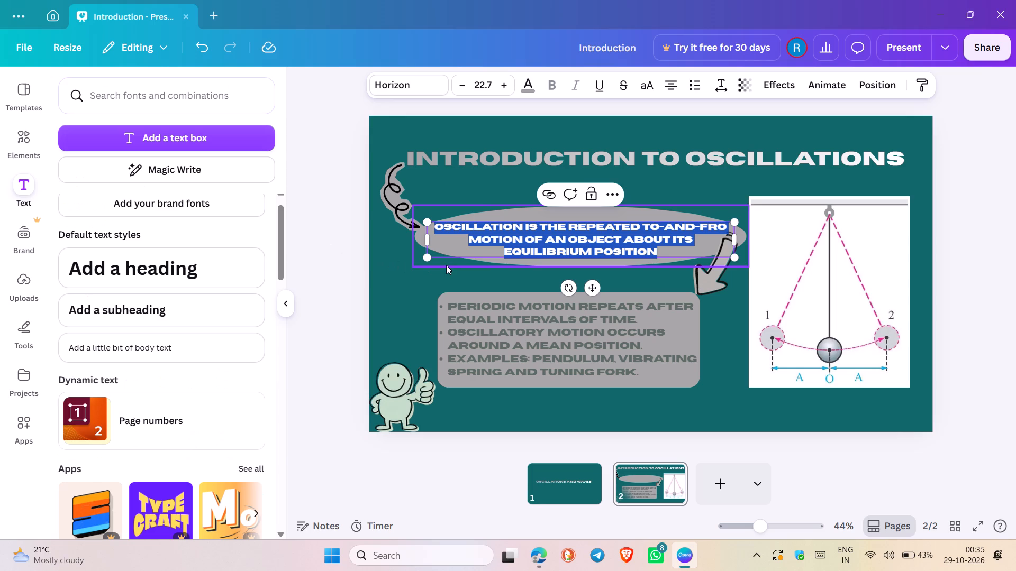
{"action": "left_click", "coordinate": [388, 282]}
Recolour all of the definition text in the ellipse dark grey to match the bullet list.
{"action": "double_click", "coordinate": [487, 242]}
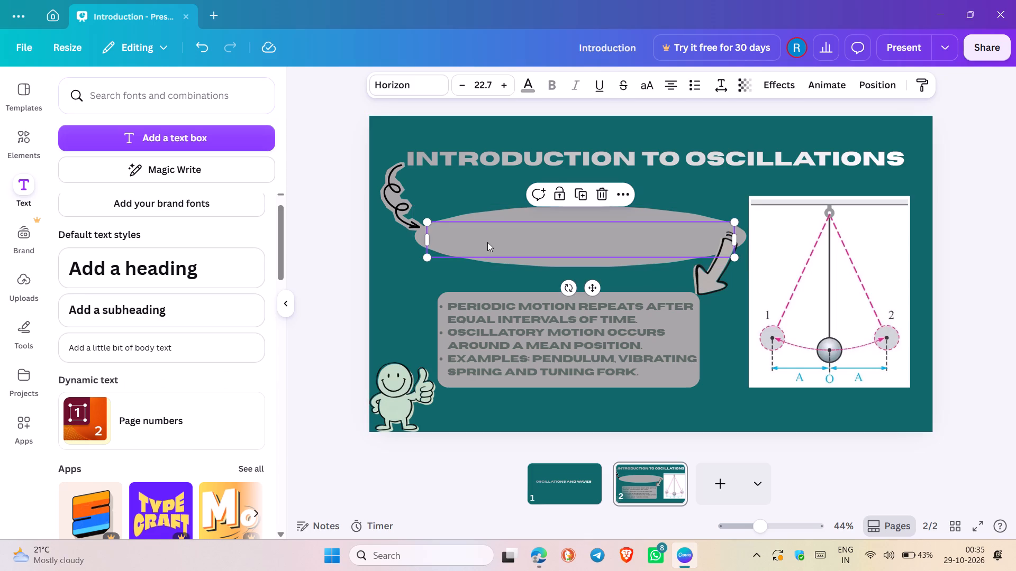
{"action": "left_click_drag", "start_coordinate": [484, 234], "coordinate": [503, 238]}
{"action": "key", "text": "ctrl+a"}
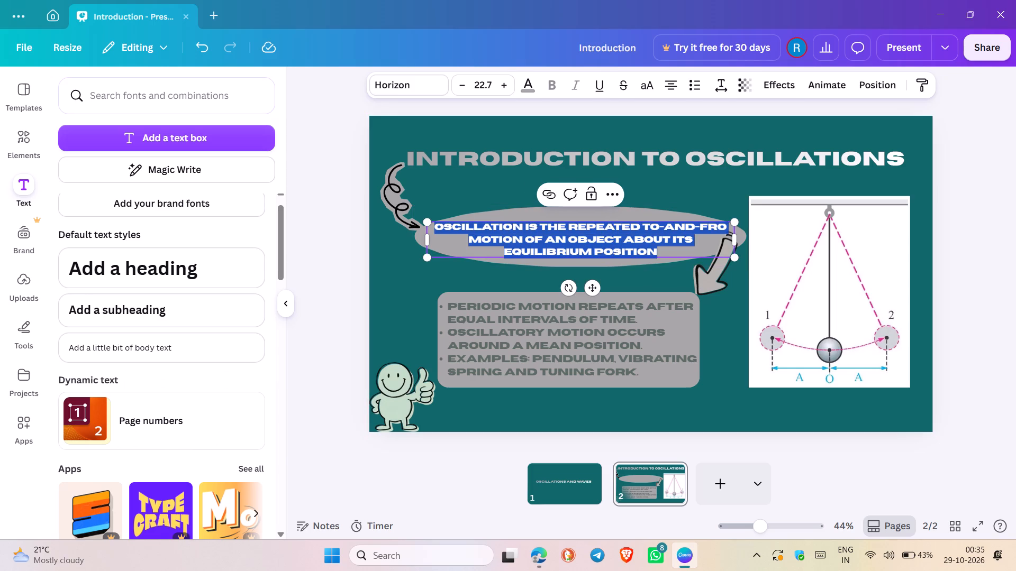
{"action": "left_click", "coordinate": [533, 90]}
{"action": "left_click", "coordinate": [167, 181]}
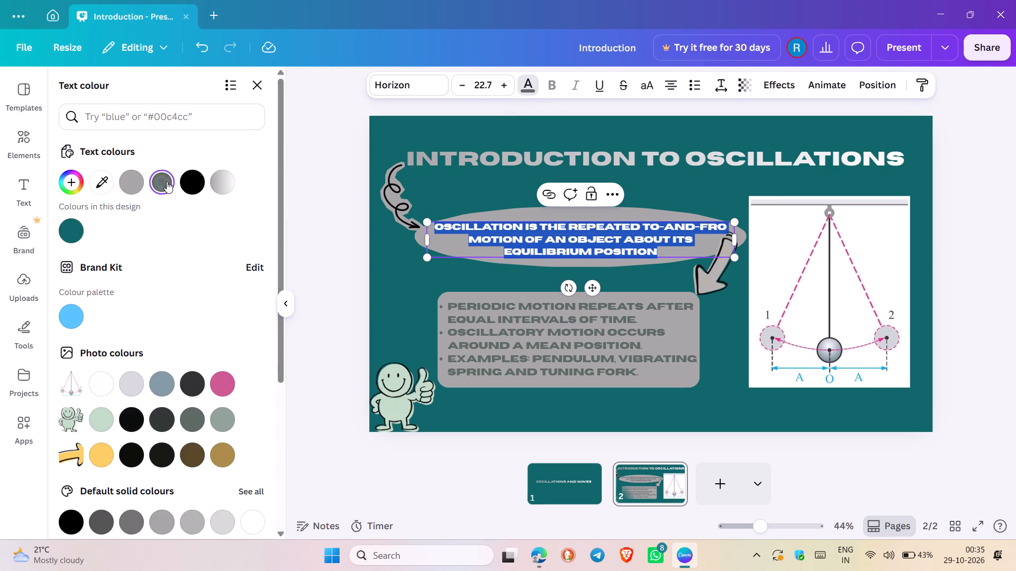
{"action": "left_click", "coordinate": [398, 231]}
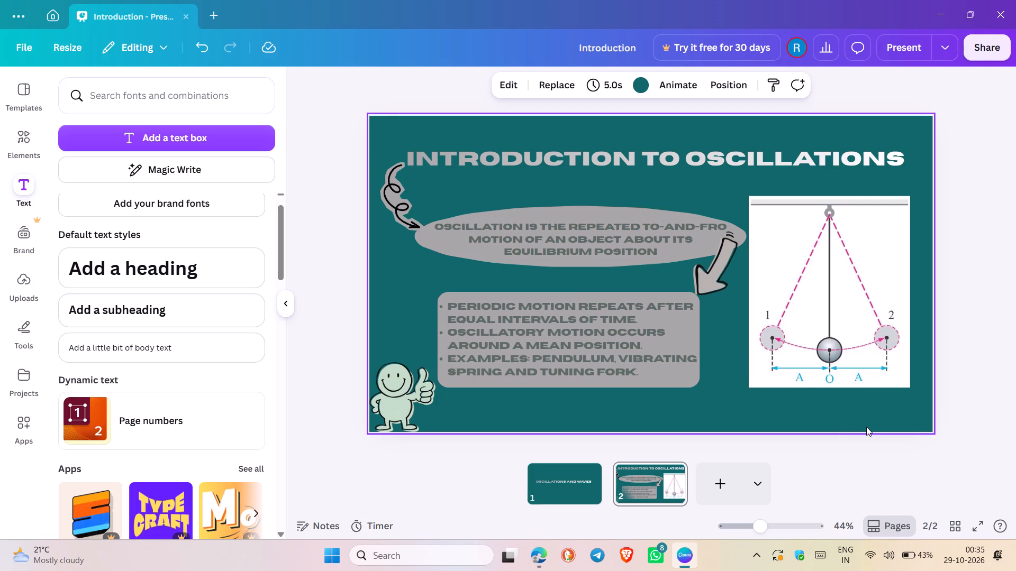
Try several fill colours on the ellipse behind the definition, settling on the pale lavender-grey from the pendulum photo colours.
{"action": "left_click", "coordinate": [455, 252]}
{"action": "left_click", "coordinate": [505, 259]}
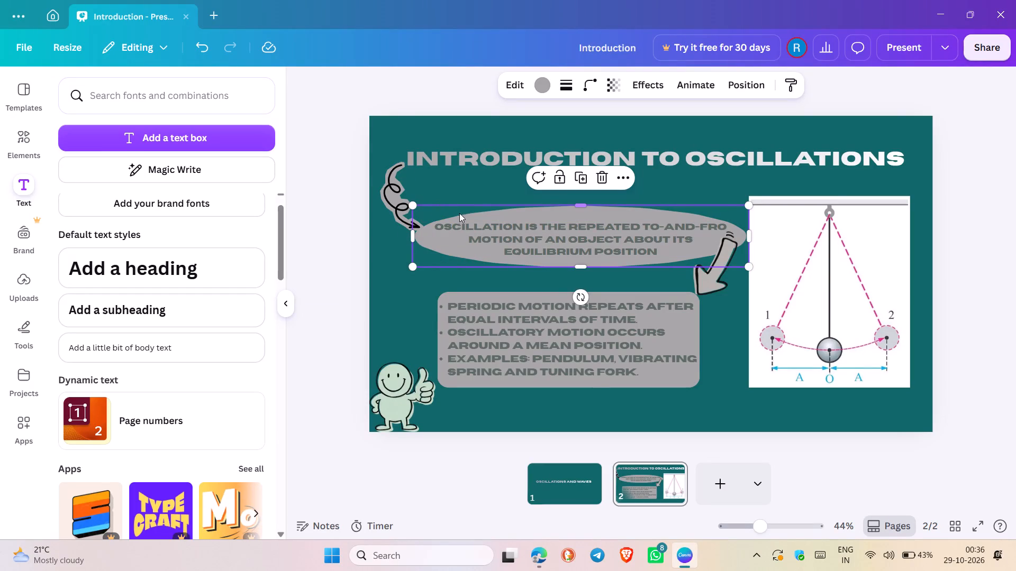
{"action": "left_click", "coordinate": [446, 211]}
{"action": "left_click", "coordinate": [543, 77]}
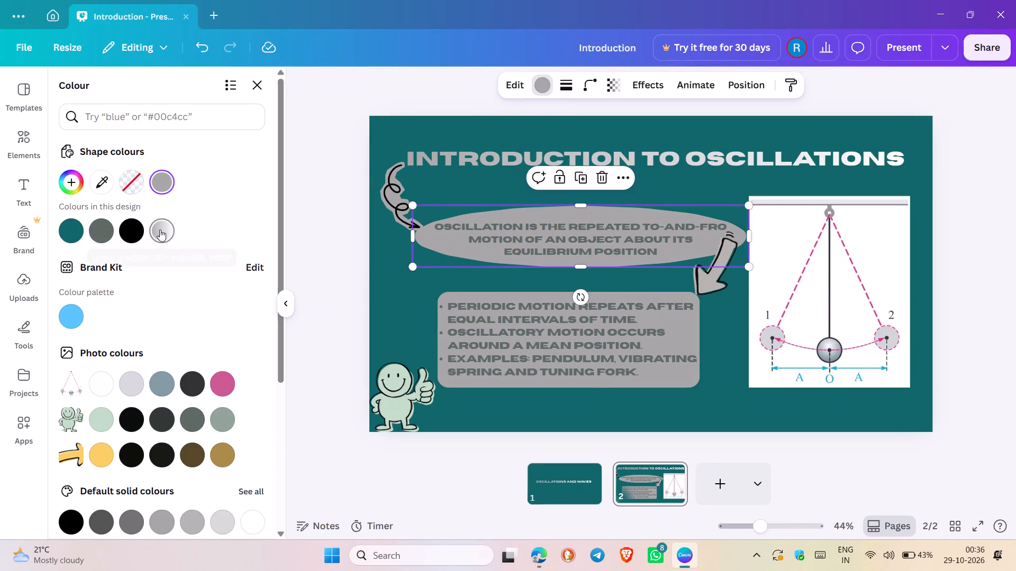
{"action": "left_click", "coordinate": [160, 229]}
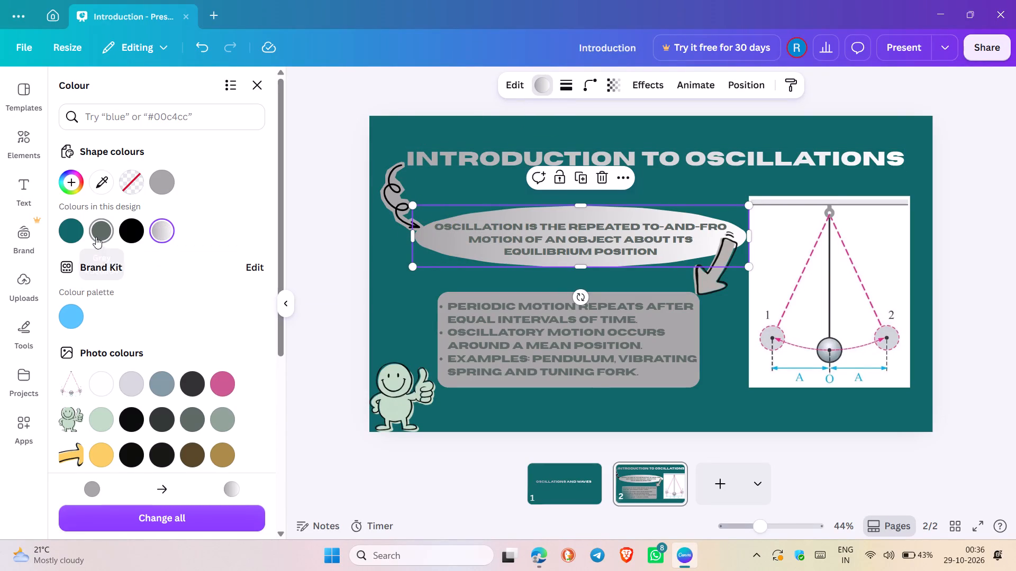
{"action": "left_click", "coordinate": [96, 236]}
{"action": "left_click", "coordinate": [73, 232]}
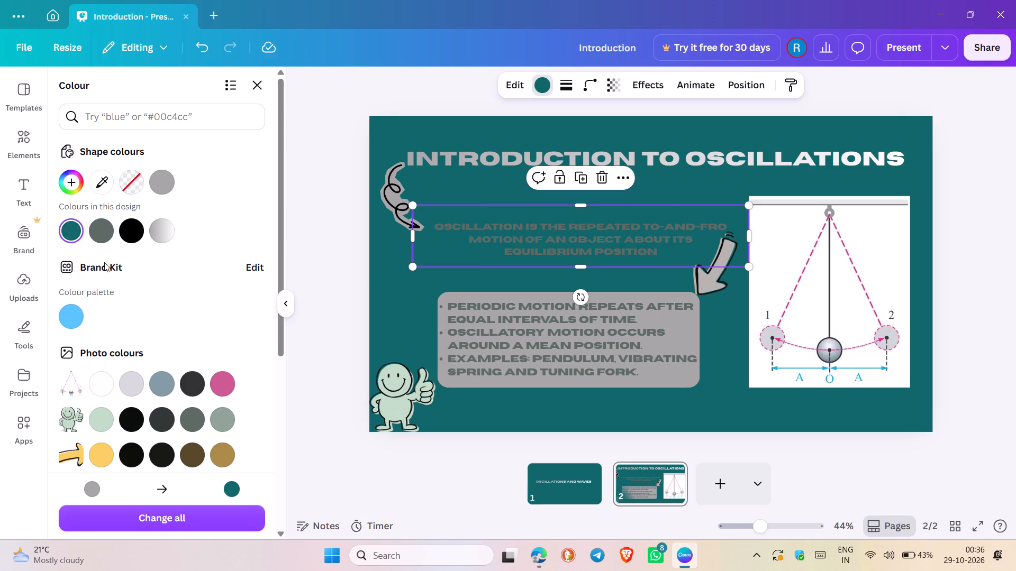
{"action": "left_click", "coordinate": [79, 314]}
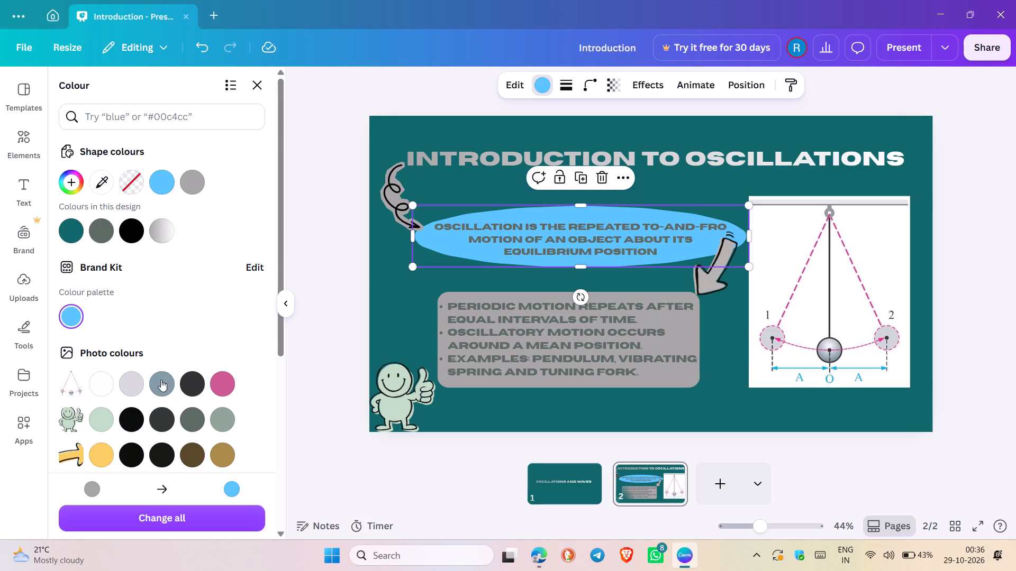
{"action": "left_click", "coordinate": [141, 384]}
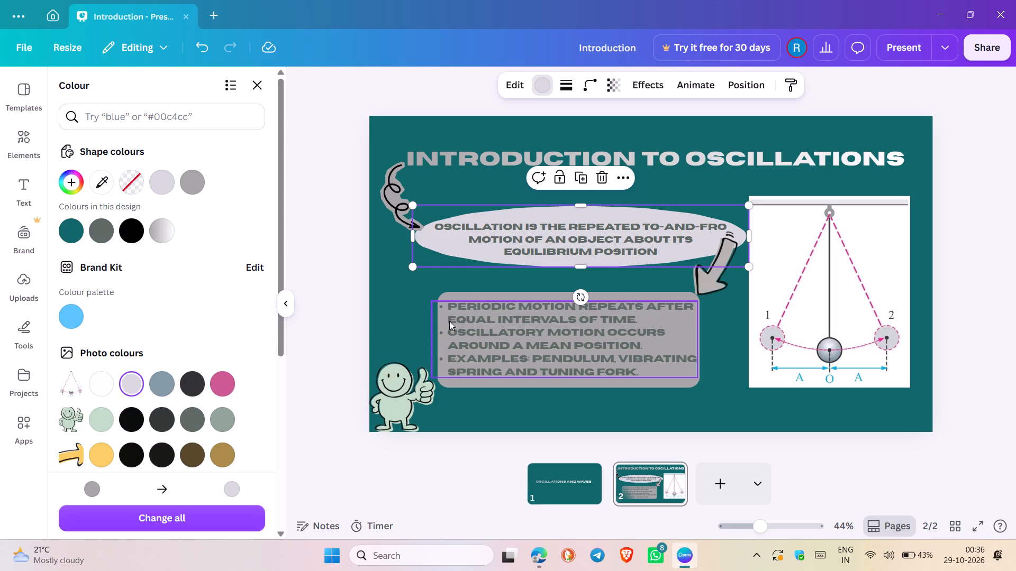
Fill the rounded rectangle behind the bullet list with the same pale lavender-grey as the ellipse.
{"action": "left_click", "coordinate": [461, 298]}
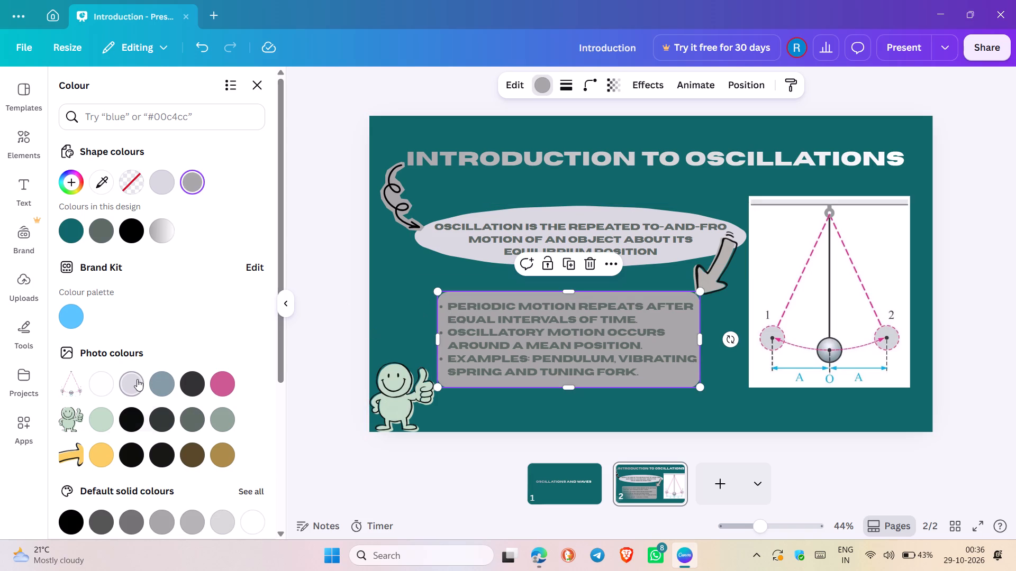
{"action": "left_click", "coordinate": [137, 379]}
{"action": "left_click", "coordinate": [329, 345]}
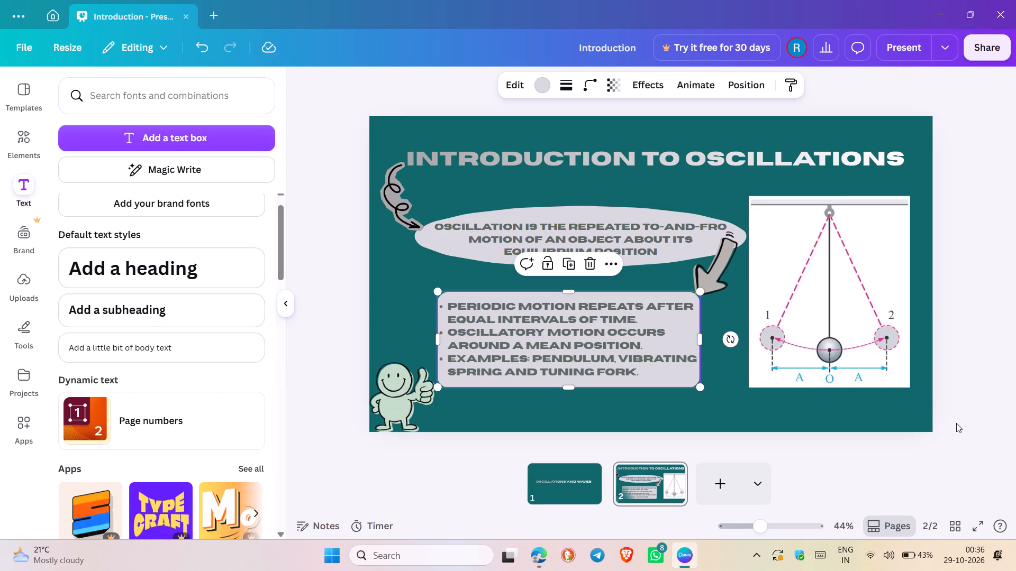
{"action": "left_click", "coordinate": [977, 442]}
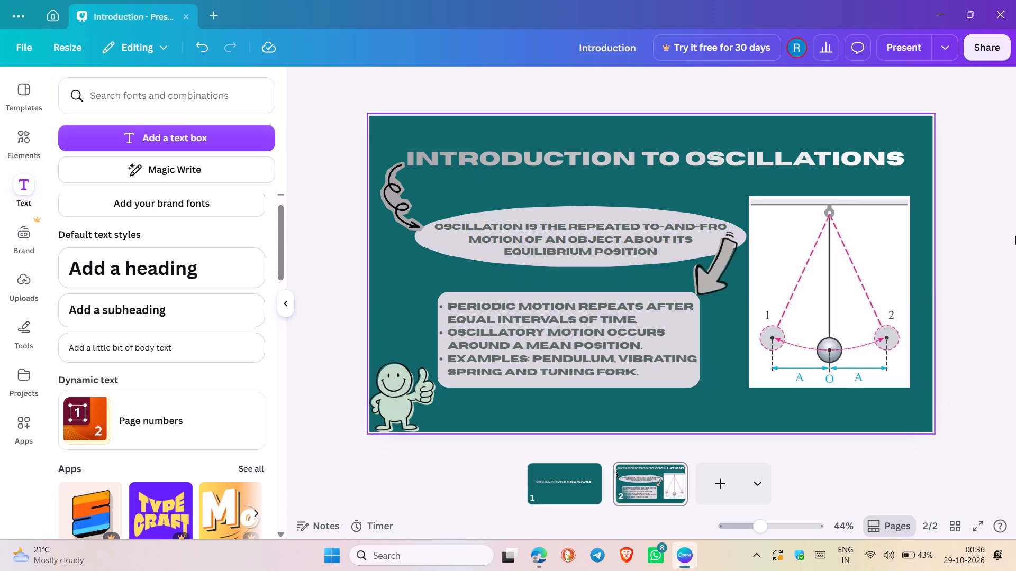
Change the thick arrow's grey fill to the design's pale lavender-grey.
{"action": "left_click", "coordinate": [723, 274]}
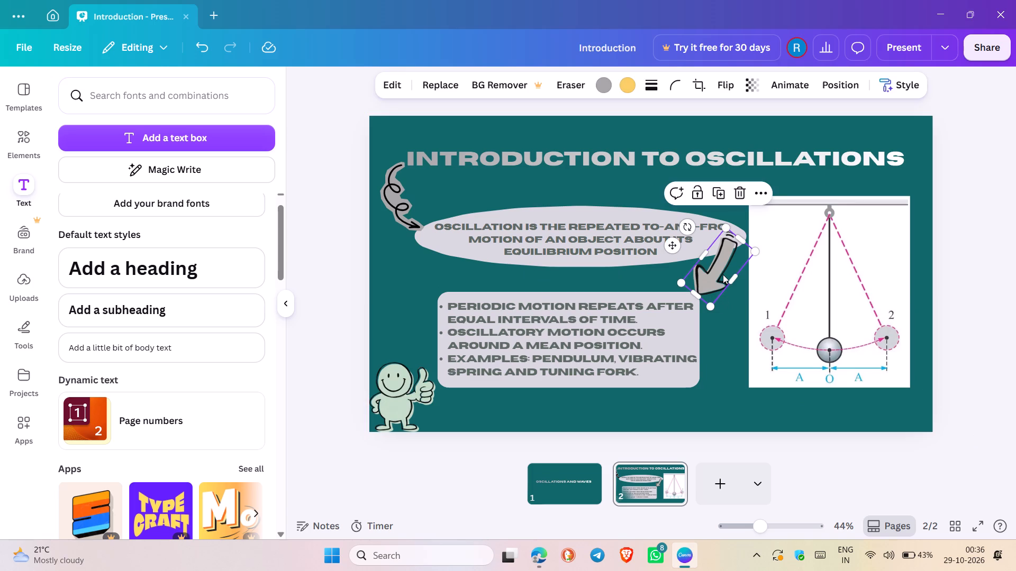
{"action": "left_click", "coordinate": [602, 86]}
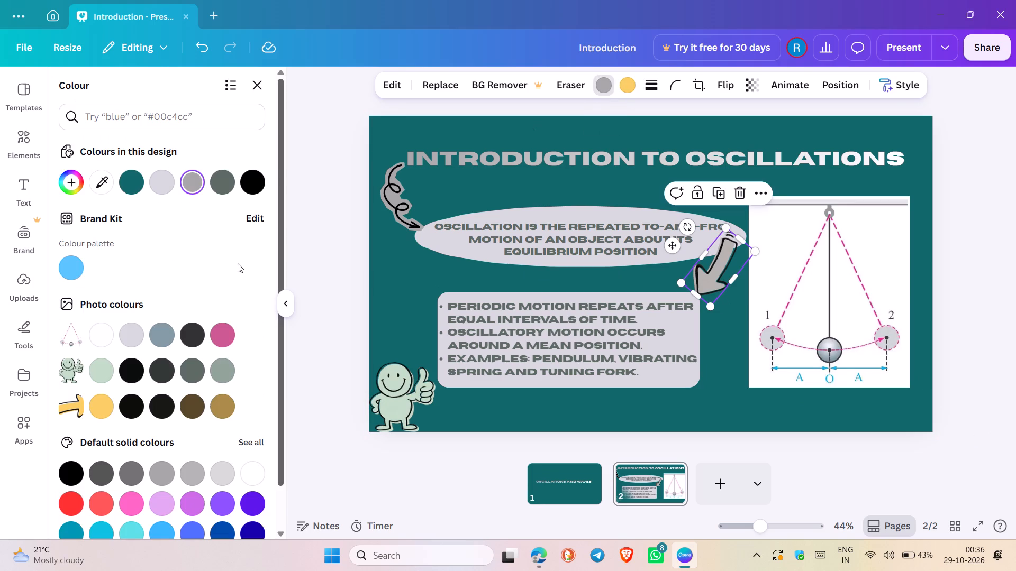
{"action": "left_click", "coordinate": [164, 192]}
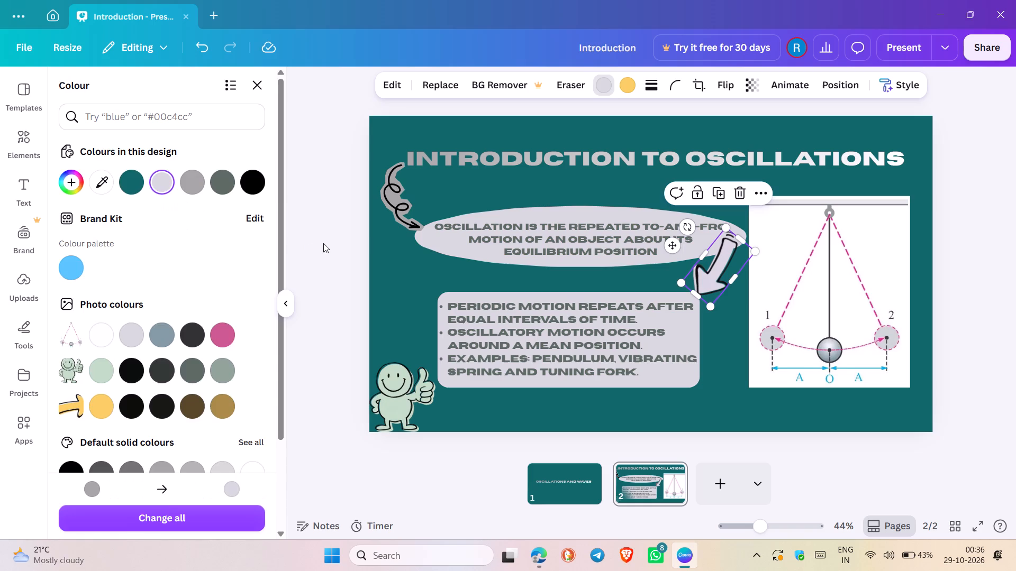
{"action": "left_click", "coordinate": [323, 243]}
{"action": "left_click", "coordinate": [401, 271]}
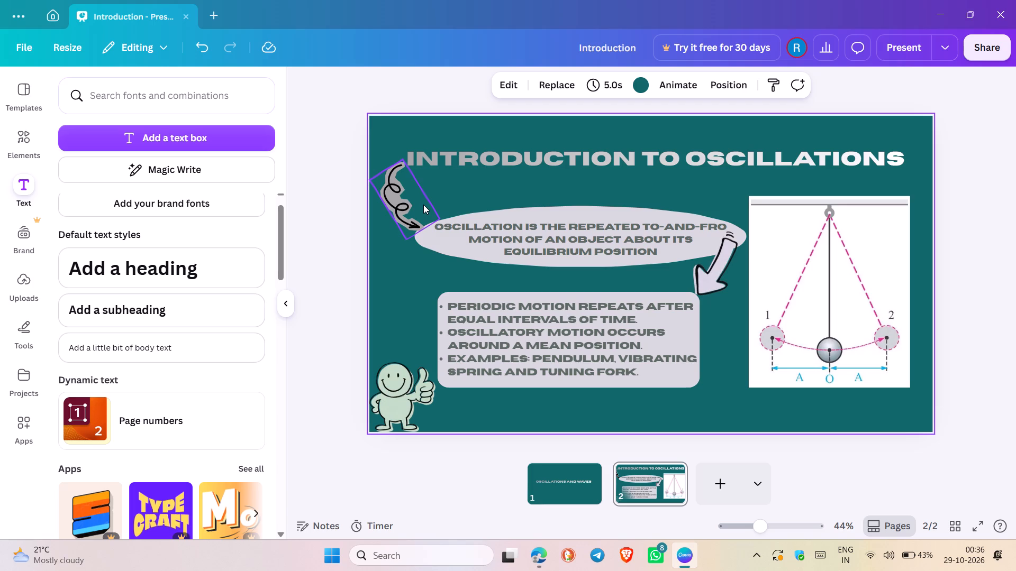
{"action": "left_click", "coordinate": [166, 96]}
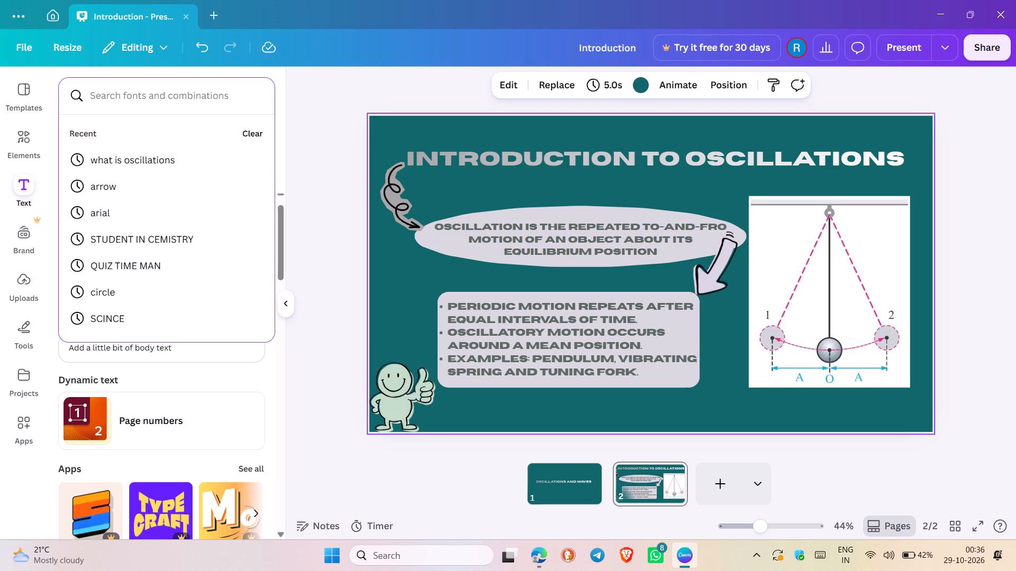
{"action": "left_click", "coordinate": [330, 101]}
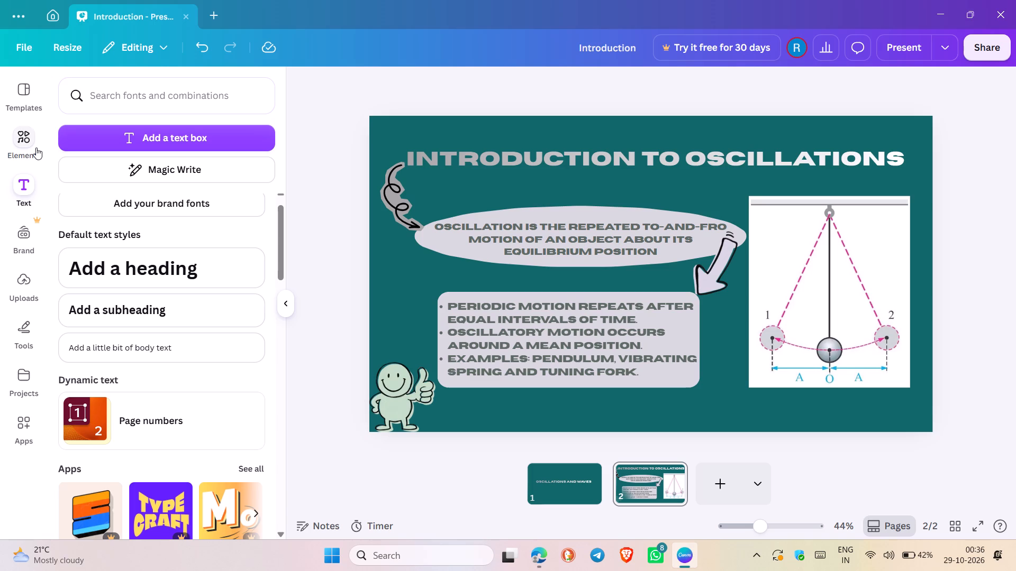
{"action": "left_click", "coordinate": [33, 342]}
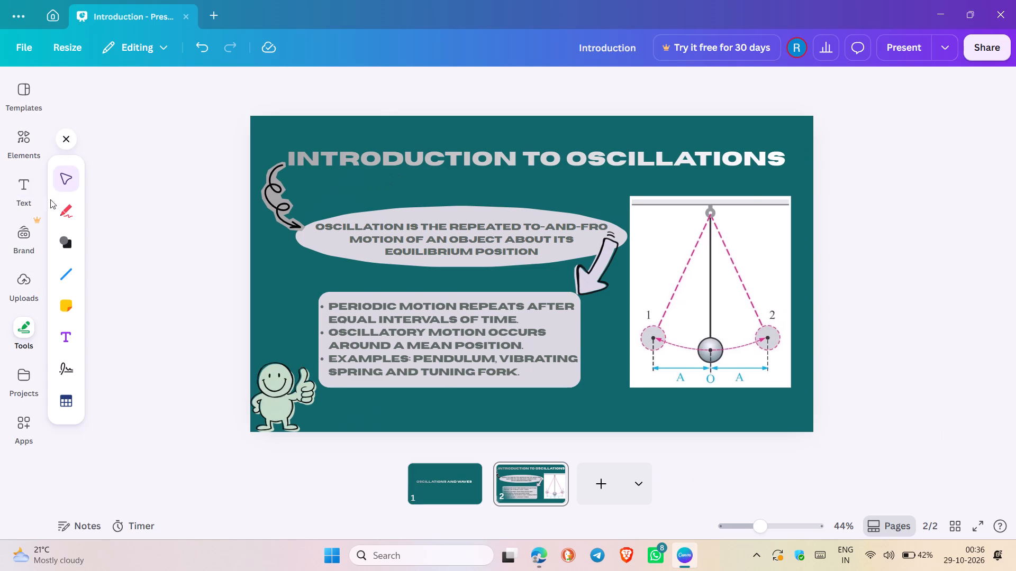
Search the elements library for "oscillation" and narrow the results to graphics.
{"action": "left_click", "coordinate": [28, 192]}
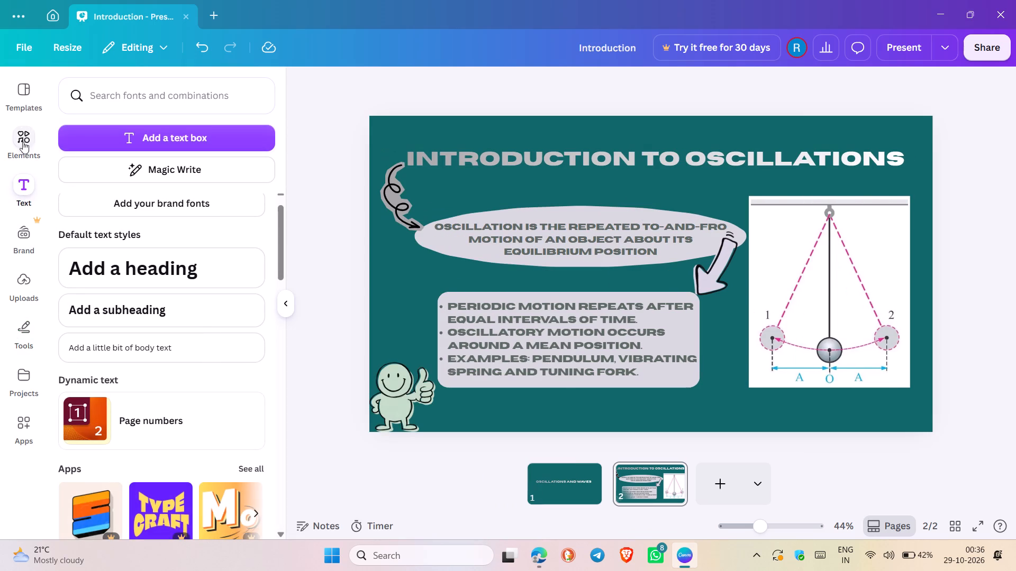
{"action": "left_click", "coordinate": [22, 145]}
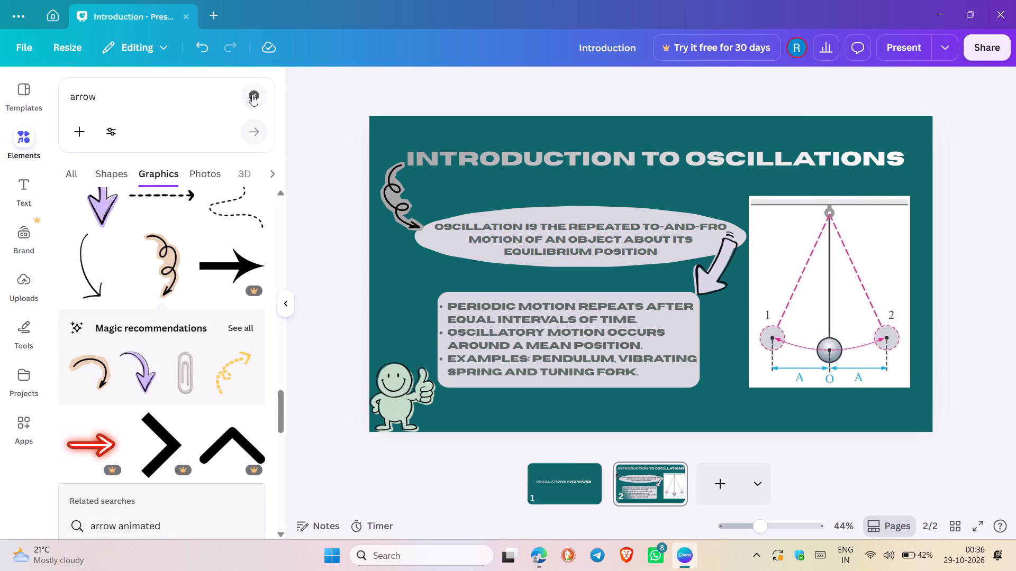
{"action": "left_click", "coordinate": [253, 94]}
{"action": "left_click", "coordinate": [197, 99]}
{"action": "type", "text": "os"}
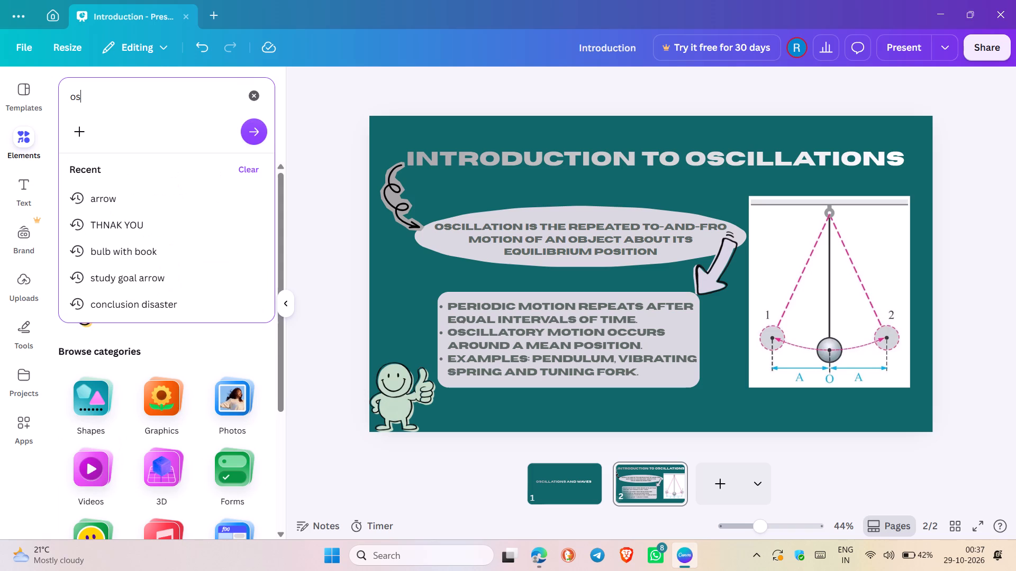
{"action": "type", "text": "cillation"}
{"action": "key", "text": "space"}
{"action": "key", "text": "Return"}
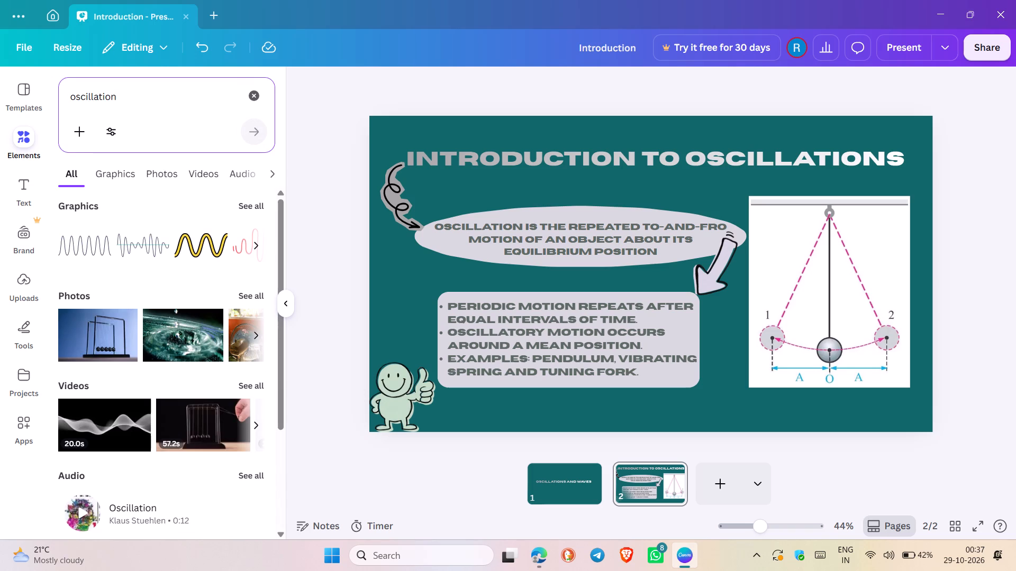
{"action": "scroll", "coordinate": [225, 367], "scroll_direction": "down", "scroll_amount": 2}
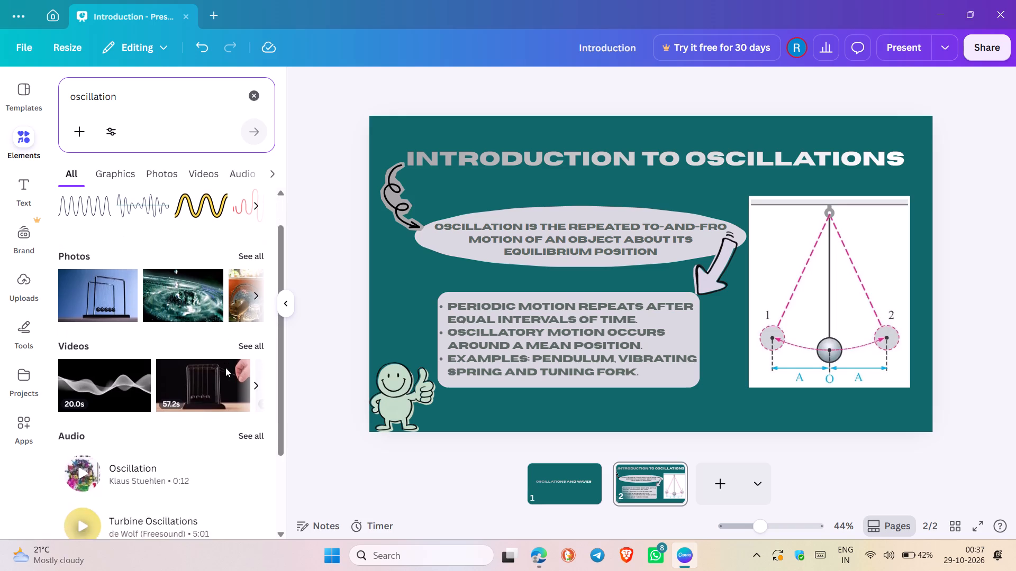
{"action": "scroll", "coordinate": [225, 367], "scroll_direction": "down", "scroll_amount": 2}
{"action": "left_click", "coordinate": [120, 172]}
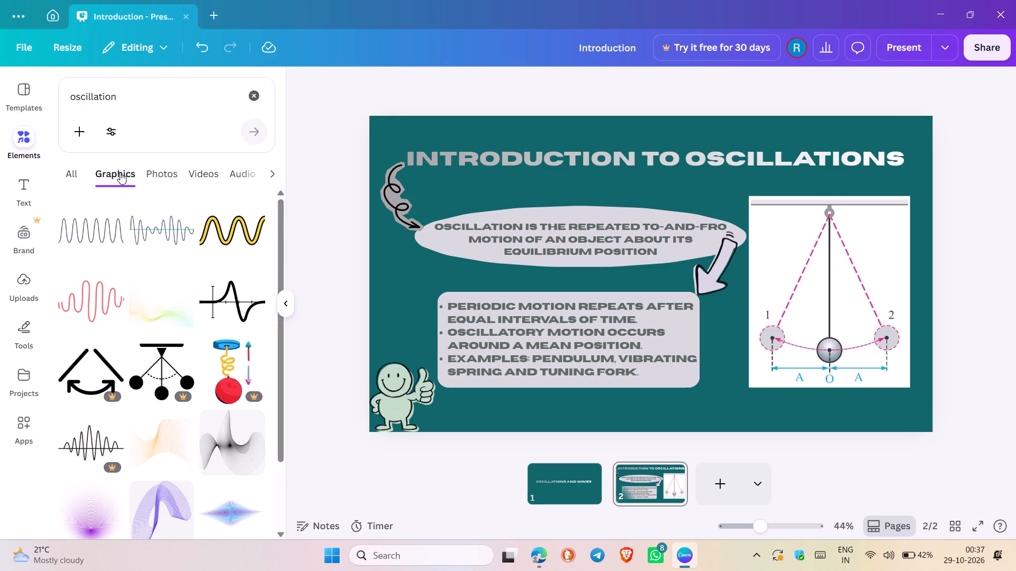
Insert the yellow vertical-bar waveform graphic from the oscillation results onto slide 2.
{"action": "scroll", "coordinate": [147, 333], "scroll_direction": "down", "scroll_amount": 2}
{"action": "scroll", "coordinate": [147, 333], "scroll_direction": "up", "scroll_amount": 2}
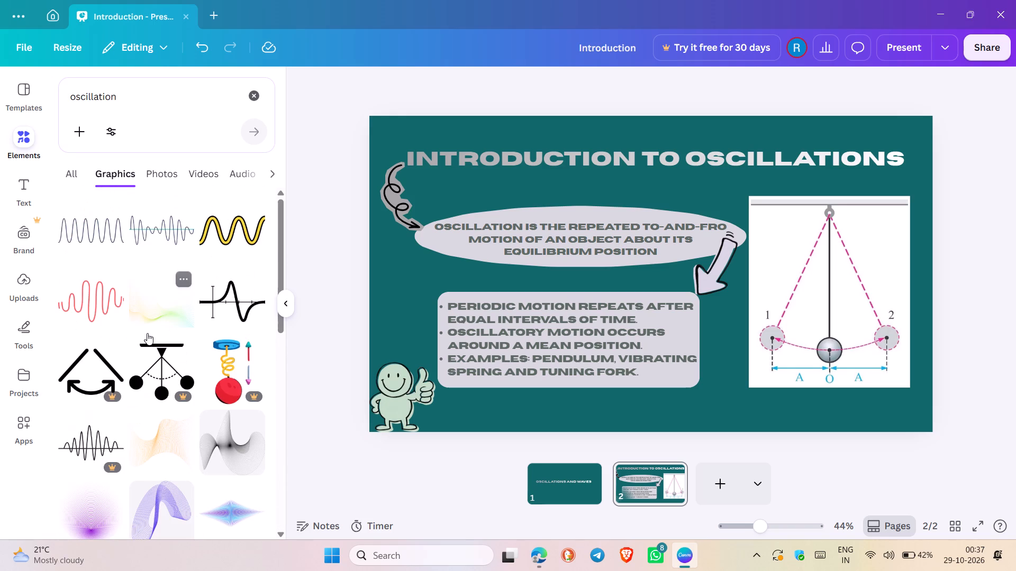
{"action": "scroll", "coordinate": [147, 333], "scroll_direction": "down", "scroll_amount": 3}
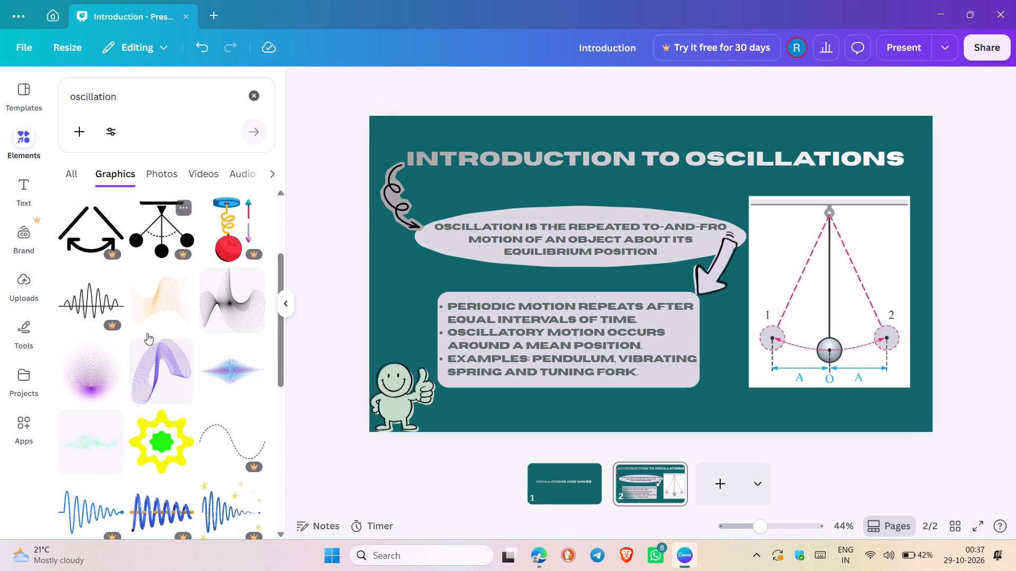
{"action": "scroll", "coordinate": [147, 333], "scroll_direction": "down", "scroll_amount": 7}
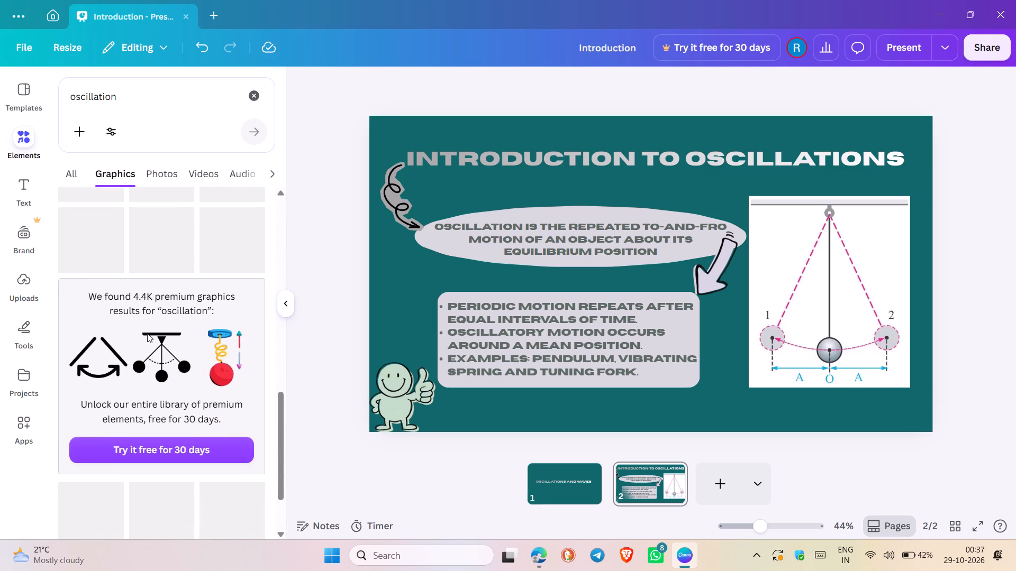
{"action": "scroll", "coordinate": [192, 284], "scroll_direction": "down", "scroll_amount": 5}
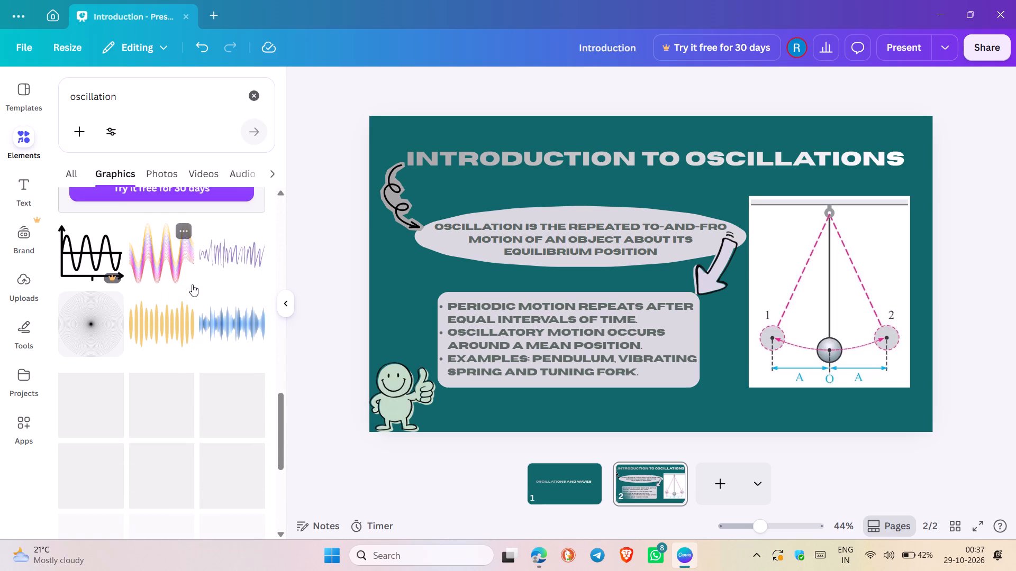
{"action": "scroll", "coordinate": [192, 284], "scroll_direction": "down", "scroll_amount": 1}
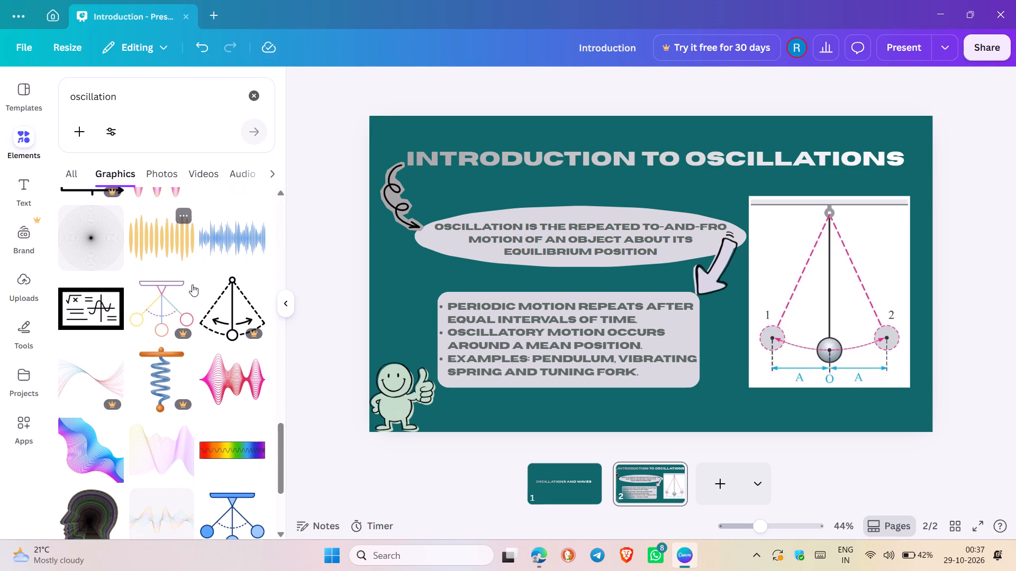
{"action": "scroll", "coordinate": [192, 284], "scroll_direction": "down", "scroll_amount": 1}
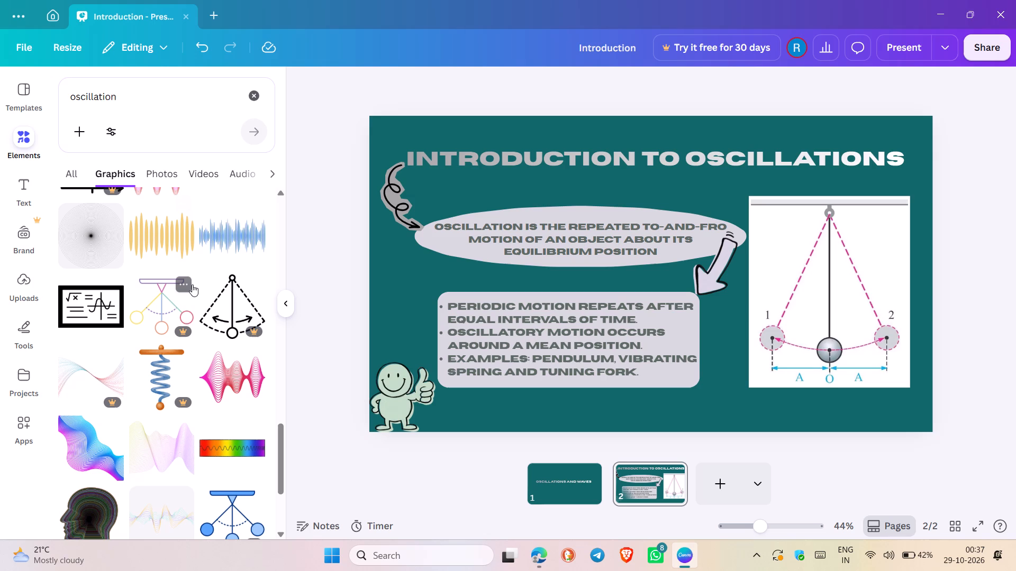
{"action": "scroll", "coordinate": [192, 284], "scroll_direction": "up", "scroll_amount": 1}
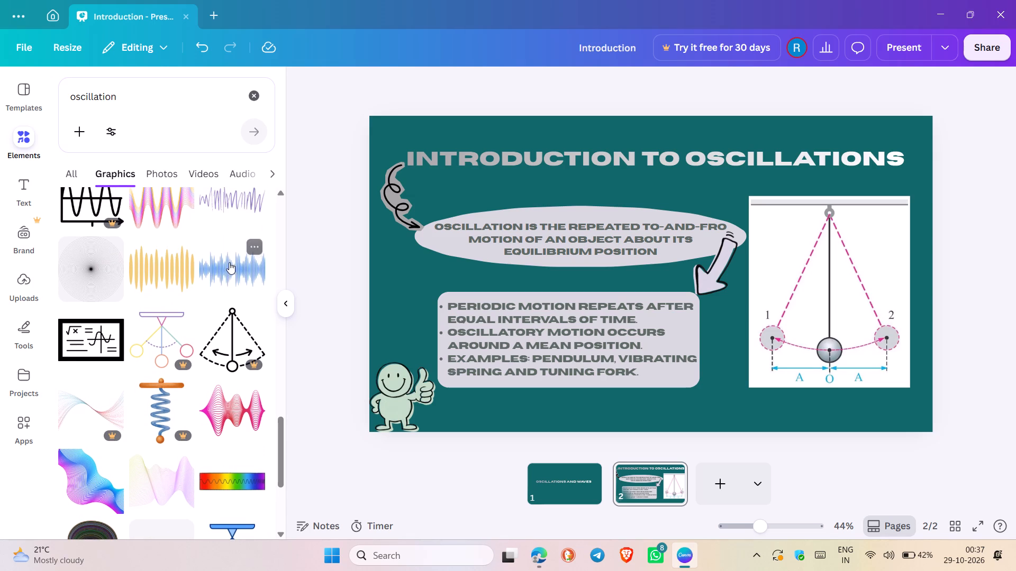
{"action": "left_click", "coordinate": [169, 277]}
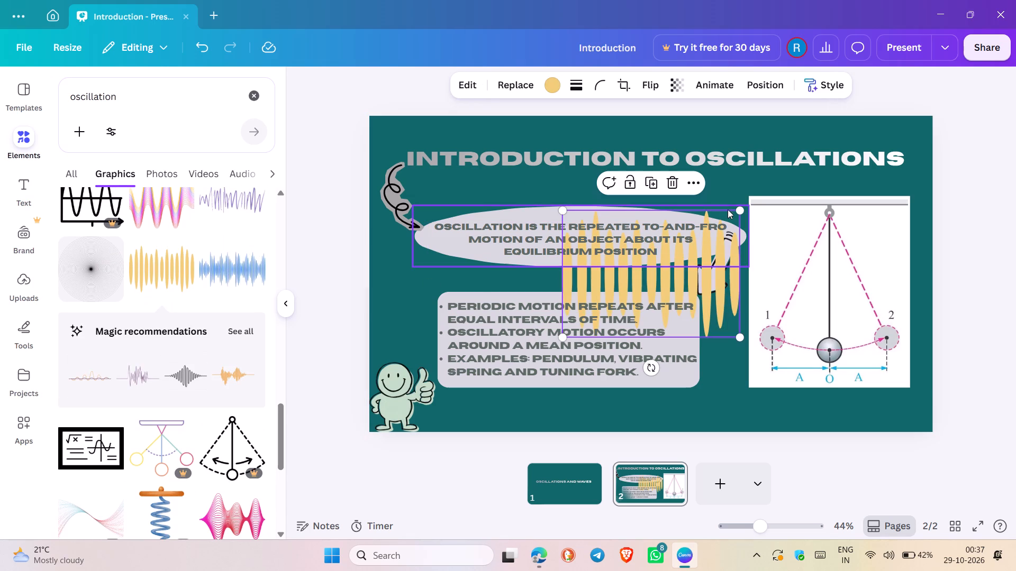
Shrink the yellow waveform graphic and centre it in the gap between the definition ellipse and the bullet list's rounded rectangle.
{"action": "left_click_drag", "start_coordinate": [741, 211], "coordinate": [659, 247]}
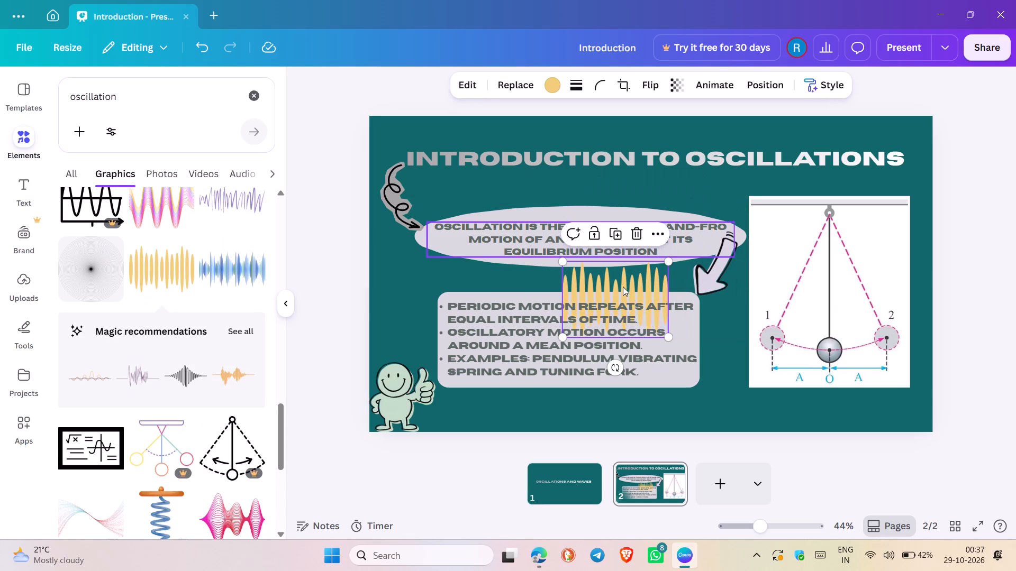
{"action": "left_click_drag", "start_coordinate": [620, 286], "coordinate": [592, 274]}
{"action": "left_click_drag", "start_coordinate": [642, 252], "coordinate": [596, 266]}
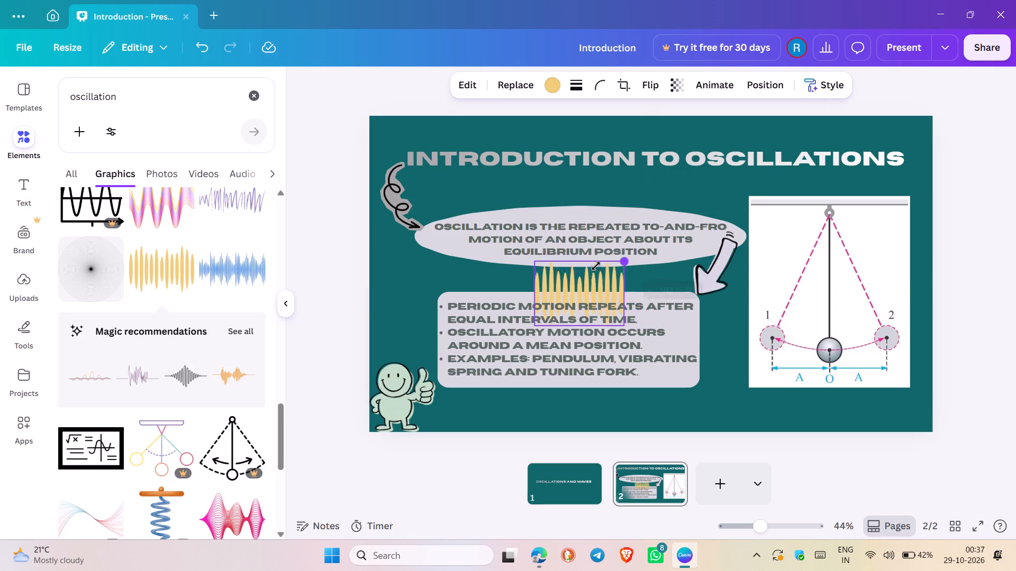
{"action": "left_click_drag", "start_coordinate": [596, 266], "coordinate": [579, 270]}
{"action": "left_click_drag", "start_coordinate": [567, 296], "coordinate": [585, 279]}
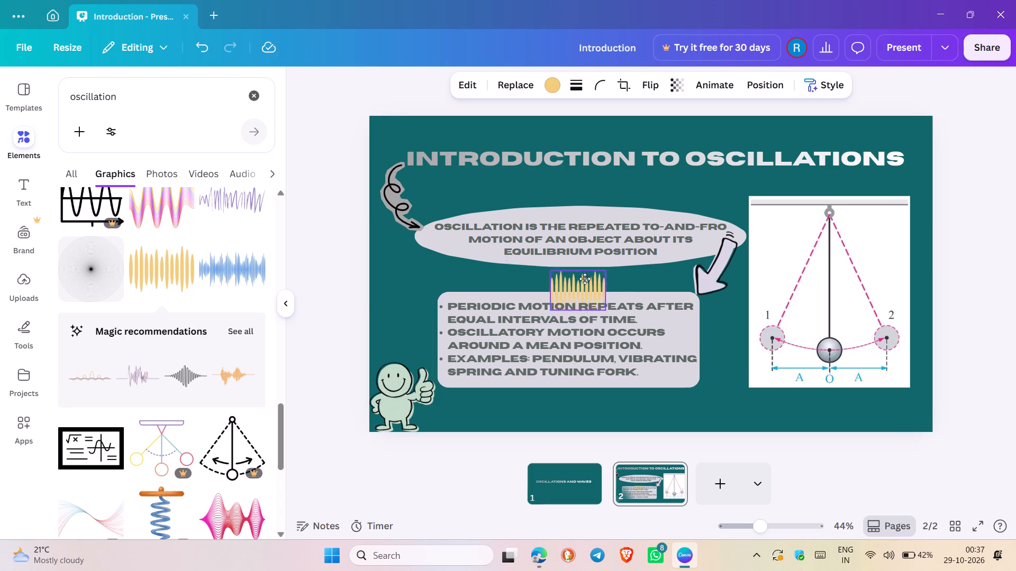
{"action": "left_click_drag", "start_coordinate": [585, 279], "coordinate": [587, 275]}
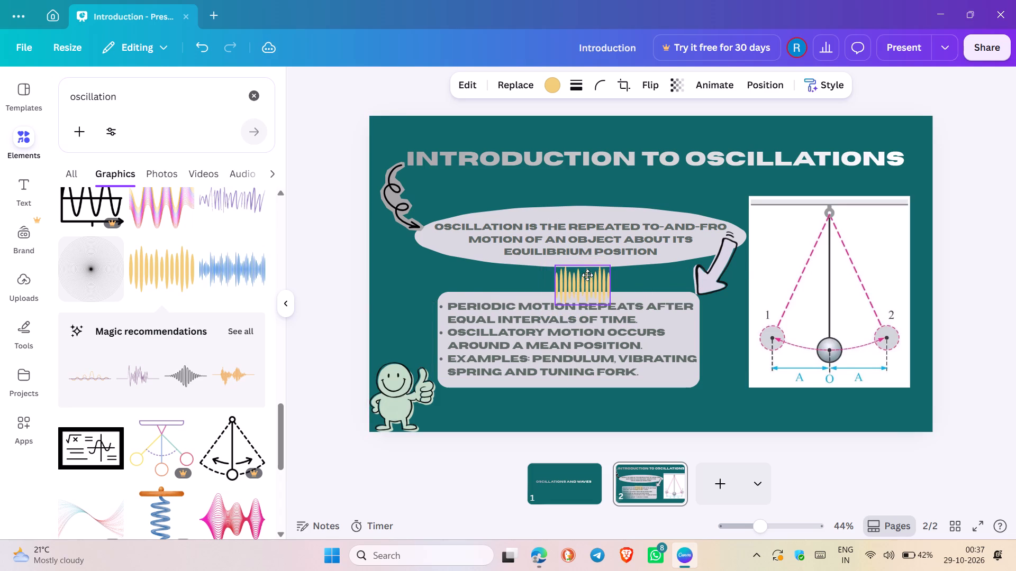
{"action": "left_click_drag", "start_coordinate": [587, 275], "coordinate": [578, 273]}
{"action": "left_click", "coordinate": [578, 273]}
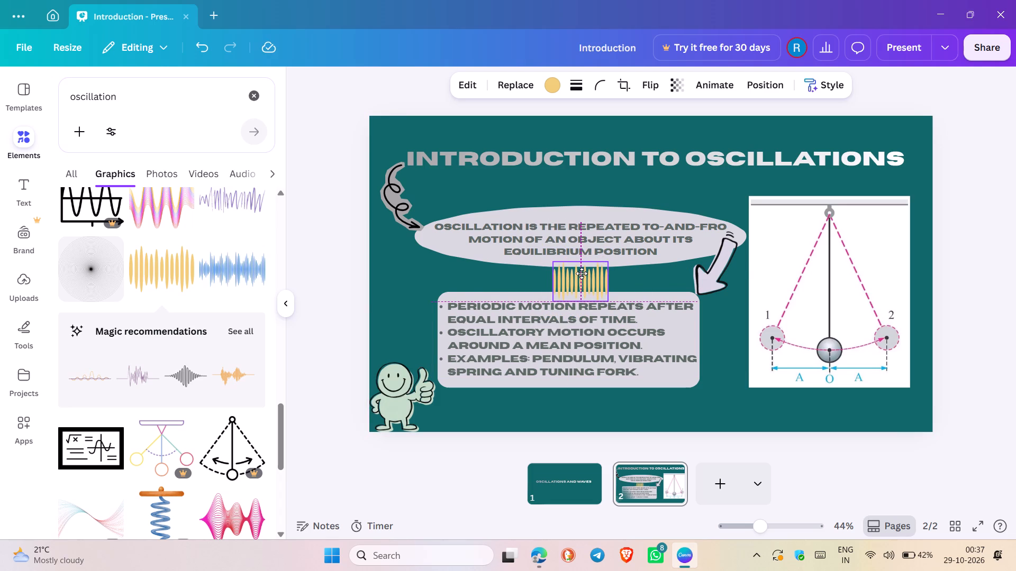
{"action": "left_click", "coordinate": [570, 277]}
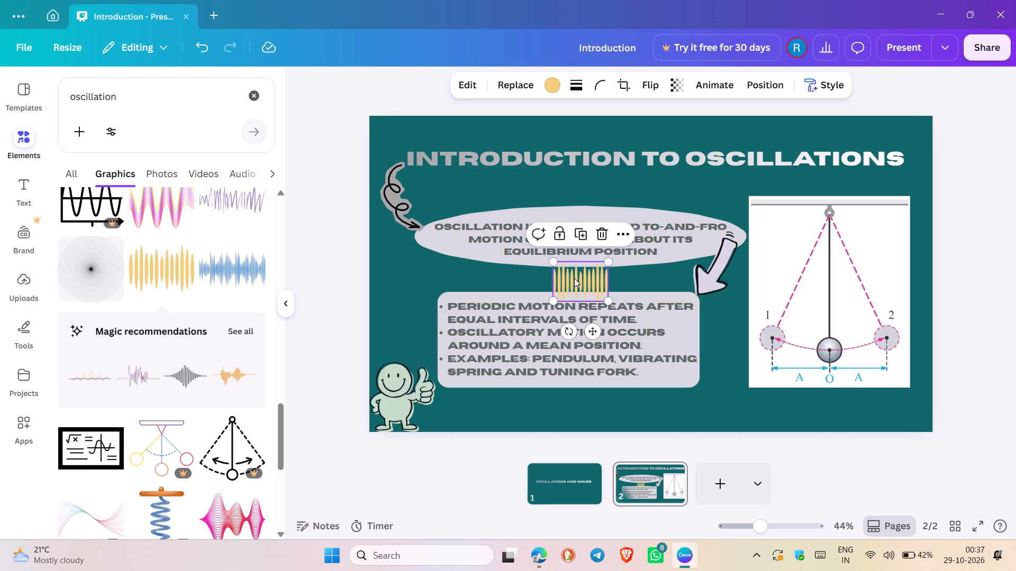
{"action": "left_click", "coordinate": [675, 278]}
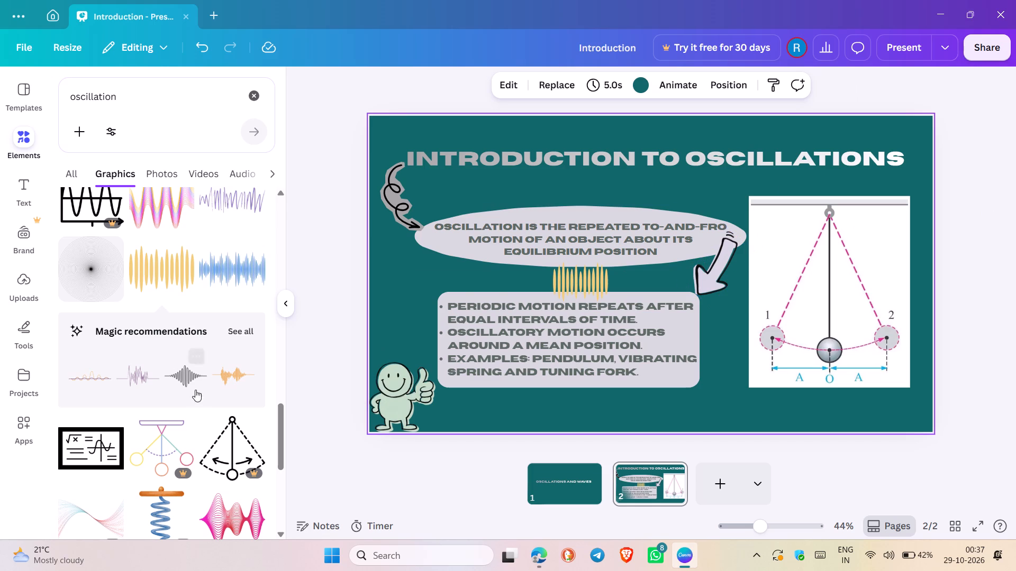
Look through the oscillation graphics for another illustration suited to slide 2.
{"action": "scroll", "coordinate": [195, 390], "scroll_direction": "down", "scroll_amount": 5}
{"action": "scroll", "coordinate": [195, 390], "scroll_direction": "up", "scroll_amount": 1}
{"action": "scroll", "coordinate": [195, 390], "scroll_direction": "down", "scroll_amount": 1}
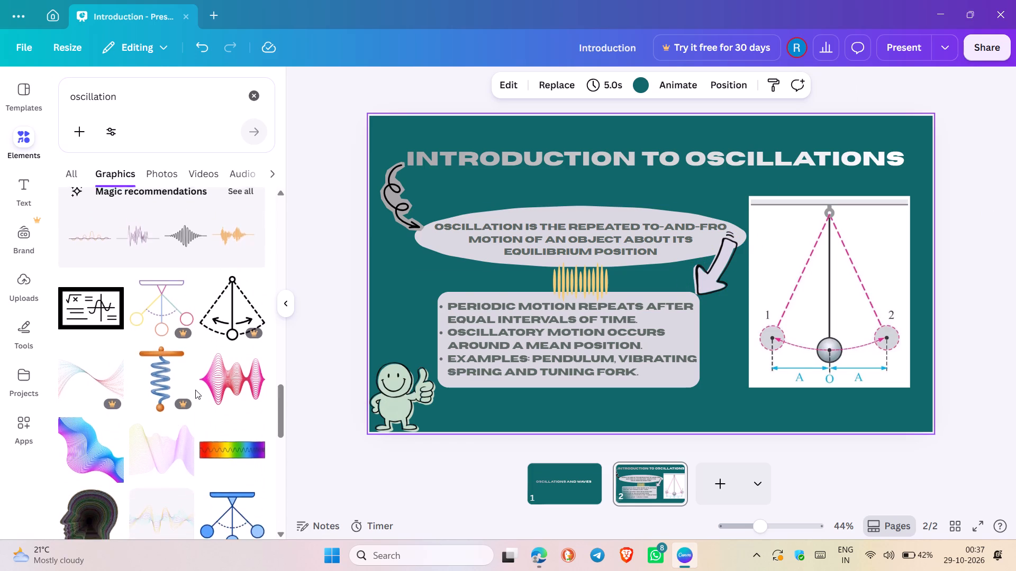
{"action": "scroll", "coordinate": [195, 390], "scroll_direction": "down", "scroll_amount": 3}
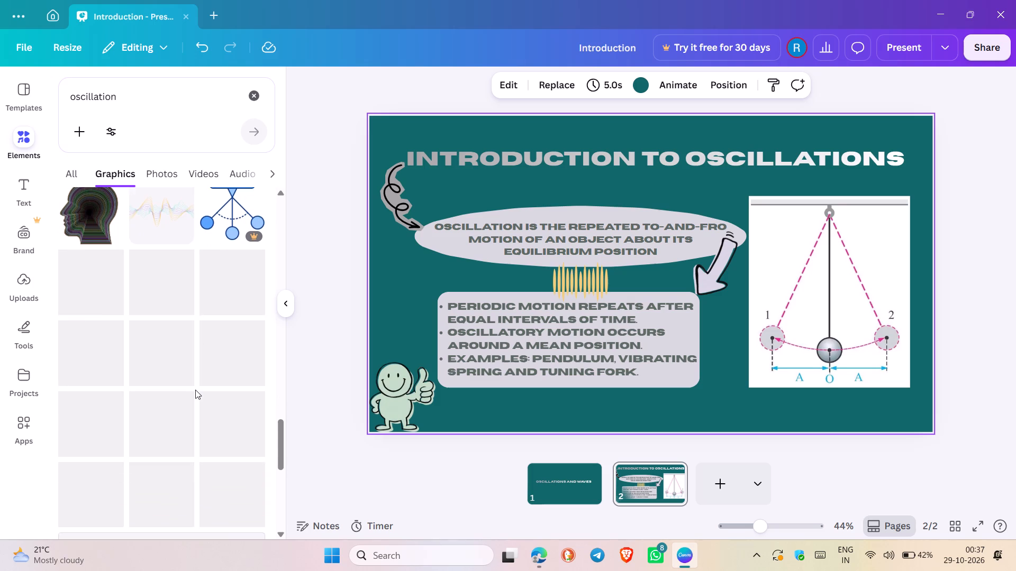
{"action": "scroll", "coordinate": [195, 390], "scroll_direction": "down", "scroll_amount": 4}
{"action": "scroll", "coordinate": [195, 390], "scroll_direction": "up", "scroll_amount": 5}
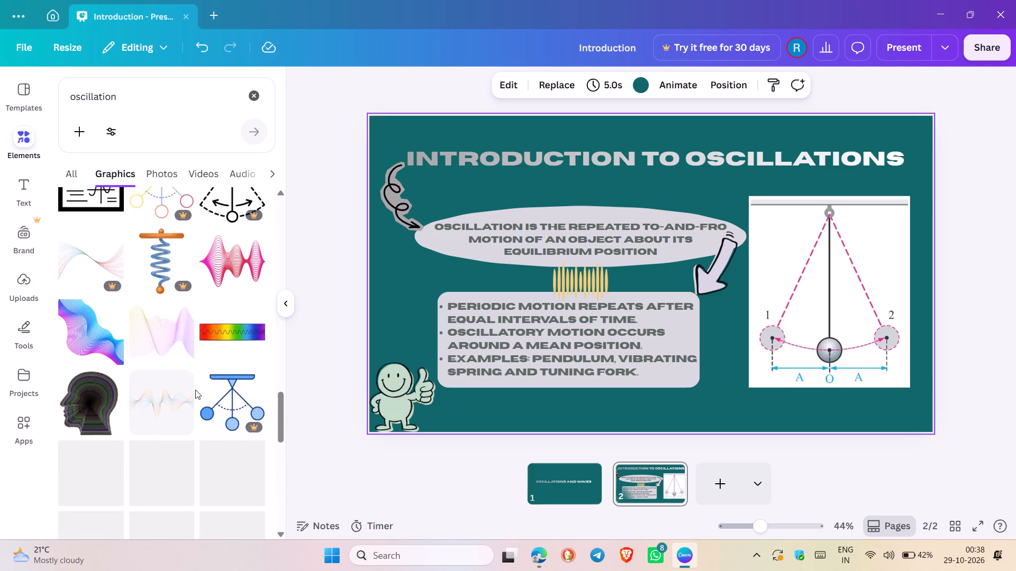
{"action": "scroll", "coordinate": [195, 390], "scroll_direction": "up", "scroll_amount": 3}
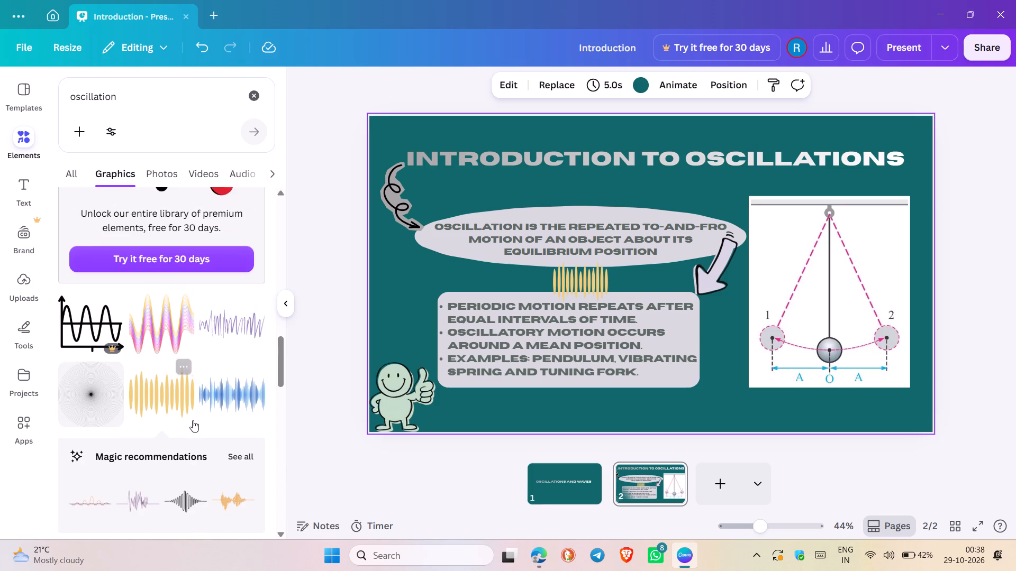
{"action": "scroll", "coordinate": [193, 420], "scroll_direction": "up", "scroll_amount": 5}
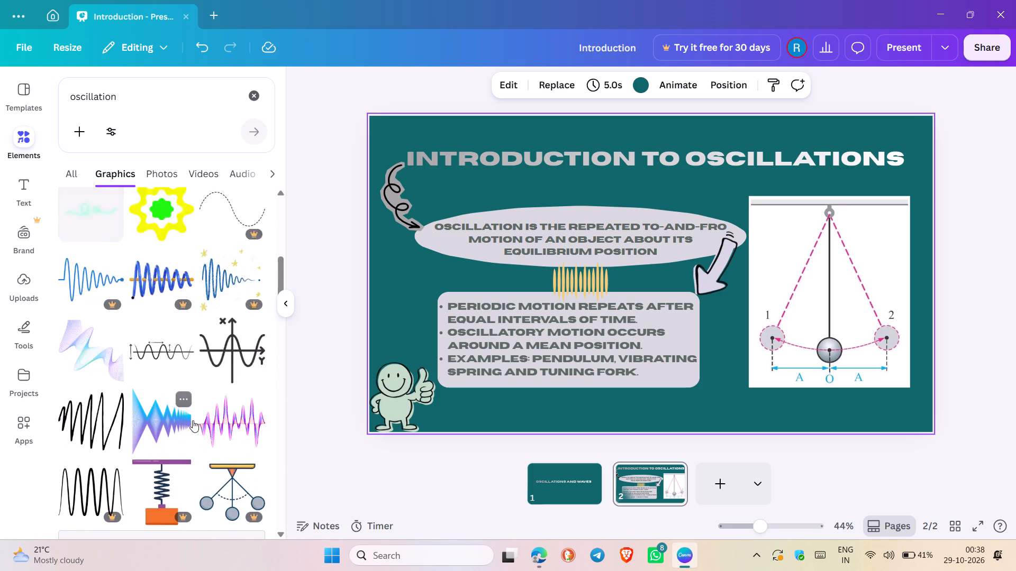
{"action": "scroll", "coordinate": [193, 420], "scroll_direction": "up", "scroll_amount": 3}
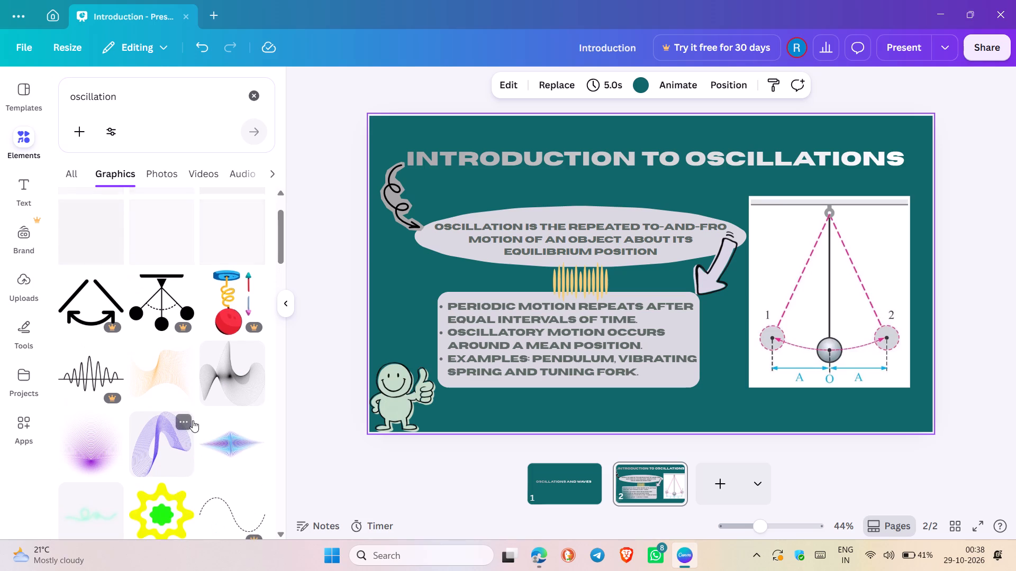
{"action": "scroll", "coordinate": [193, 420], "scroll_direction": "up", "scroll_amount": 1}
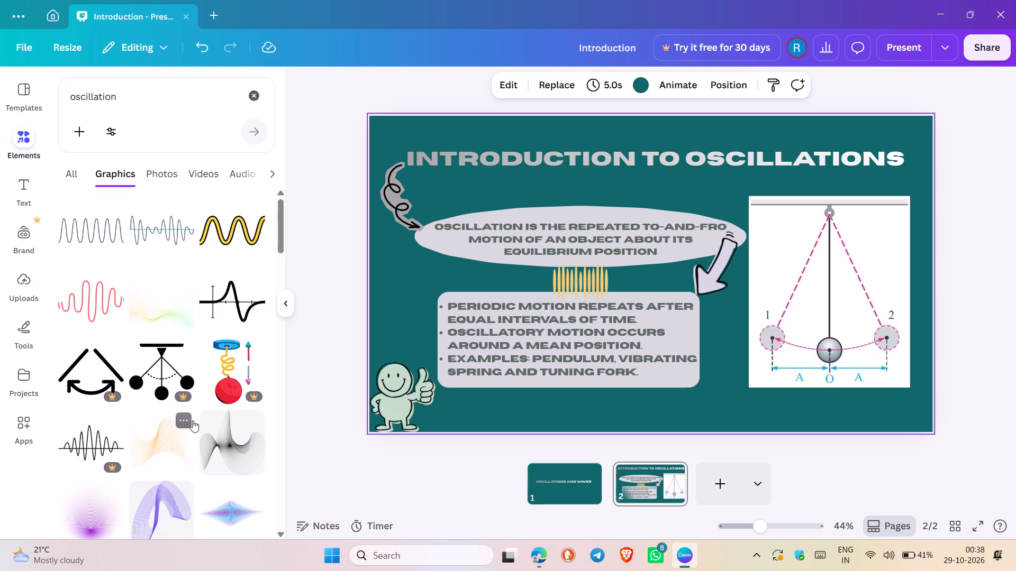
{"action": "scroll", "coordinate": [193, 420], "scroll_direction": "down", "scroll_amount": 12}
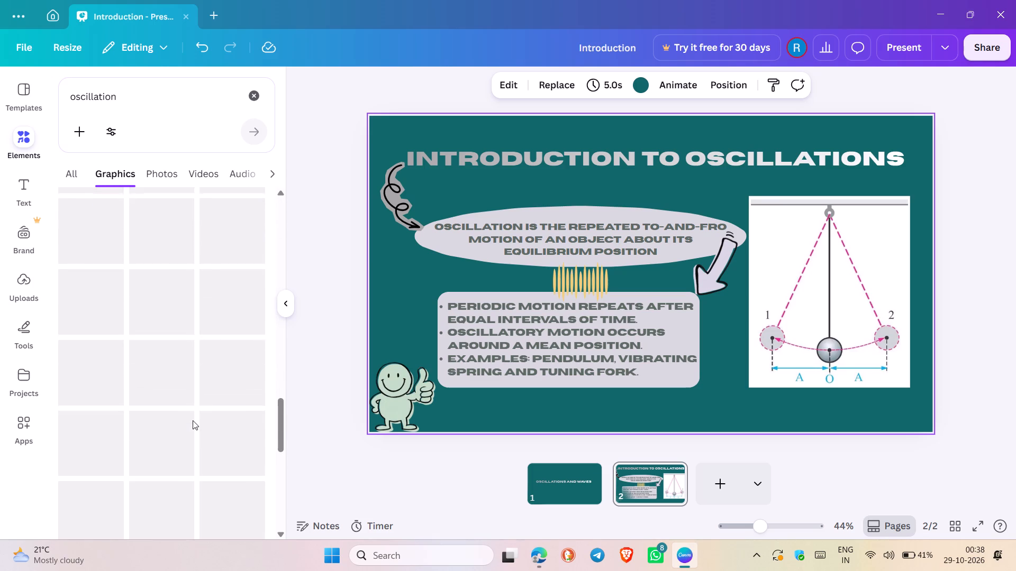
{"action": "scroll", "coordinate": [193, 420], "scroll_direction": "down", "scroll_amount": 2}
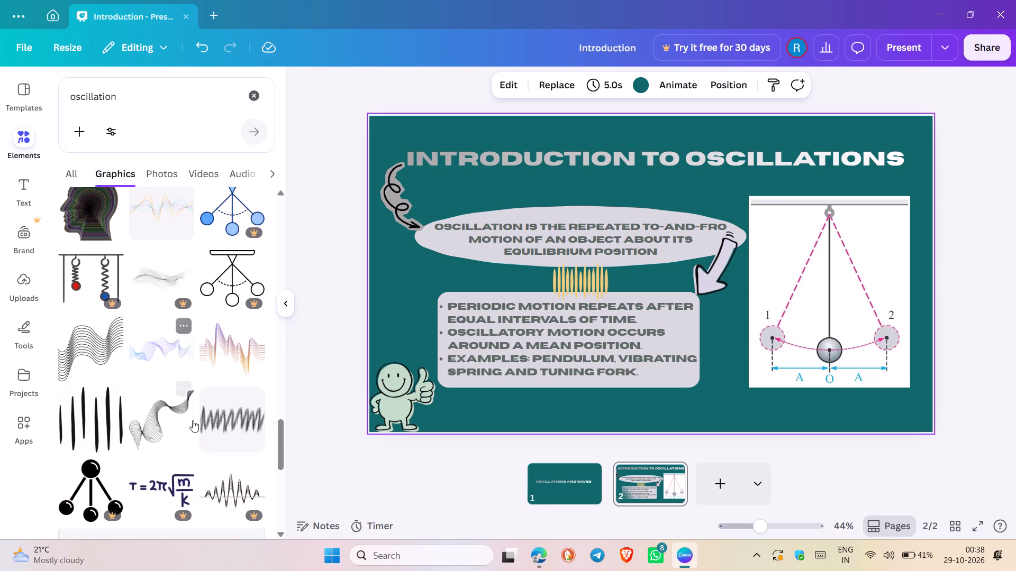
{"action": "scroll", "coordinate": [193, 420], "scroll_direction": "down", "scroll_amount": 1}
{"action": "scroll", "coordinate": [193, 420], "scroll_direction": "up", "scroll_amount": 1}
{"action": "scroll", "coordinate": [193, 420], "scroll_direction": "down", "scroll_amount": 5}
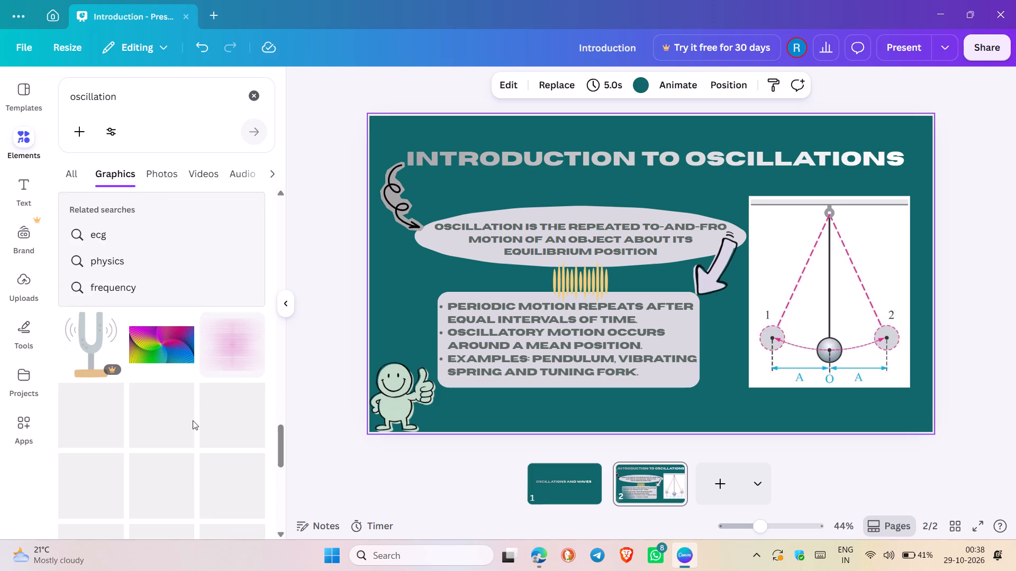
{"action": "scroll", "coordinate": [193, 420], "scroll_direction": "down", "scroll_amount": 3}
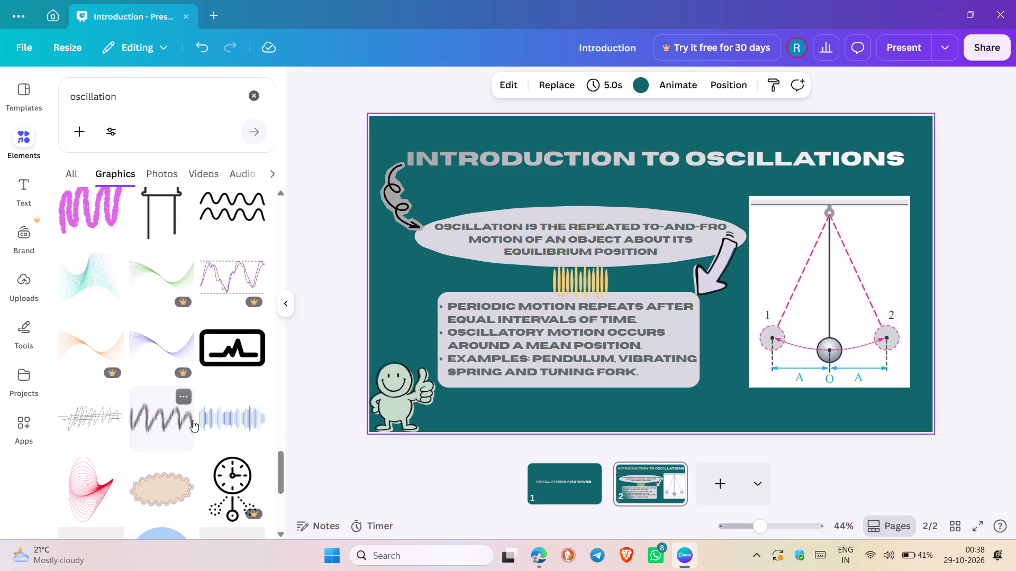
{"action": "scroll", "coordinate": [193, 420], "scroll_direction": "down", "scroll_amount": 2}
{"action": "left_click", "coordinate": [1012, 298]}
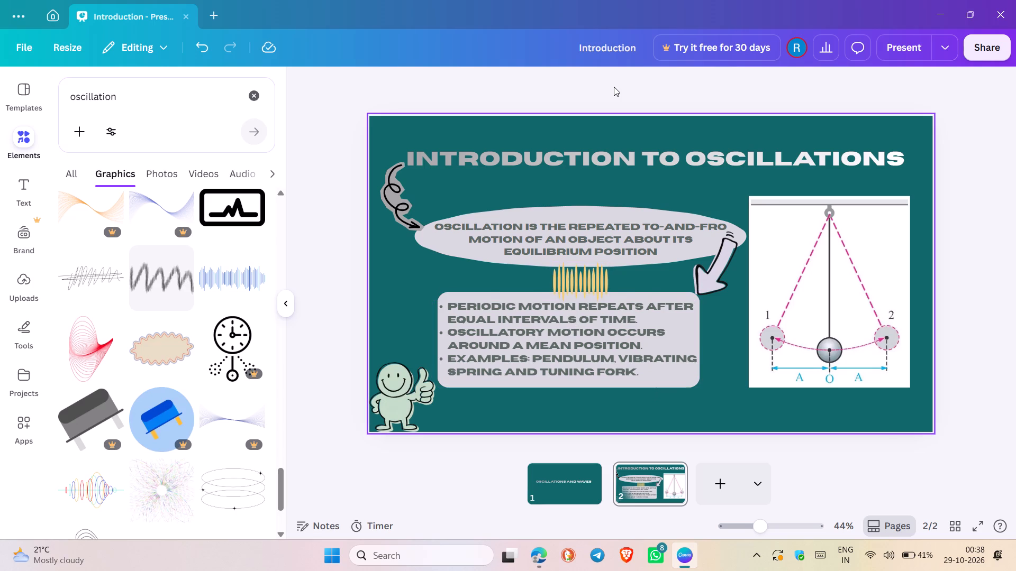
Add a new blank slide after slide 2.
{"action": "left_click", "coordinate": [829, 461]}
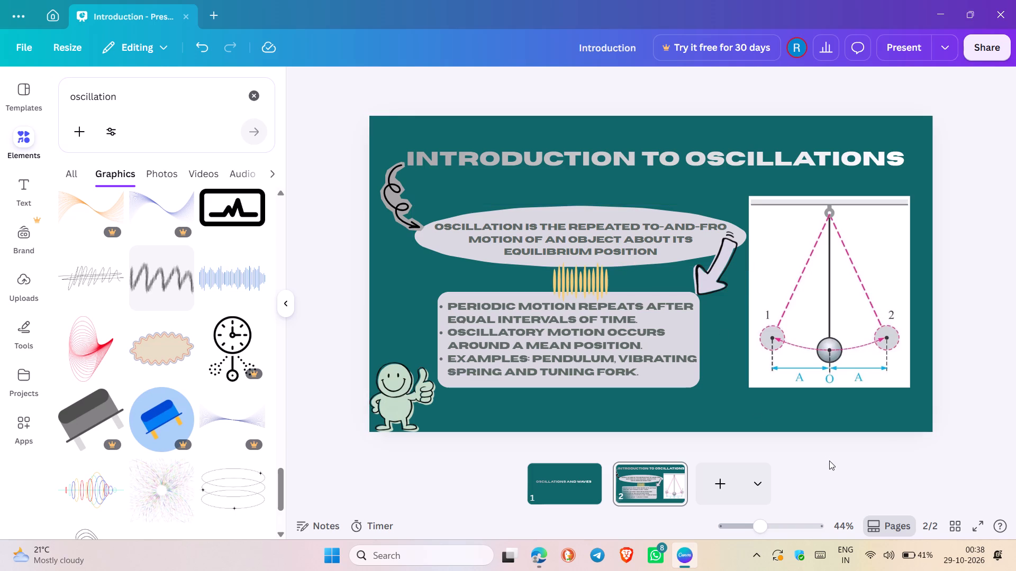
{"action": "left_click", "coordinate": [732, 492]}
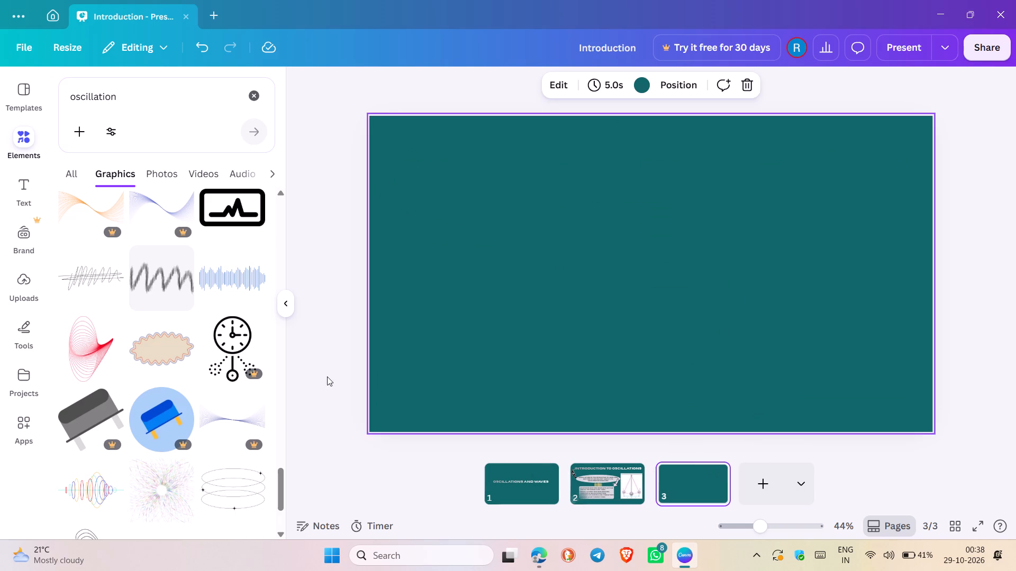
{"action": "left_click", "coordinate": [259, 96]}
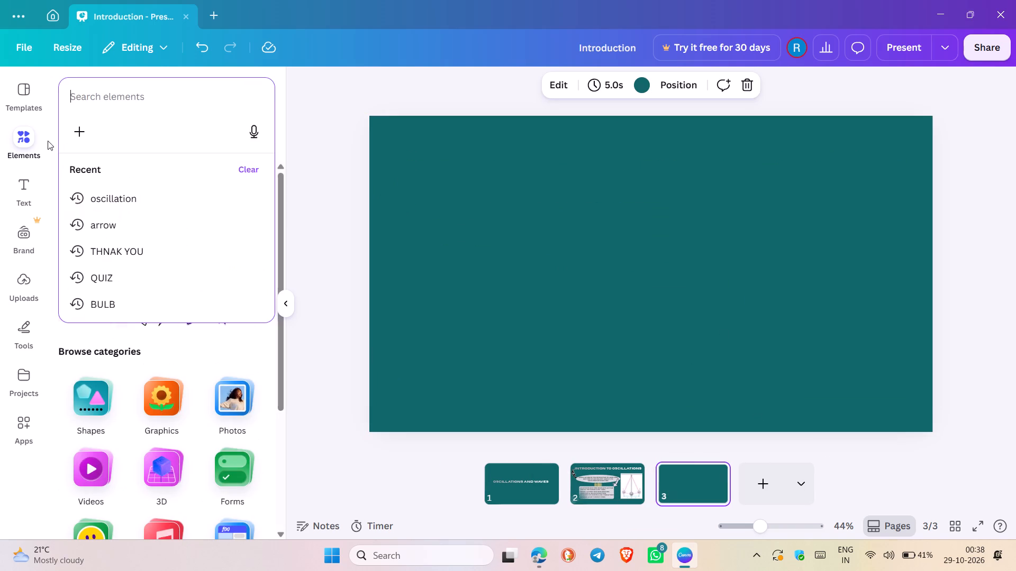
{"action": "left_click", "coordinate": [23, 189]}
{"action": "left_click", "coordinate": [203, 139]}
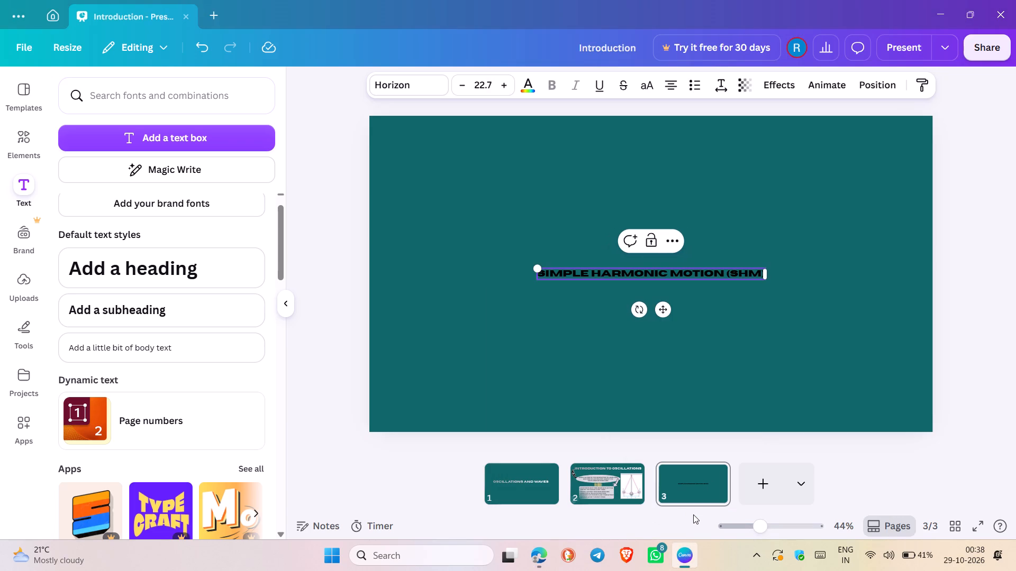
Apply the Horizon font to the slide 3 title and enlarge it to size 39.7.
{"action": "left_click", "coordinate": [529, 80]}
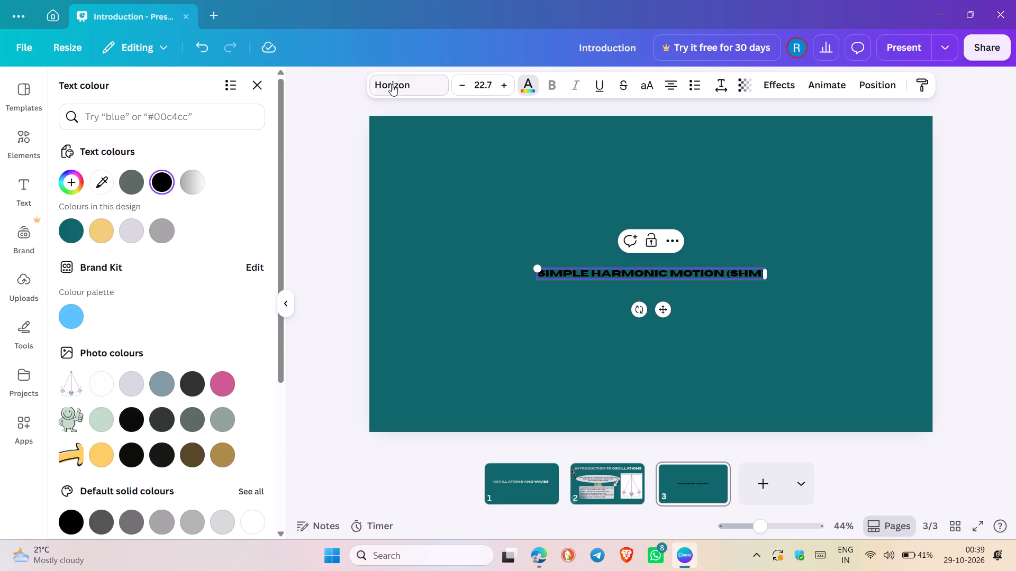
{"action": "left_click", "coordinate": [392, 84]}
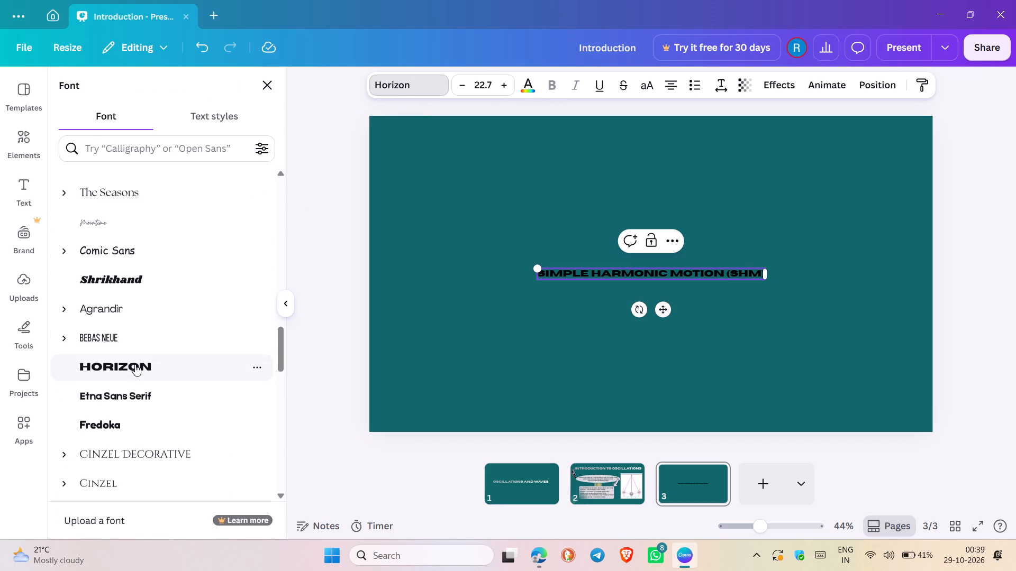
{"action": "left_click", "coordinate": [135, 364]}
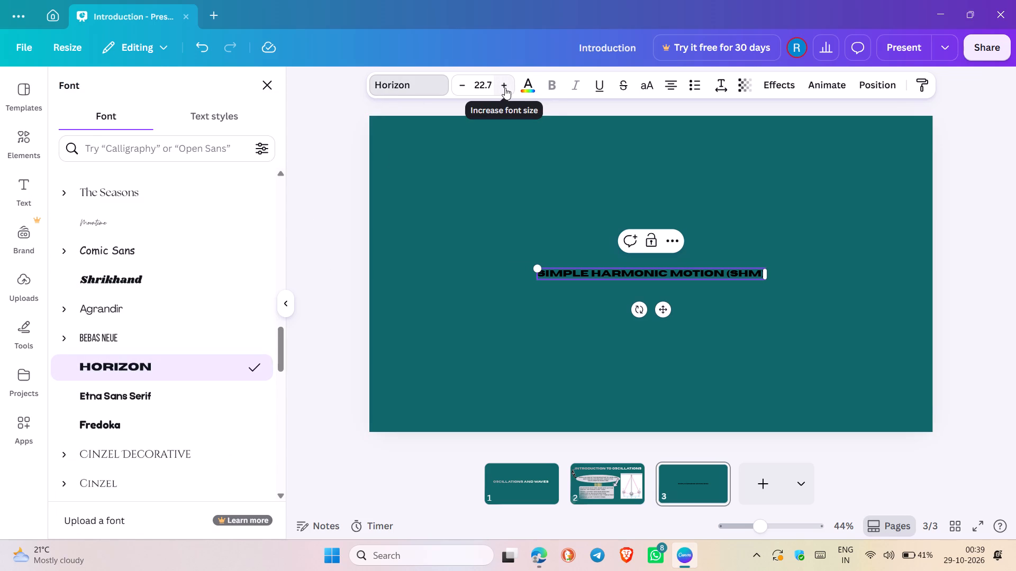
{"action": "left_click", "coordinate": [505, 88]}
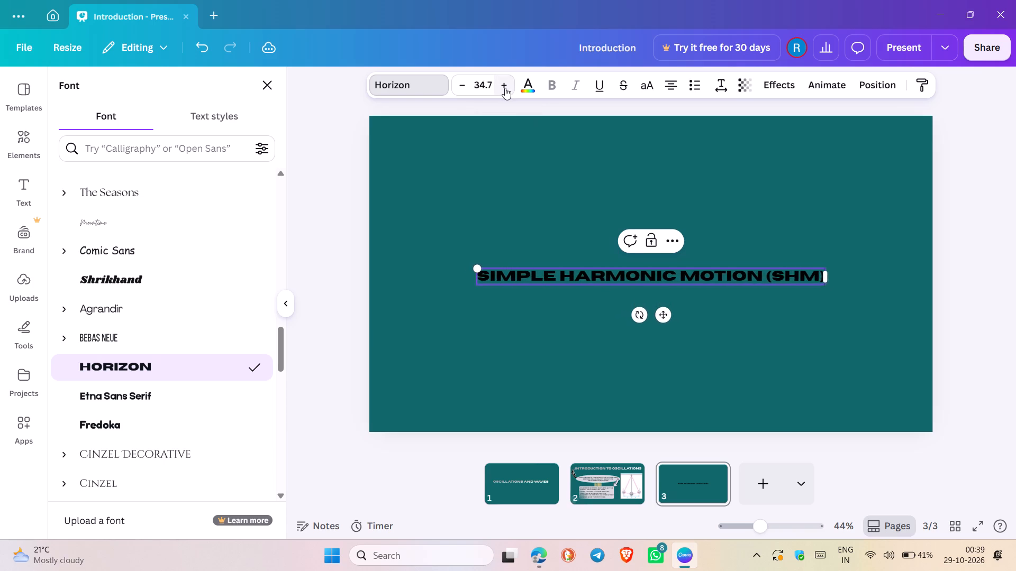
Colour the entire Simple Harmonic Motion title with the default light grey-to-white gradient.
{"action": "left_click", "coordinate": [532, 81]}
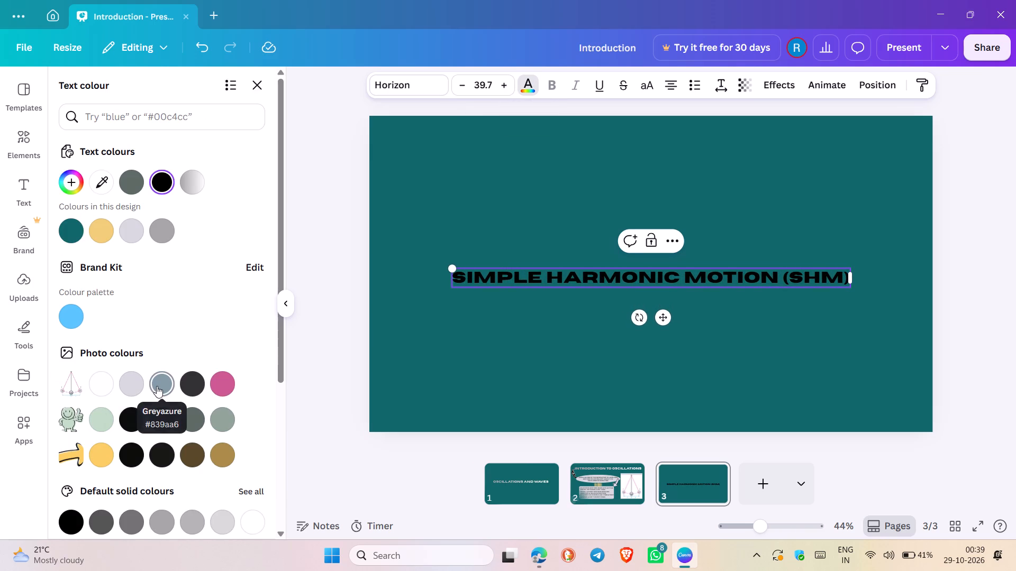
{"action": "scroll", "coordinate": [167, 424], "scroll_direction": "down", "scroll_amount": 4}
{"action": "left_click", "coordinate": [101, 451]}
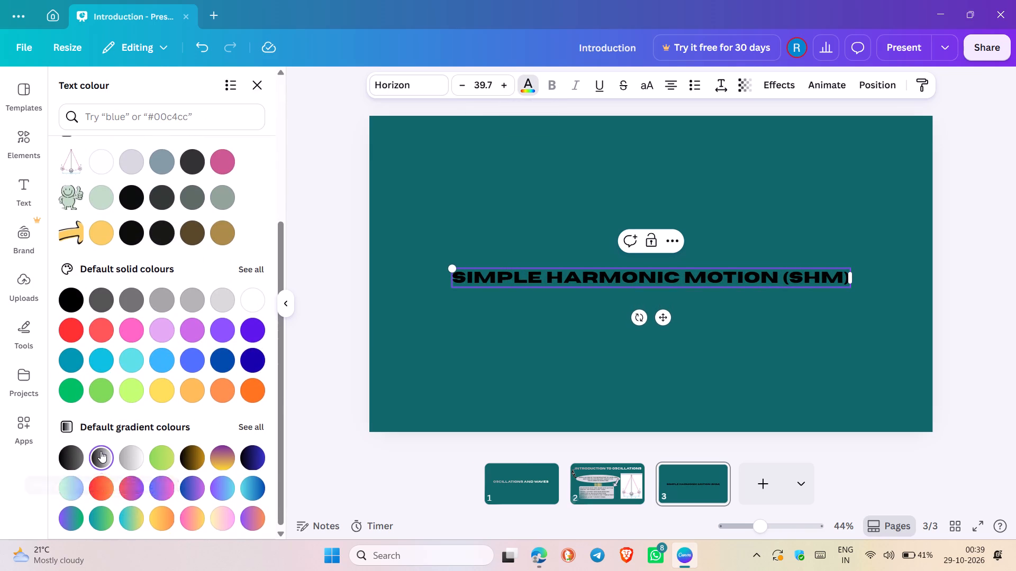
{"action": "left_click", "coordinate": [135, 453]}
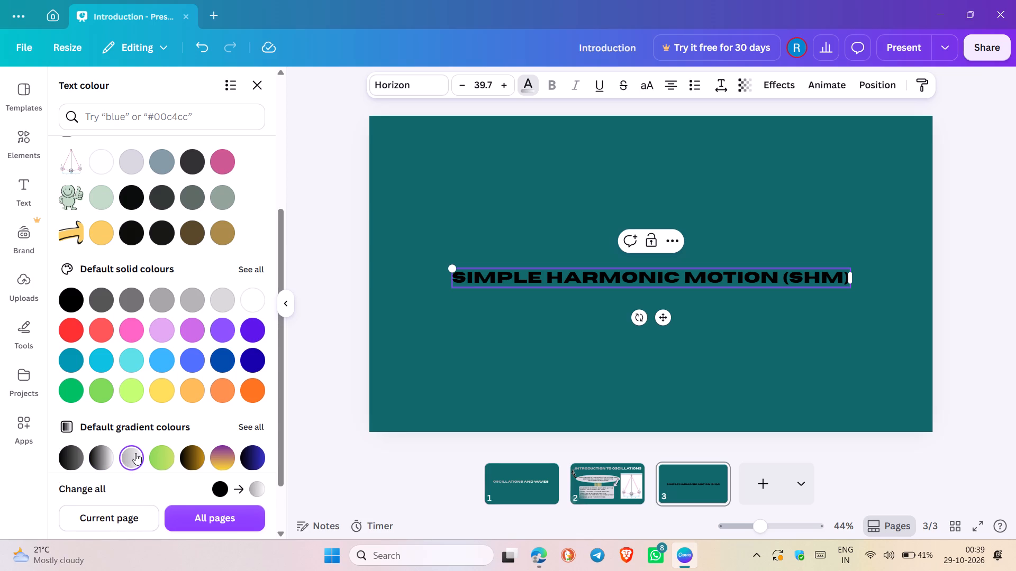
{"action": "double_click", "coordinate": [504, 284]}
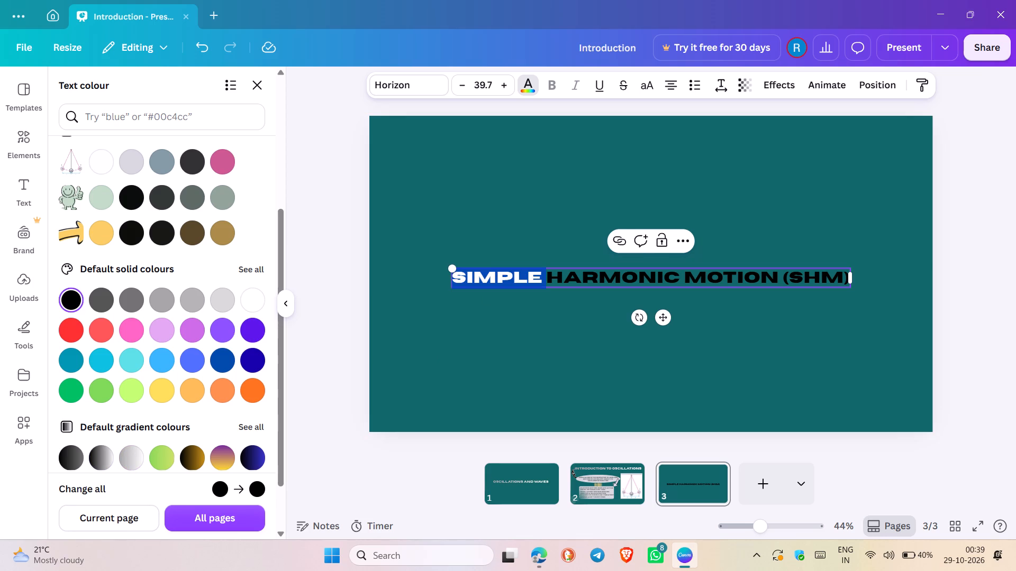
{"action": "left_click", "coordinate": [504, 284], "text": "ctrl"}
{"action": "key", "text": "ctrl+c"}
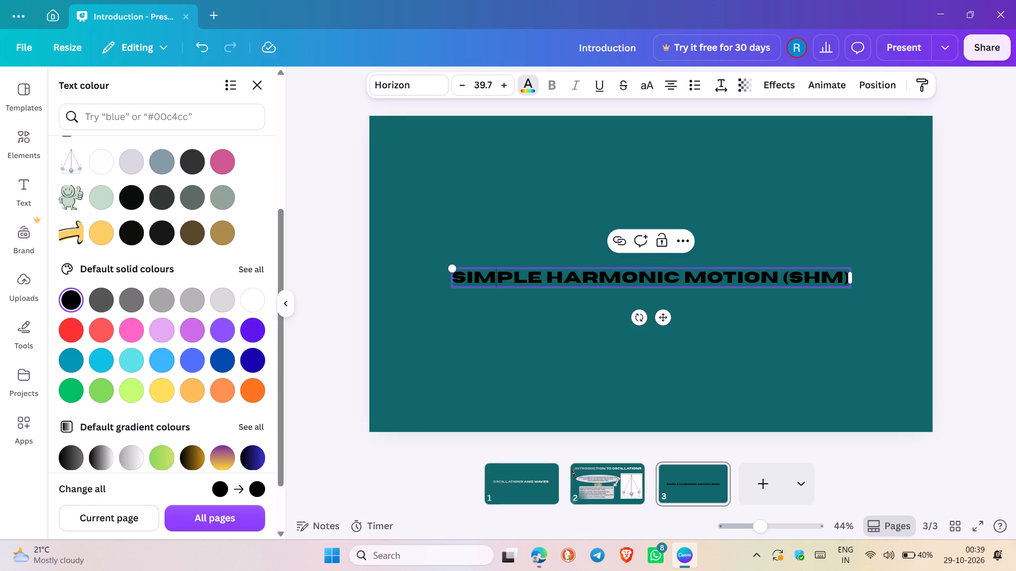
{"action": "double_click", "coordinate": [504, 284]}
{"action": "key", "text": "ctrl+a"}
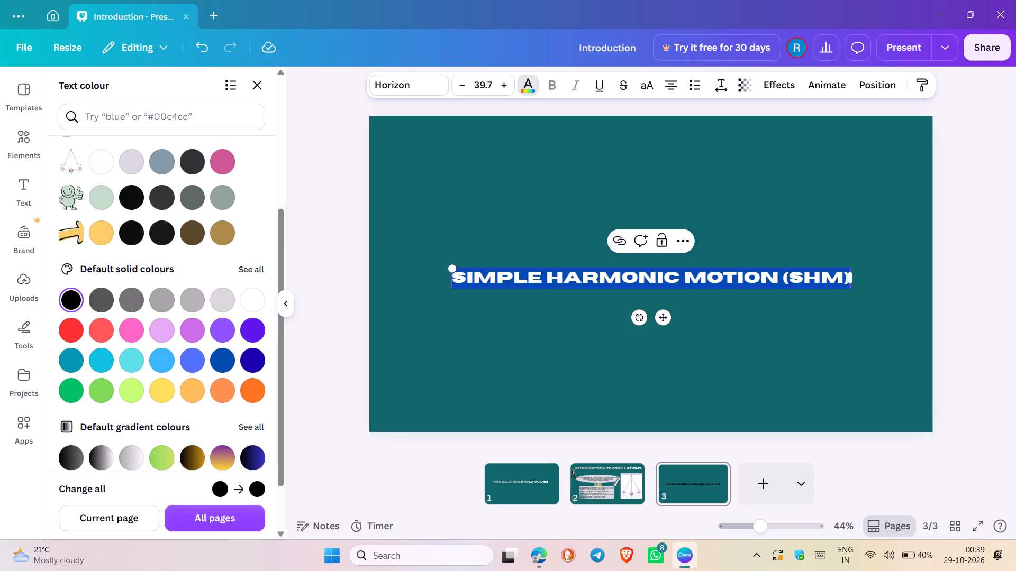
{"action": "left_click", "coordinate": [103, 455]}
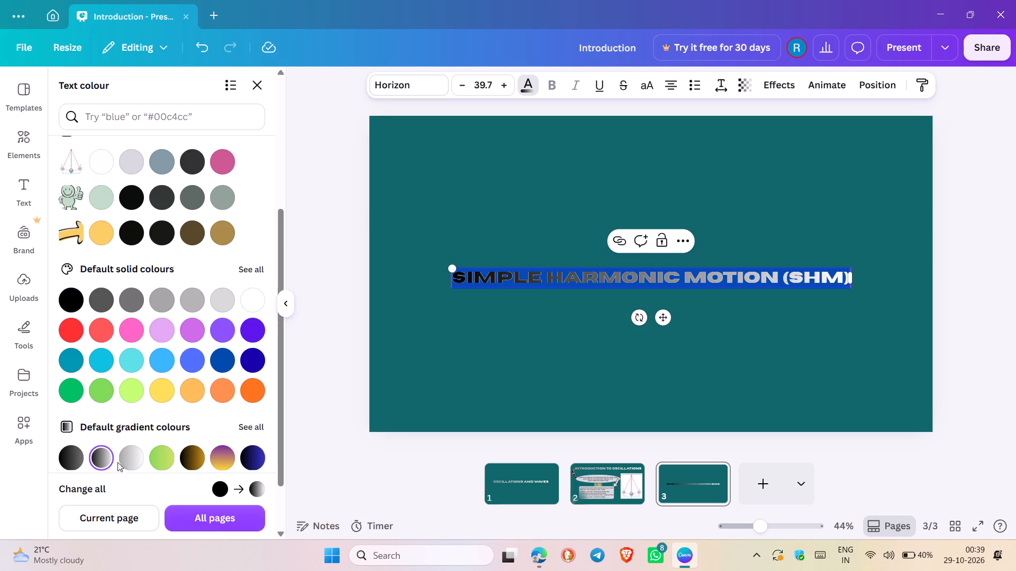
{"action": "left_click", "coordinate": [130, 450]}
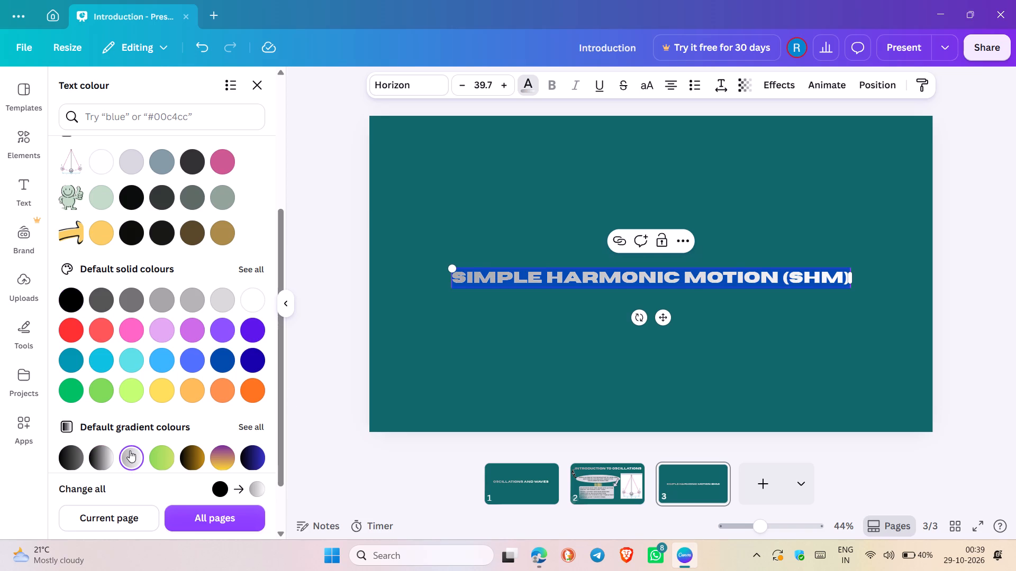
{"action": "left_click", "coordinate": [430, 365]}
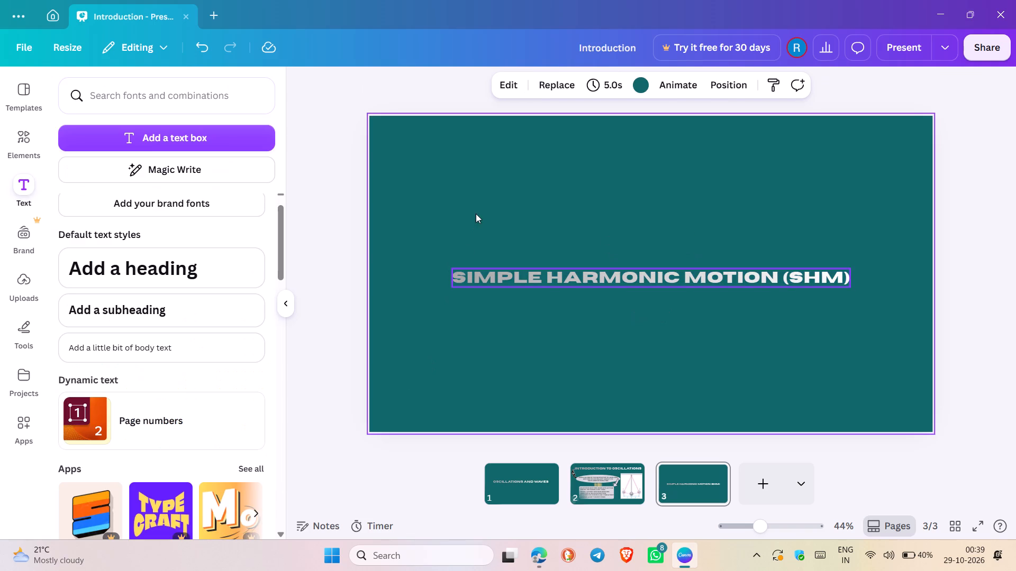
Check the heading size on slide 2 and enlarge the slide 3 title to 51.7 to match it.
{"action": "left_click", "coordinate": [607, 497]}
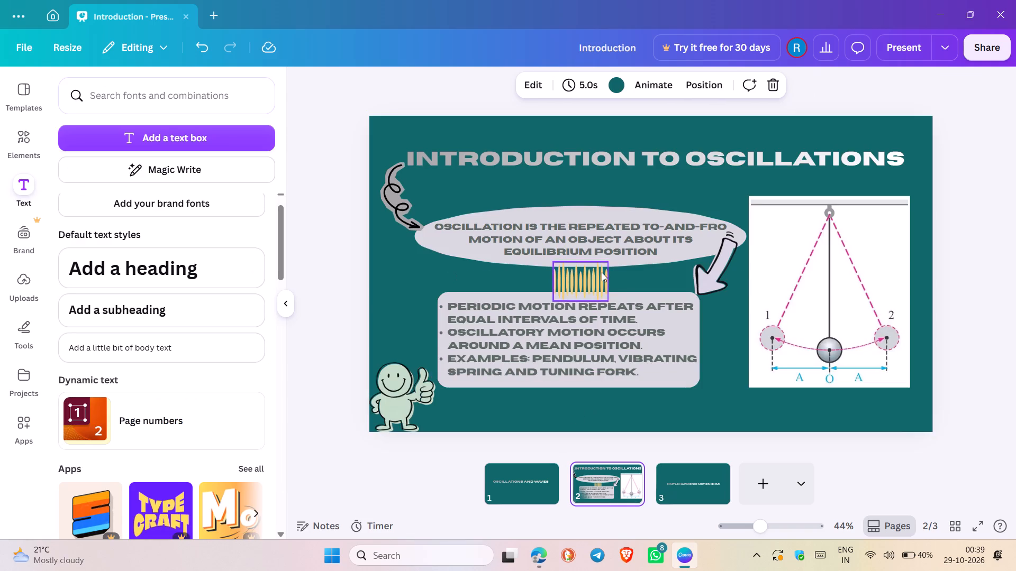
{"action": "left_click", "coordinate": [589, 158]}
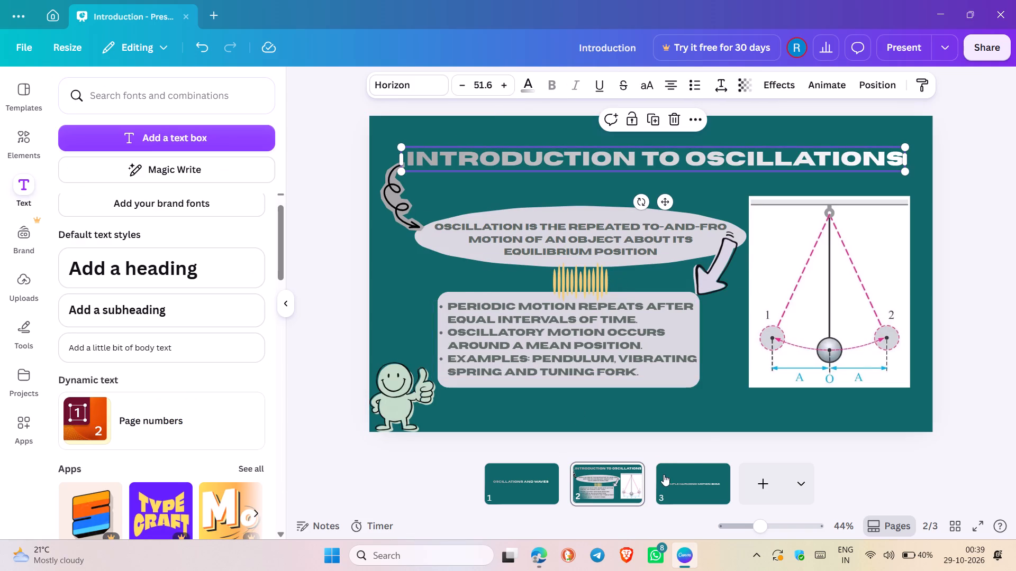
{"action": "left_click", "coordinate": [683, 481]}
{"action": "left_click", "coordinate": [599, 282]}
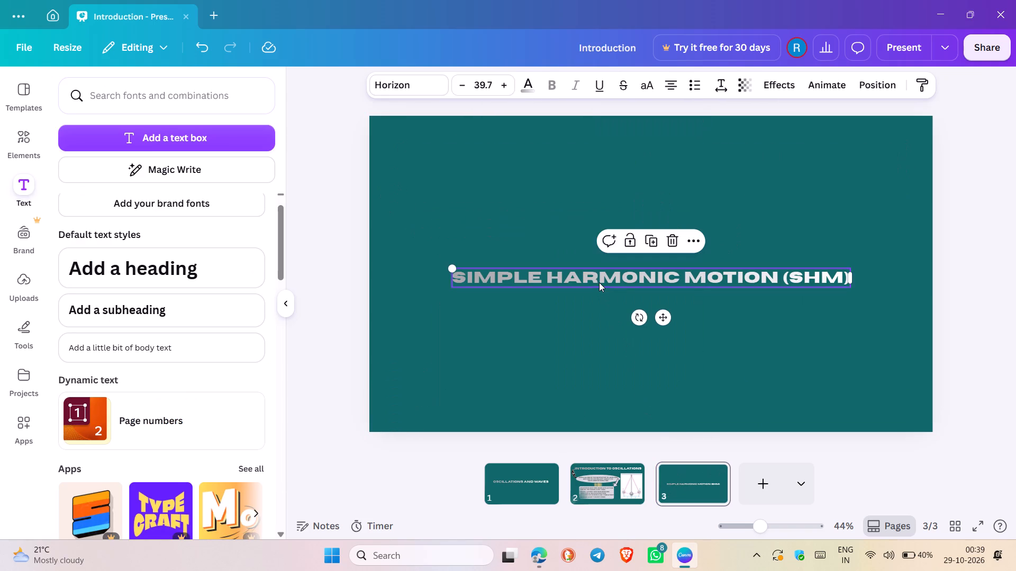
{"action": "triple_click", "coordinate": [502, 81]}
{"action": "triple_click", "coordinate": [502, 81]}
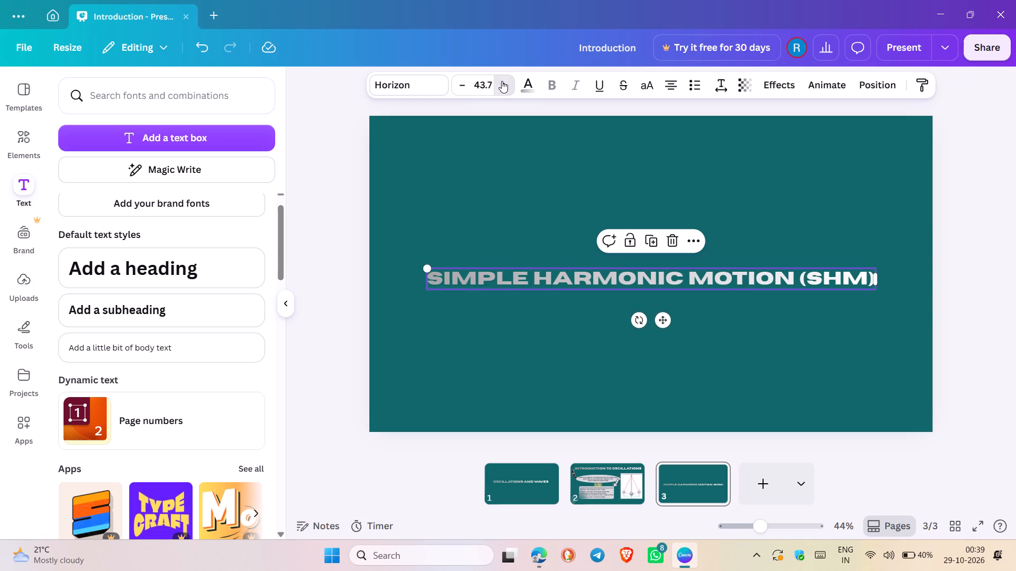
{"action": "triple_click", "coordinate": [502, 81]}
{"action": "triple_click", "coordinate": [502, 81]}
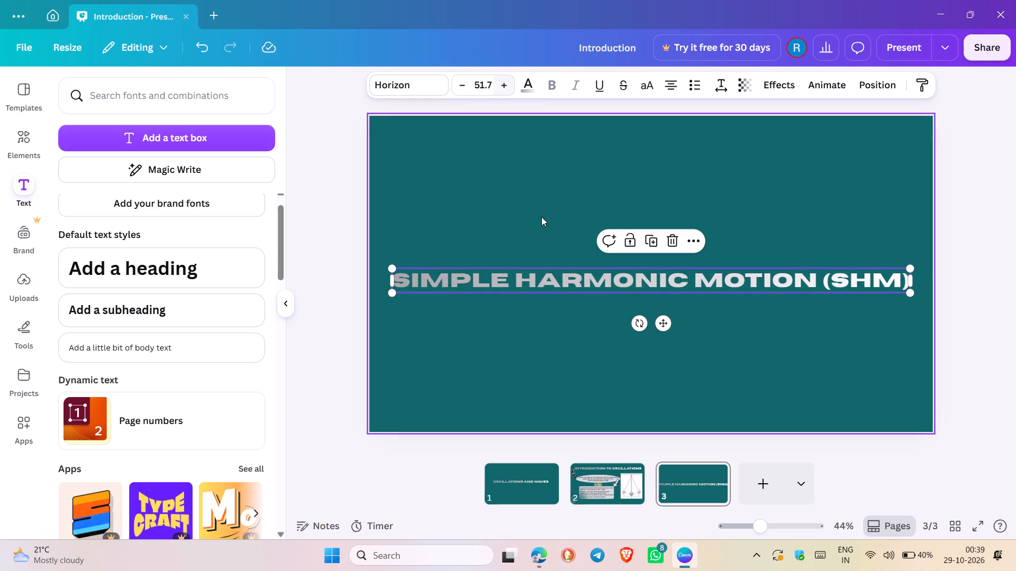
{"action": "left_click", "coordinate": [529, 351]}
Move the Simple Harmonic Motion title to the top of slide 3, centred horizontally.
{"action": "left_click_drag", "start_coordinate": [596, 283], "coordinate": [615, 186]}
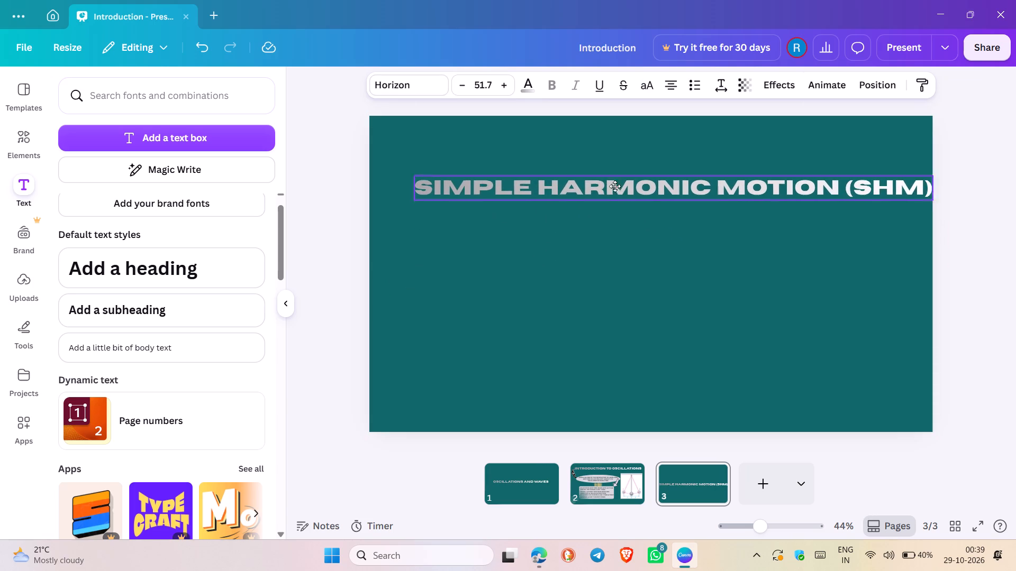
{"action": "left_click_drag", "start_coordinate": [615, 186], "coordinate": [606, 180]}
{"action": "left_click", "coordinate": [646, 262]}
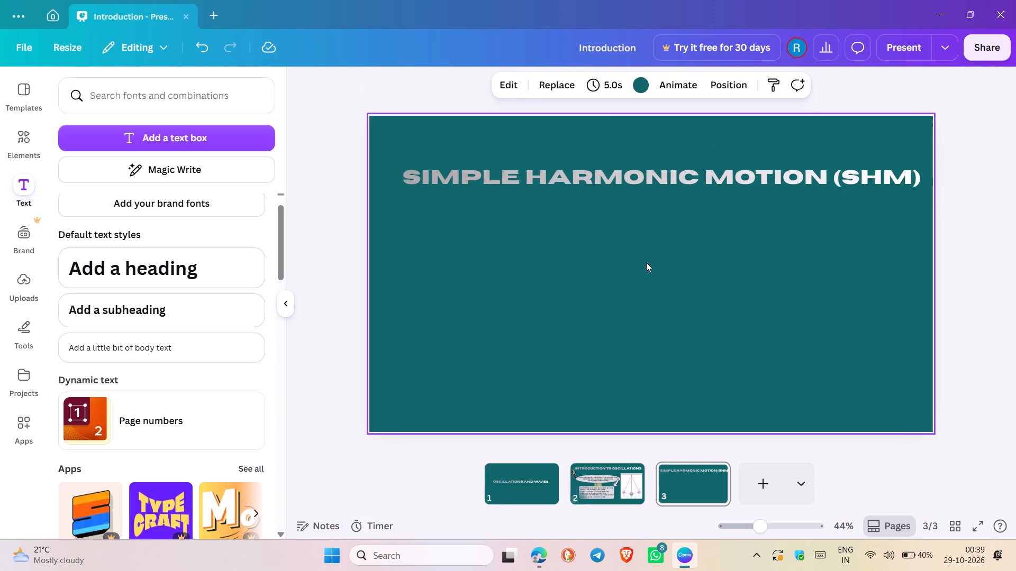
{"action": "left_click_drag", "start_coordinate": [688, 182], "coordinate": [676, 169]}
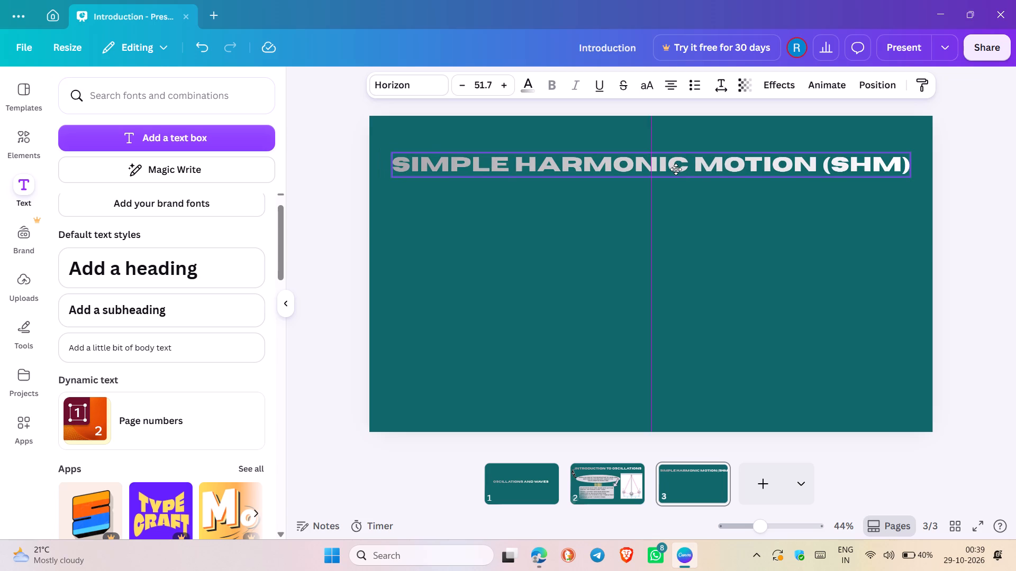
{"action": "left_click_drag", "start_coordinate": [676, 169], "coordinate": [676, 166]}
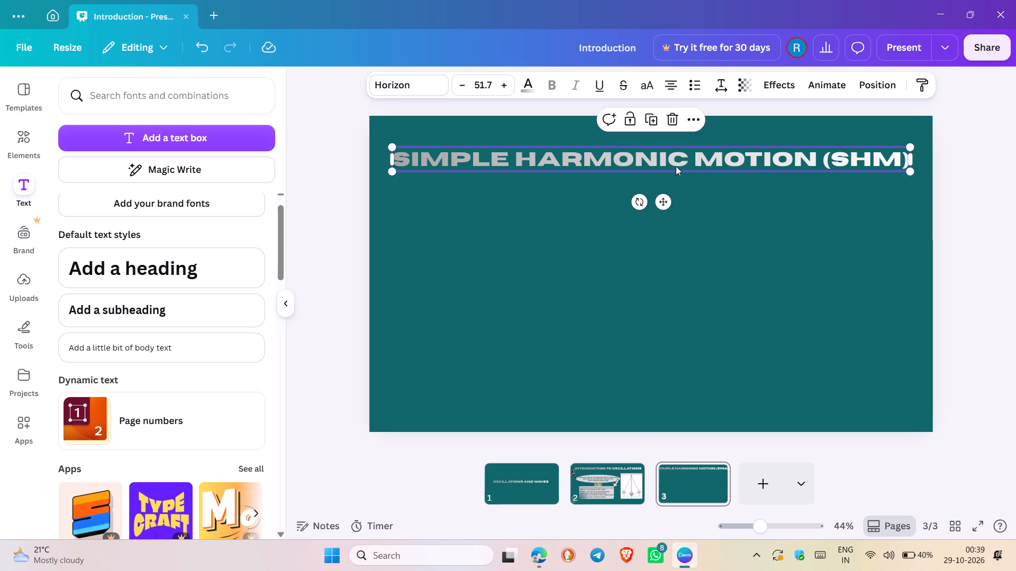
{"action": "left_click", "coordinate": [641, 390]}
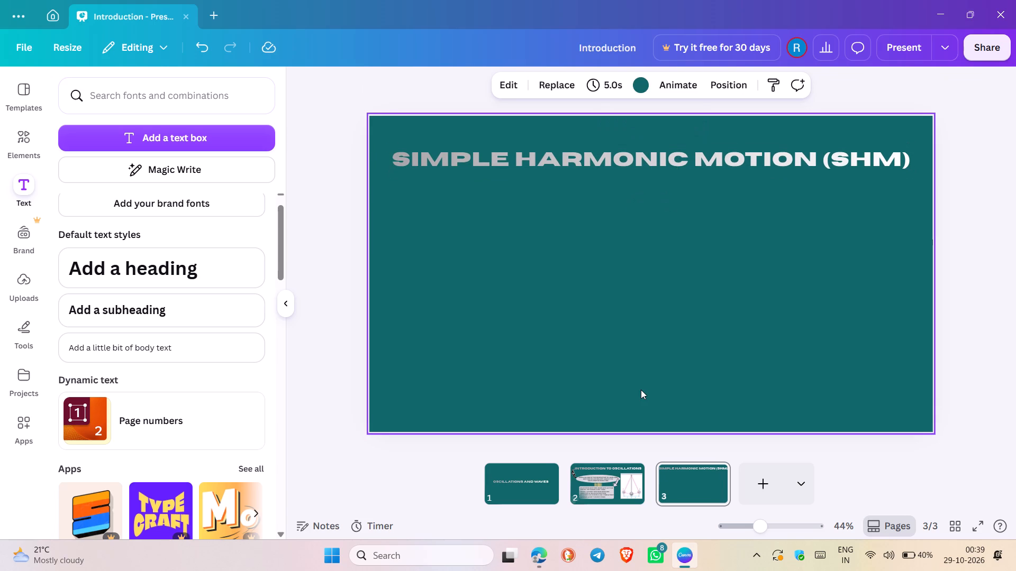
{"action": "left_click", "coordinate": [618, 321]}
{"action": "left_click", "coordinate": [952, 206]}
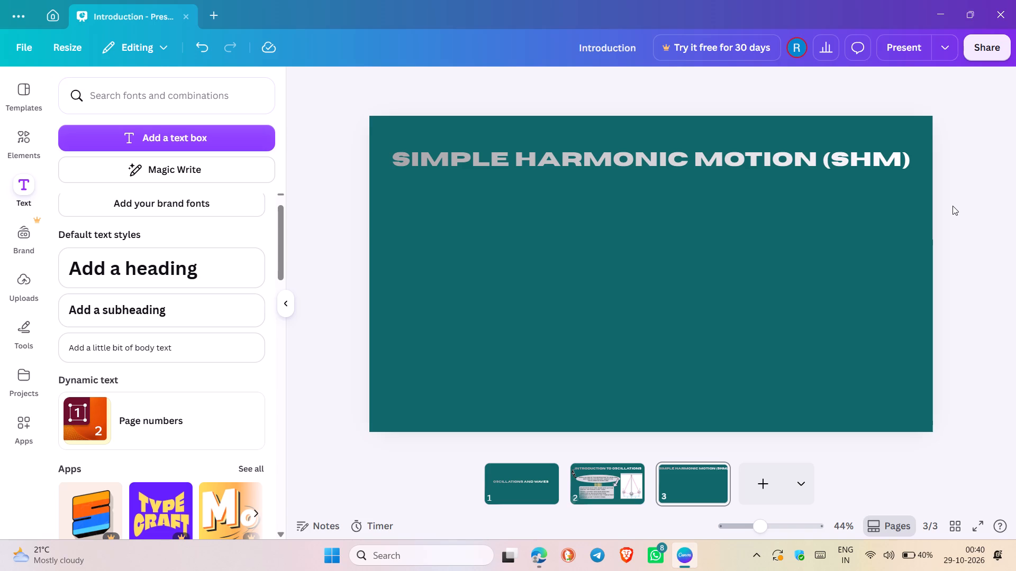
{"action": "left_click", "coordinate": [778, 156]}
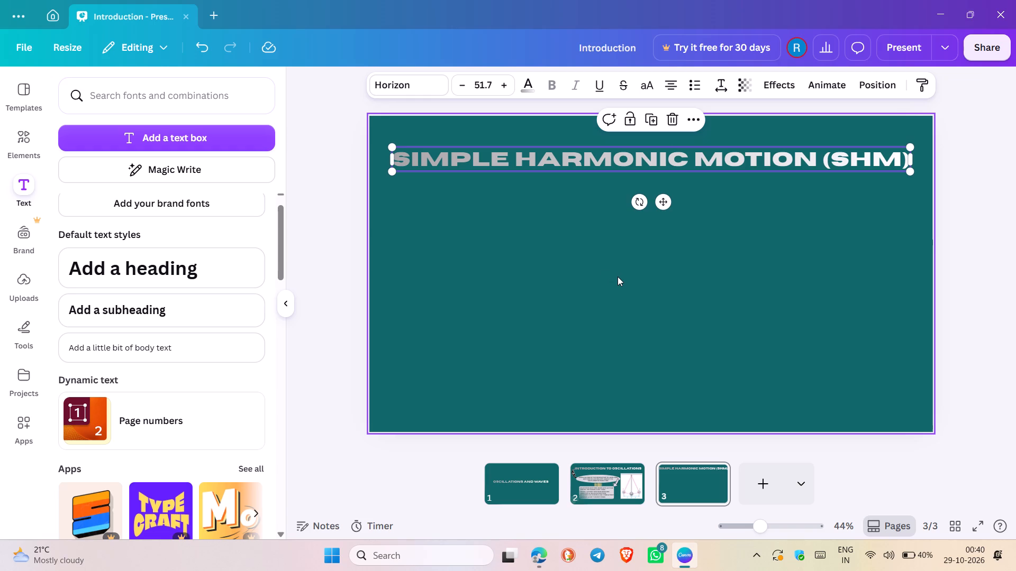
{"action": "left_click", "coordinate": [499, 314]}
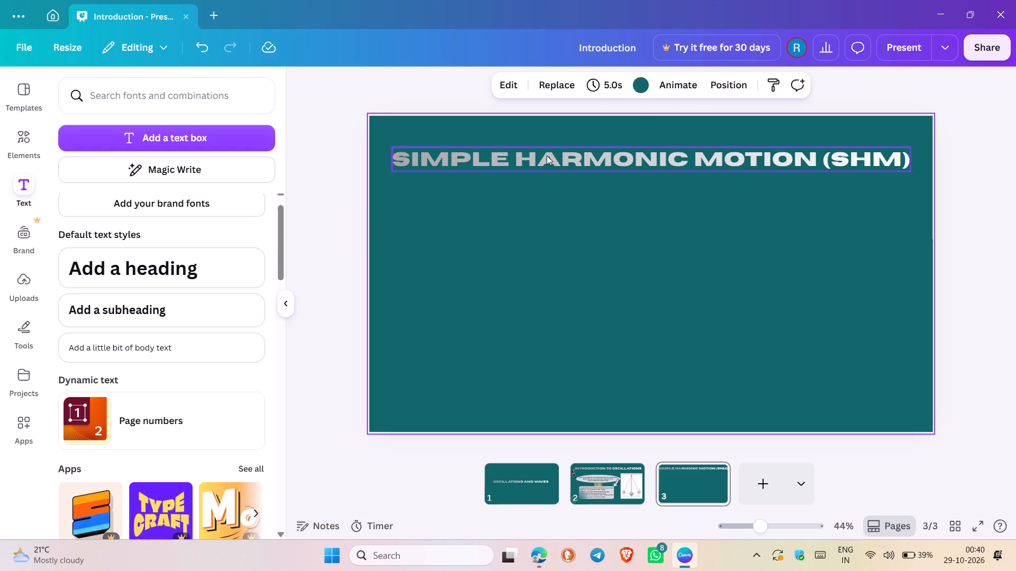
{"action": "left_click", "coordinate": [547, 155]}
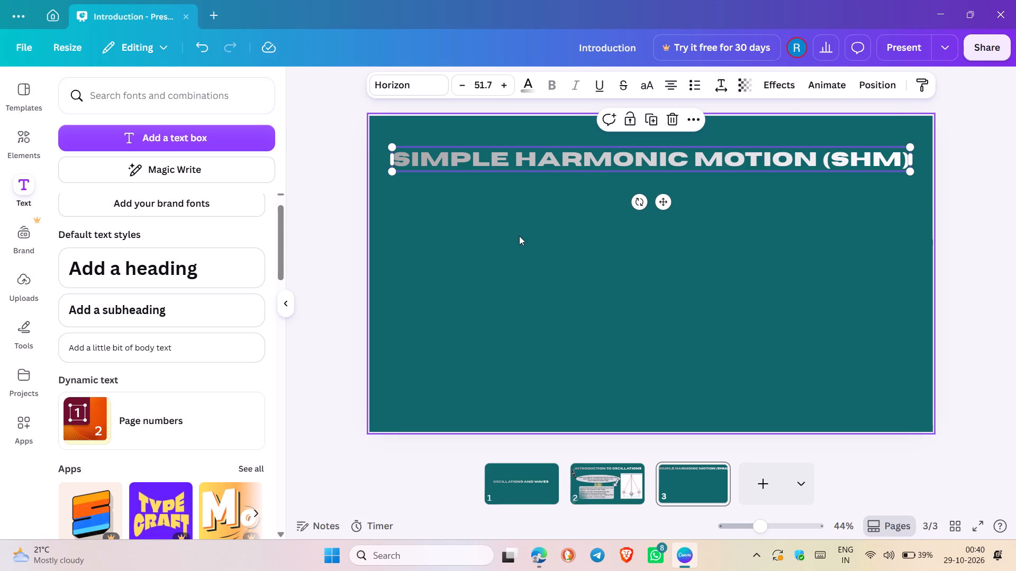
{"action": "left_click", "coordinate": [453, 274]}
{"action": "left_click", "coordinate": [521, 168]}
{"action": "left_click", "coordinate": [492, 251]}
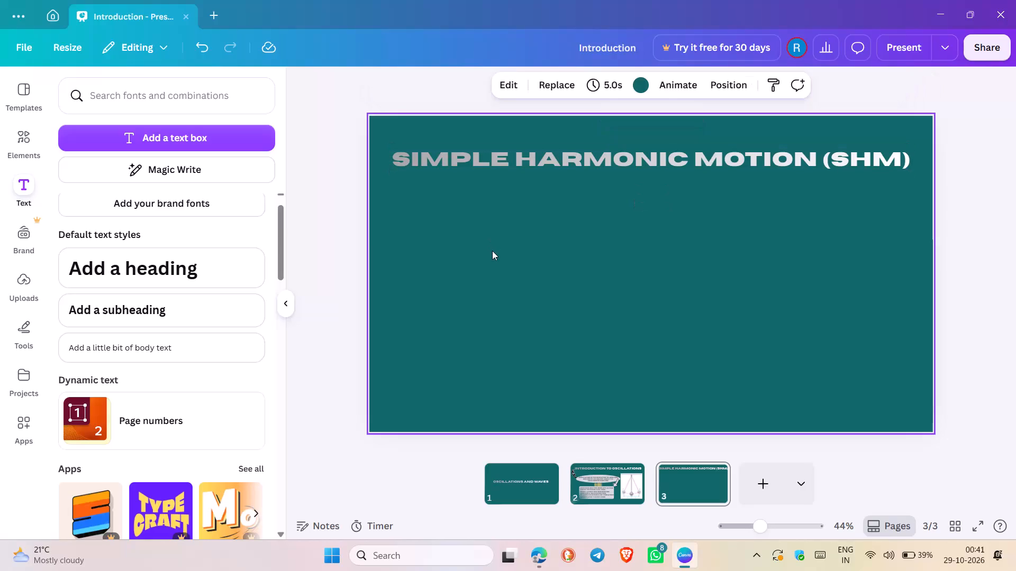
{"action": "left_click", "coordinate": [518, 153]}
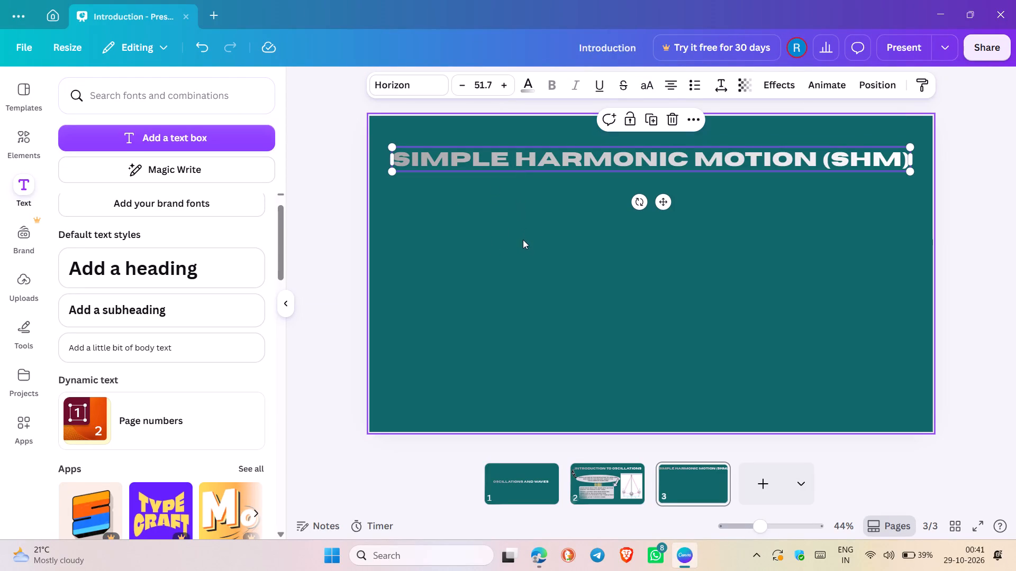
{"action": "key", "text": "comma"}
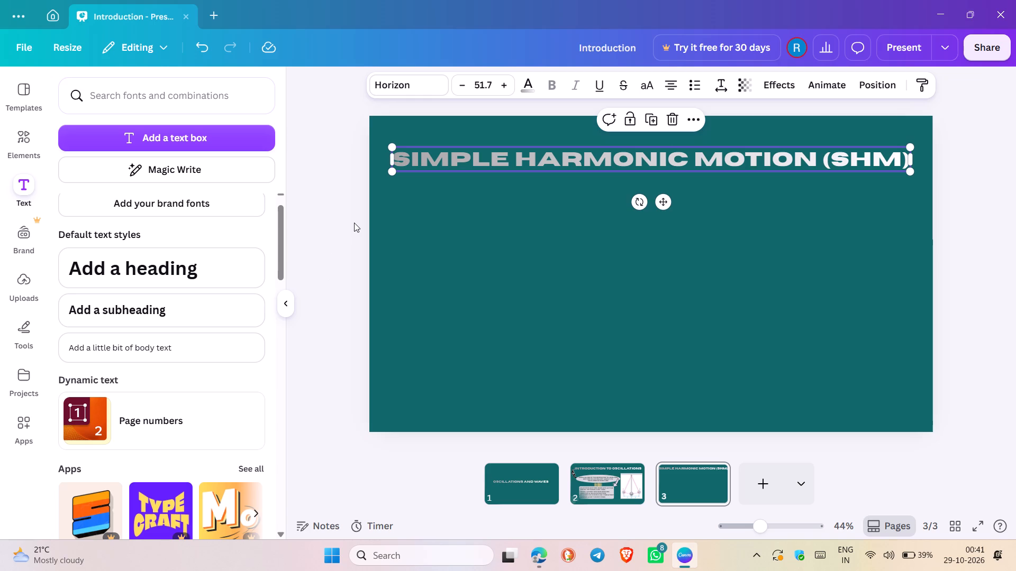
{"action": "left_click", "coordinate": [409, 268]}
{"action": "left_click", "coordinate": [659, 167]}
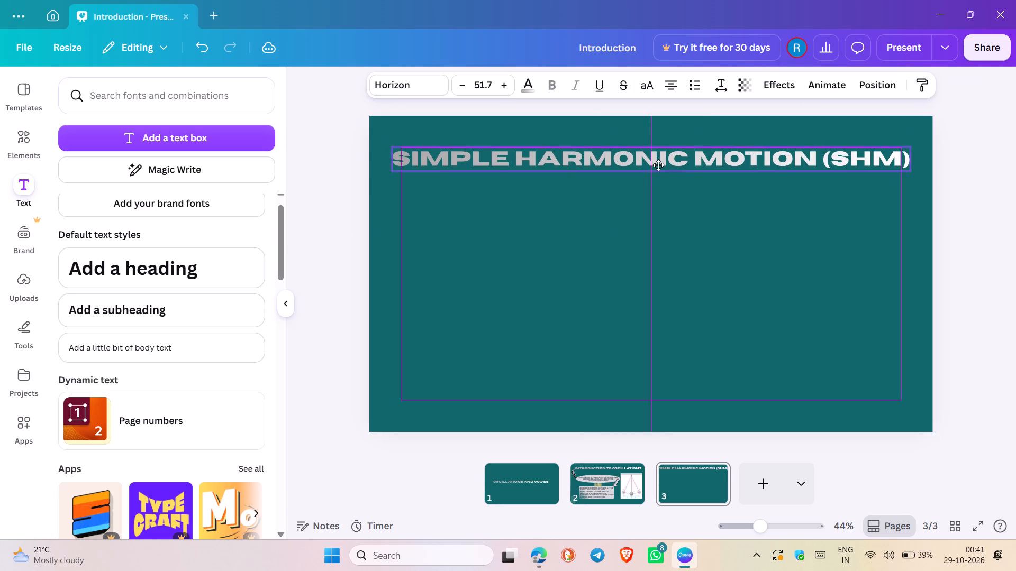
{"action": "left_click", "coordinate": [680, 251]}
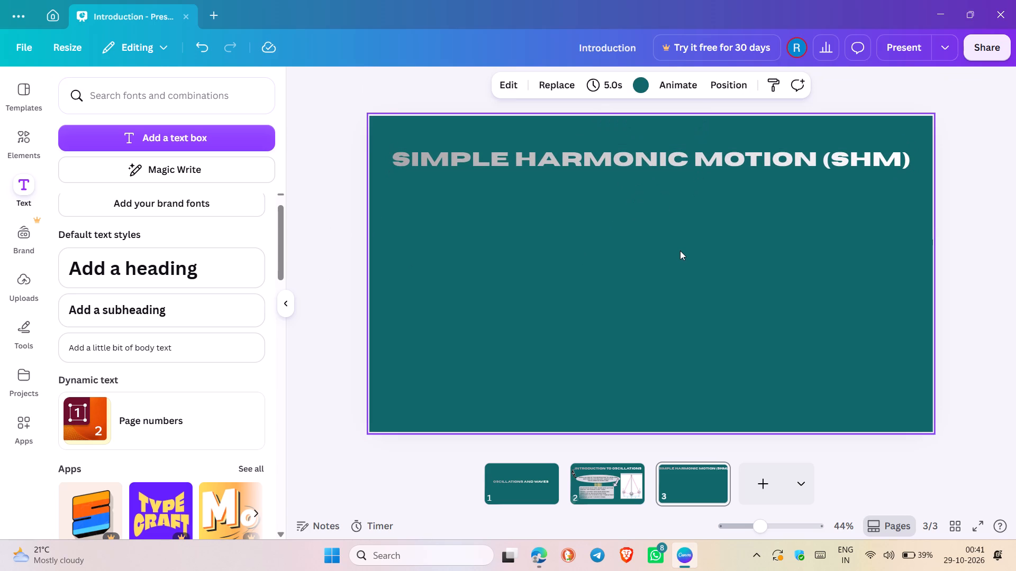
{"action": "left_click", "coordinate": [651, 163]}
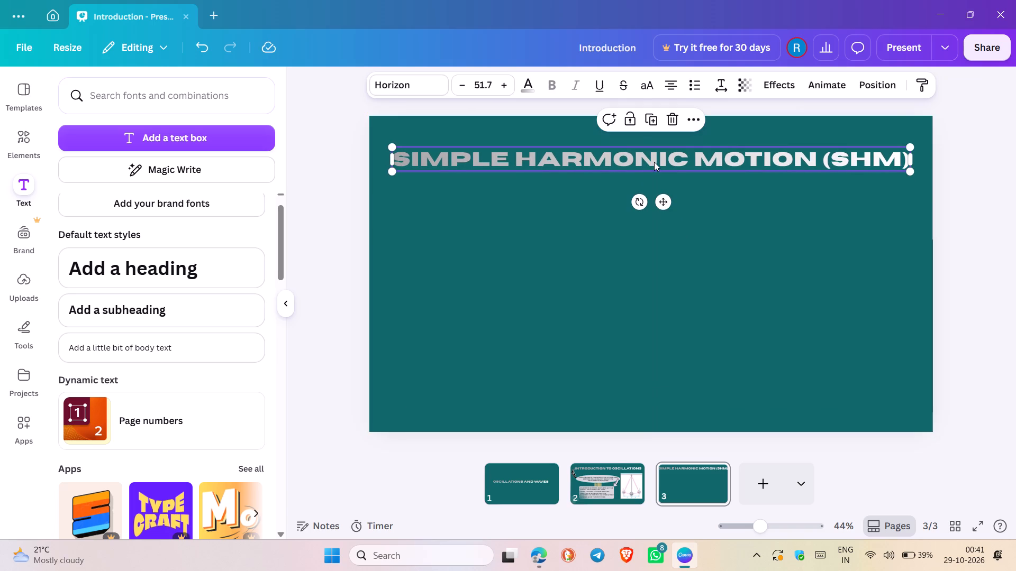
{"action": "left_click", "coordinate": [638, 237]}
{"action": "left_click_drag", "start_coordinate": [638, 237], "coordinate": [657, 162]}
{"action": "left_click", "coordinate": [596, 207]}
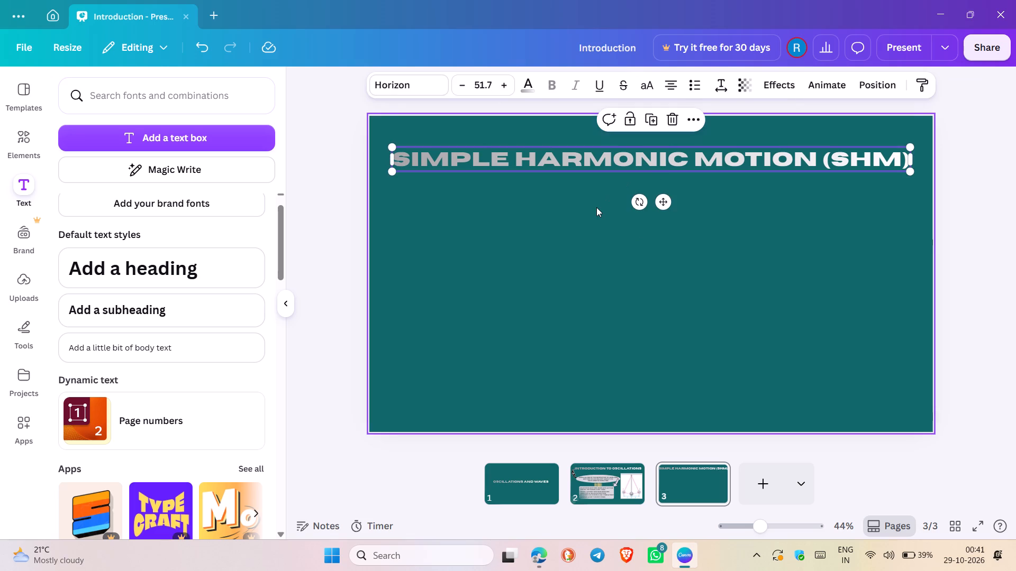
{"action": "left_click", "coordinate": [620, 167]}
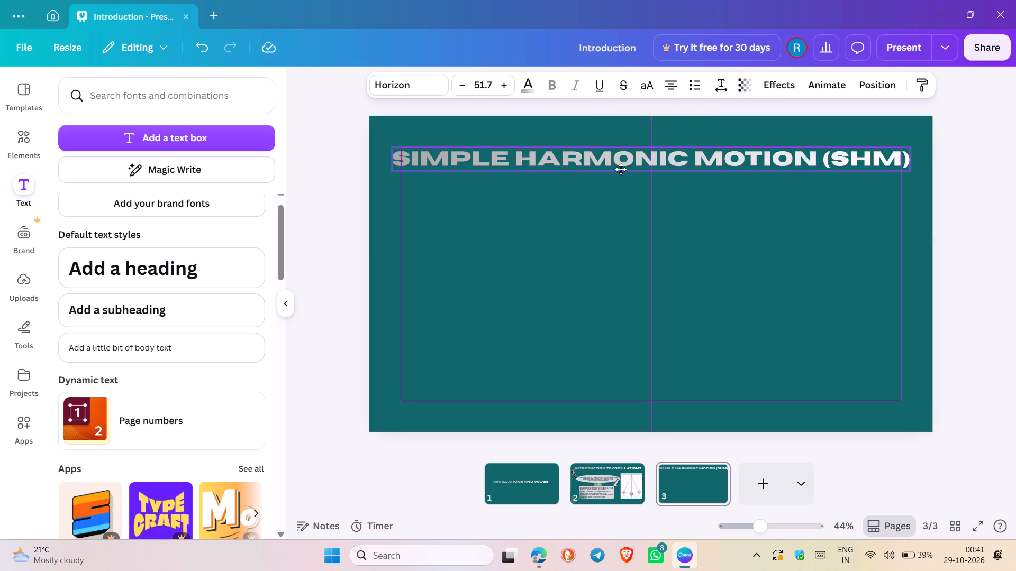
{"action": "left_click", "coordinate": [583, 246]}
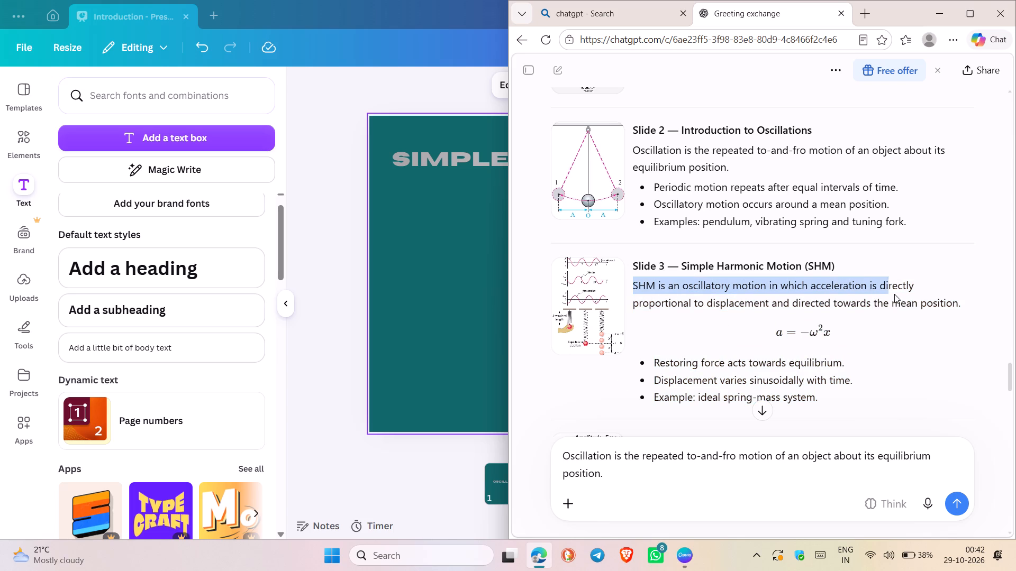
{"action": "left_click_drag", "start_coordinate": [894, 294], "coordinate": [958, 296]}
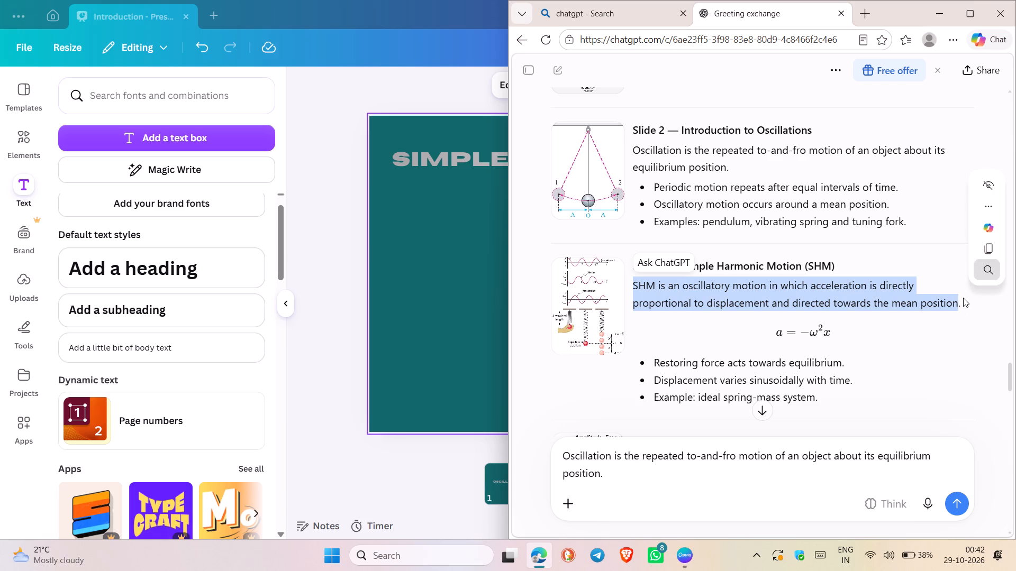
{"action": "left_click", "coordinate": [922, 340]}
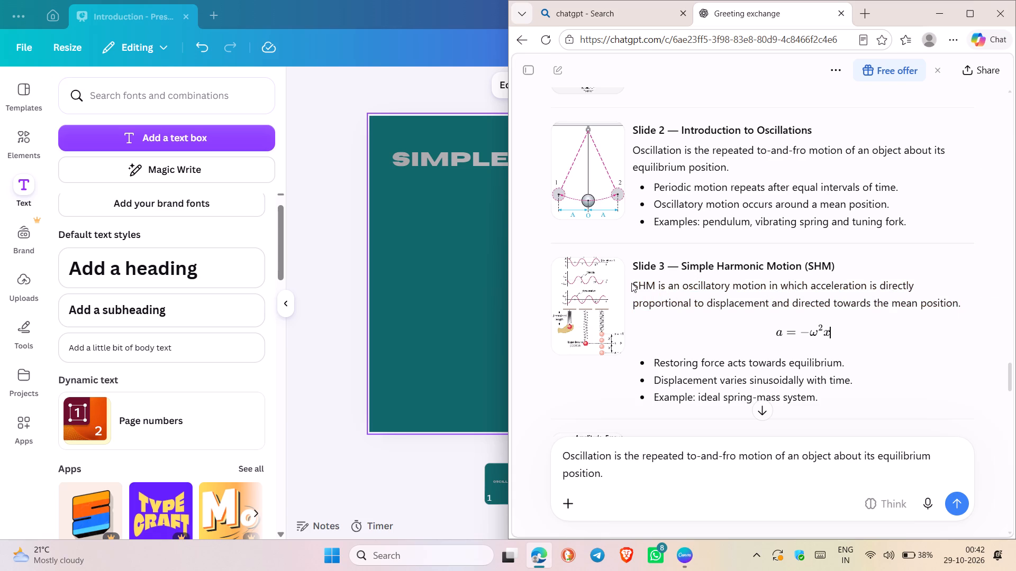
{"action": "left_click_drag", "start_coordinate": [632, 281], "coordinate": [1015, 314]}
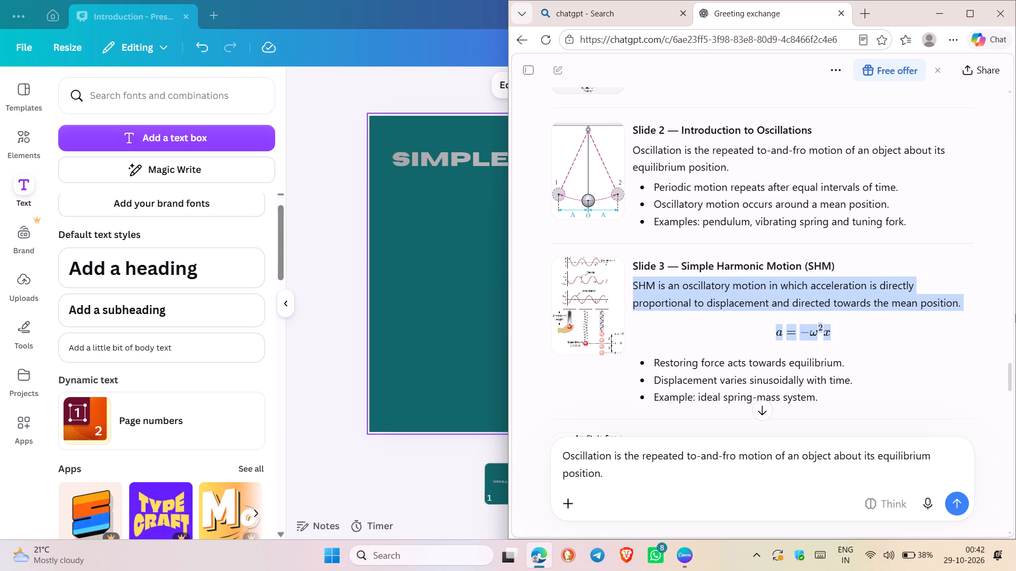
{"action": "left_click_drag", "start_coordinate": [1015, 314], "coordinate": [973, 297]}
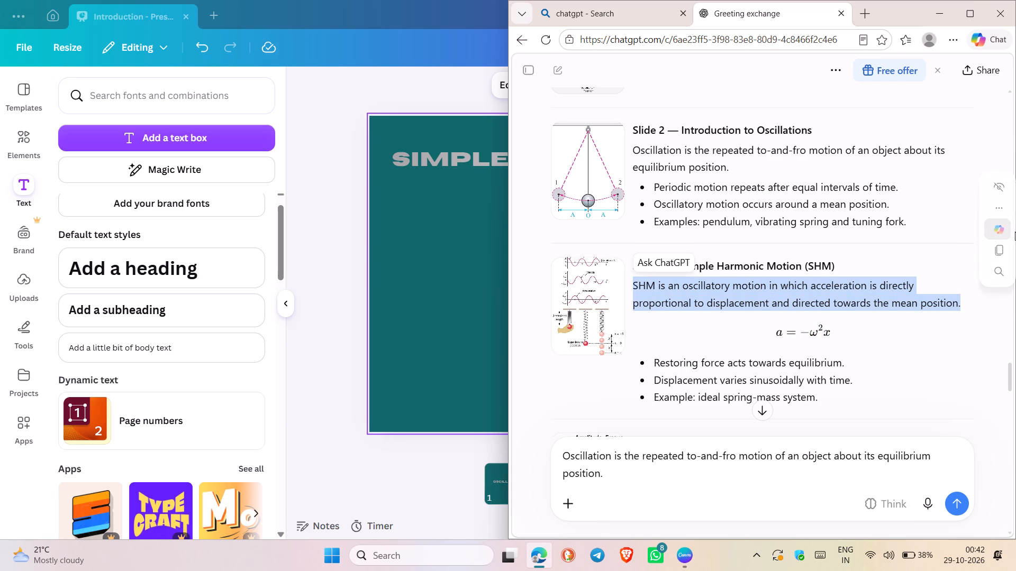
{"action": "left_click", "coordinate": [1004, 252]}
Back in Canva, paste the copied definition into a new text box on slide 3 and narrow it to wrap over five lines.
{"action": "left_click", "coordinate": [442, 306]}
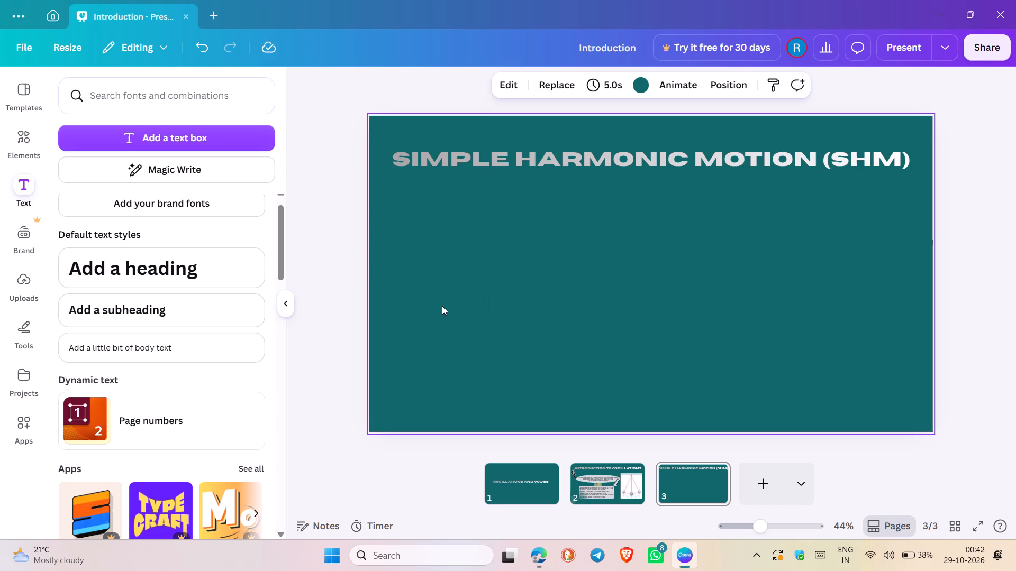
{"action": "left_click", "coordinate": [235, 150]}
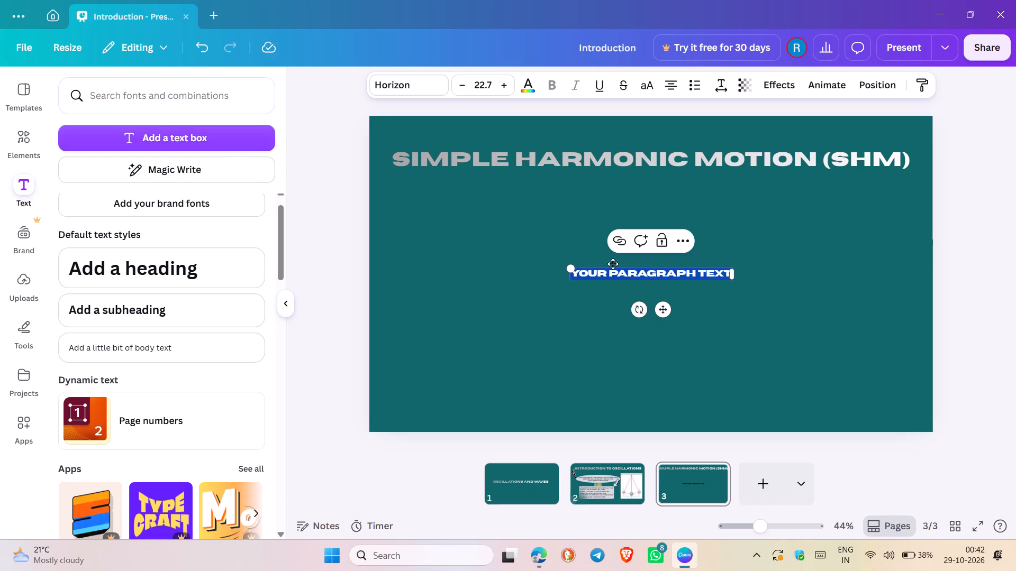
{"action": "key", "text": "ctrl+v"}
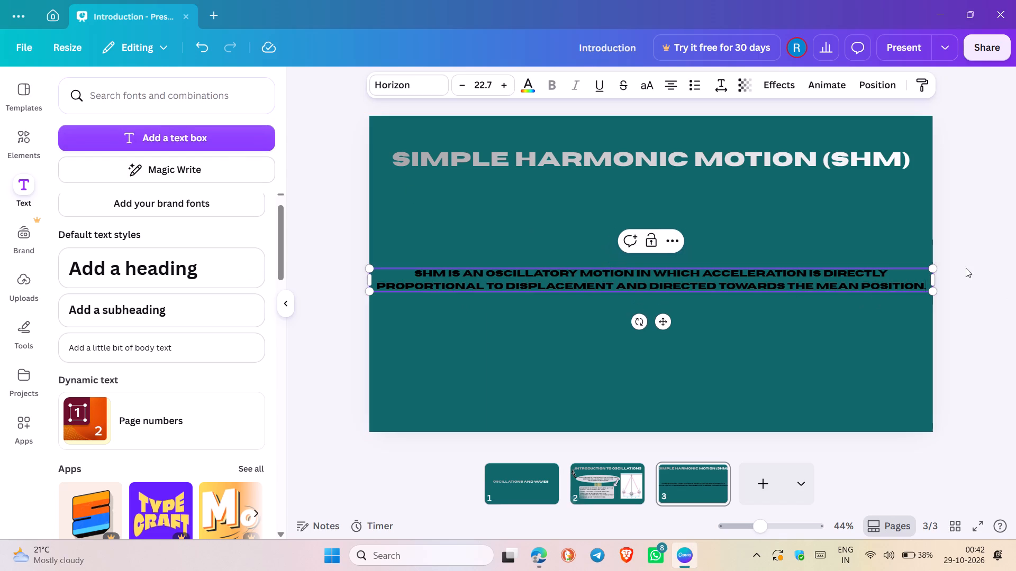
{"action": "left_click_drag", "start_coordinate": [936, 279], "coordinate": [658, 294]}
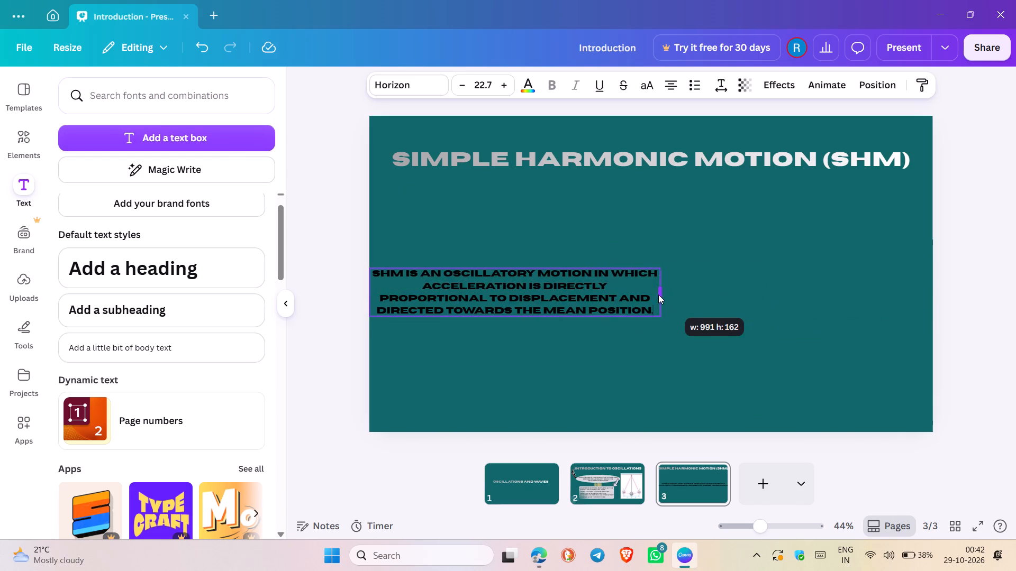
{"action": "left_click_drag", "start_coordinate": [658, 294], "coordinate": [623, 291]}
{"action": "left_click_drag", "start_coordinate": [506, 288], "coordinate": [571, 279]}
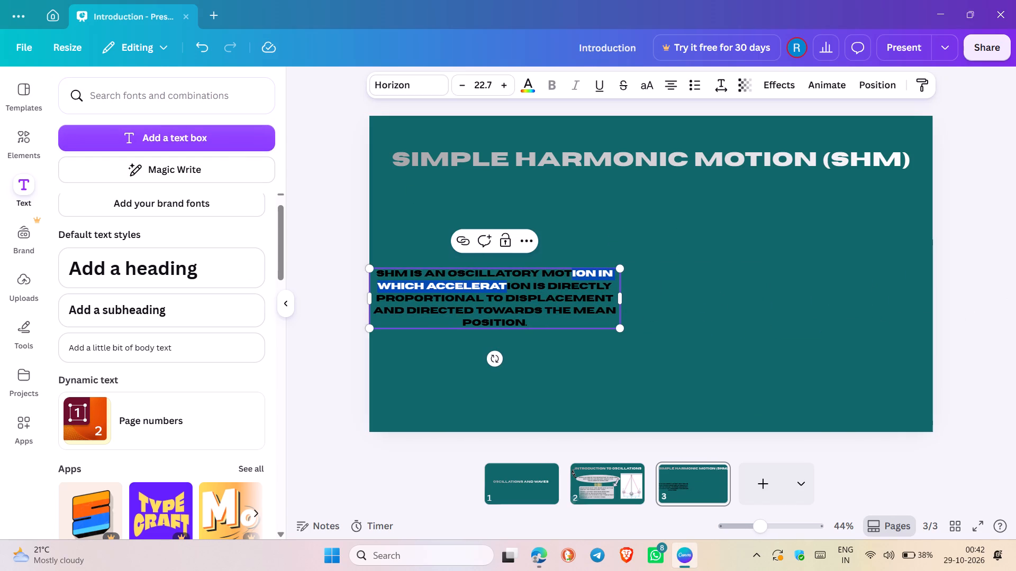
{"action": "left_click", "coordinate": [769, 263]}
Move the SHM definition text to the lower left of slide 3, its left edge aligned with the title's.
{"action": "left_click_drag", "start_coordinate": [551, 292], "coordinate": [605, 250]}
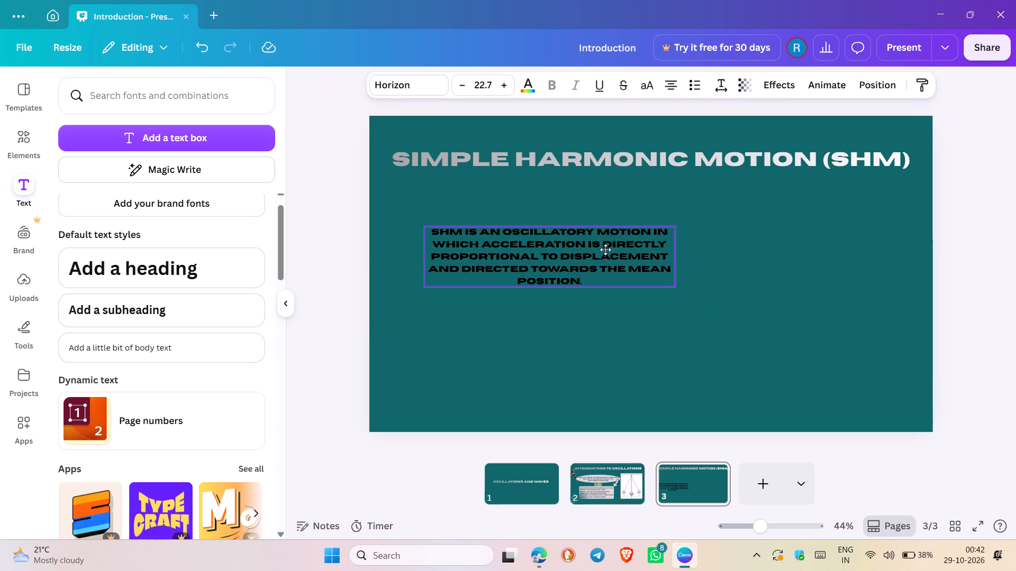
{"action": "left_click_drag", "start_coordinate": [605, 250], "coordinate": [580, 238]}
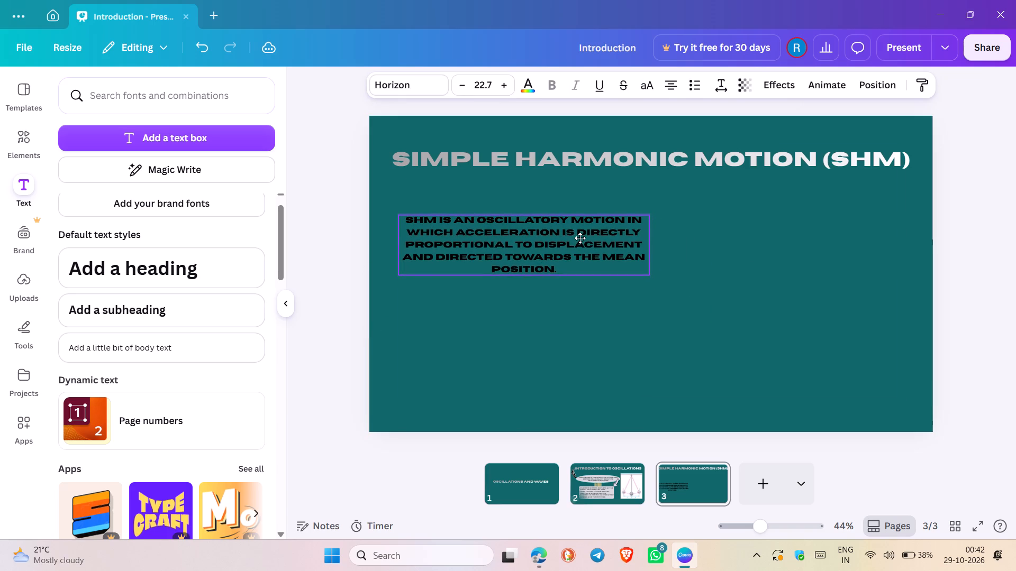
{"action": "left_click_drag", "start_coordinate": [580, 238], "coordinate": [579, 225]}
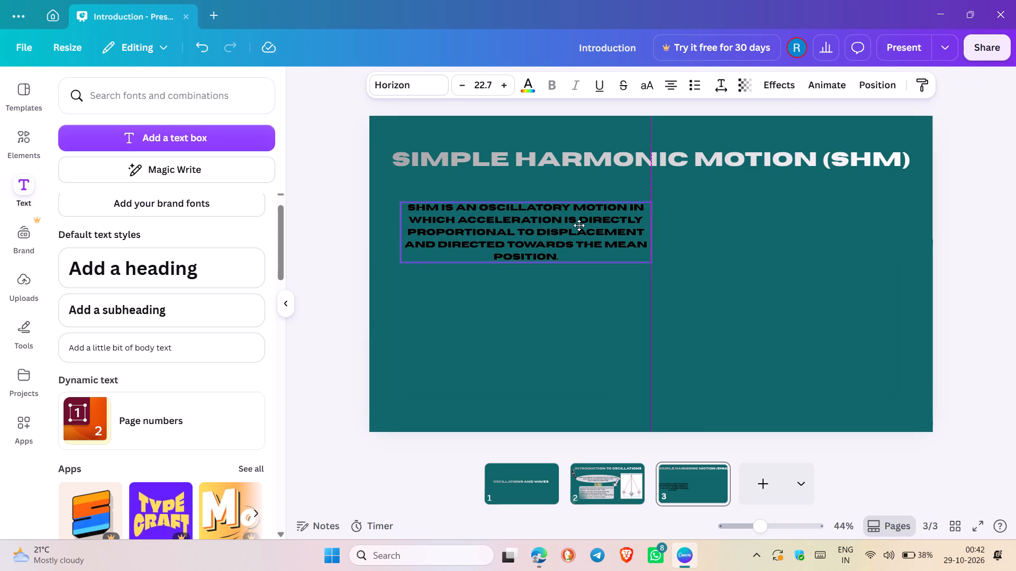
{"action": "left_click_drag", "start_coordinate": [579, 225], "coordinate": [579, 224]}
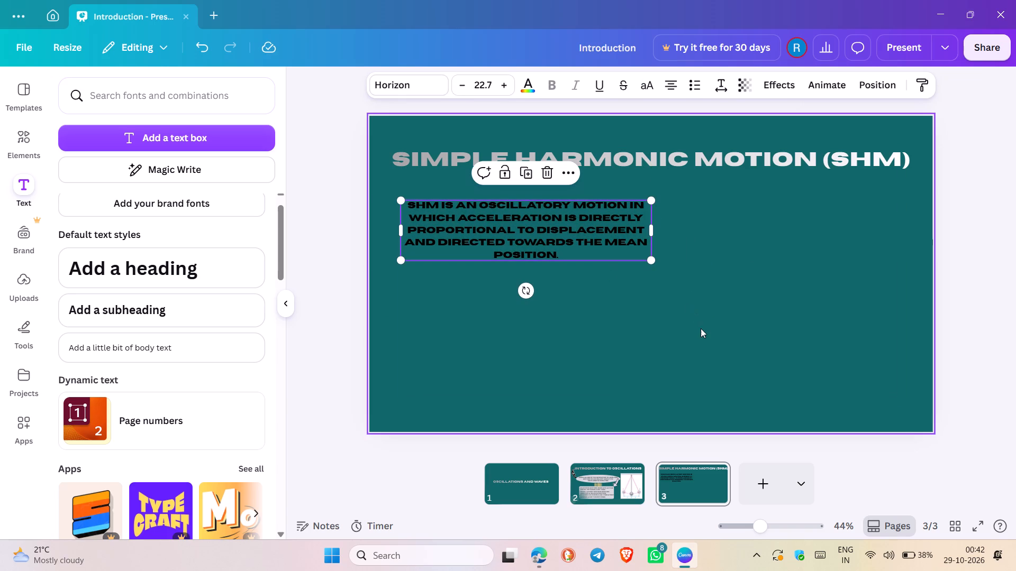
{"action": "left_click", "coordinate": [701, 328]}
{"action": "left_click_drag", "start_coordinate": [555, 241], "coordinate": [542, 301]}
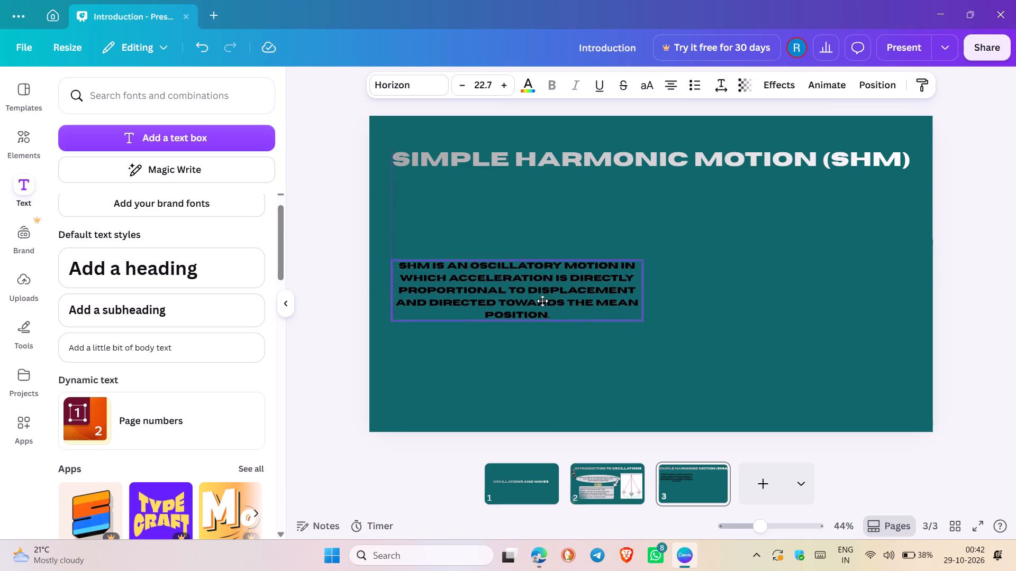
{"action": "left_click_drag", "start_coordinate": [542, 301], "coordinate": [544, 247]}
{"action": "left_click_drag", "start_coordinate": [535, 232], "coordinate": [542, 334]}
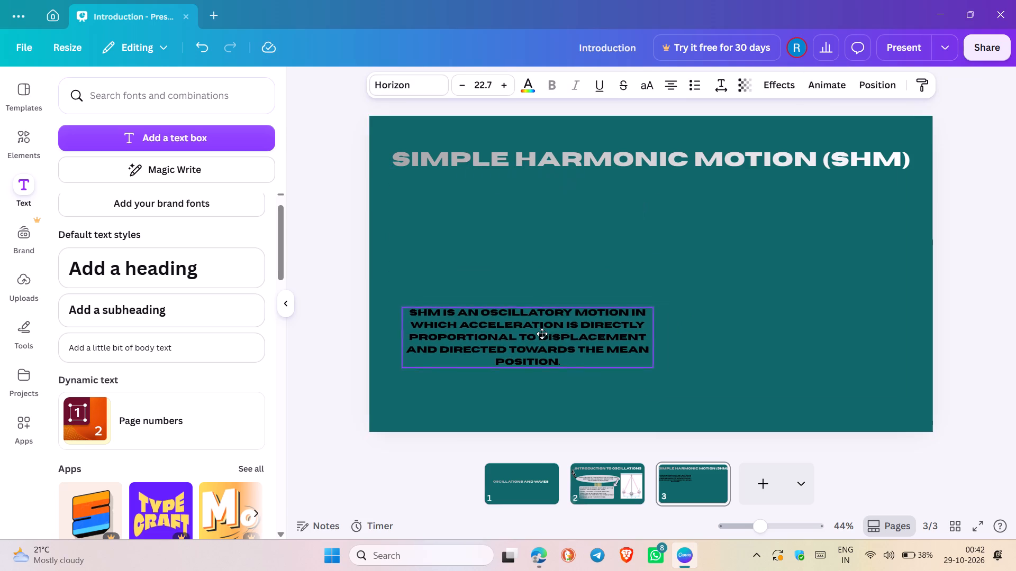
{"action": "left_click_drag", "start_coordinate": [542, 334], "coordinate": [536, 331]}
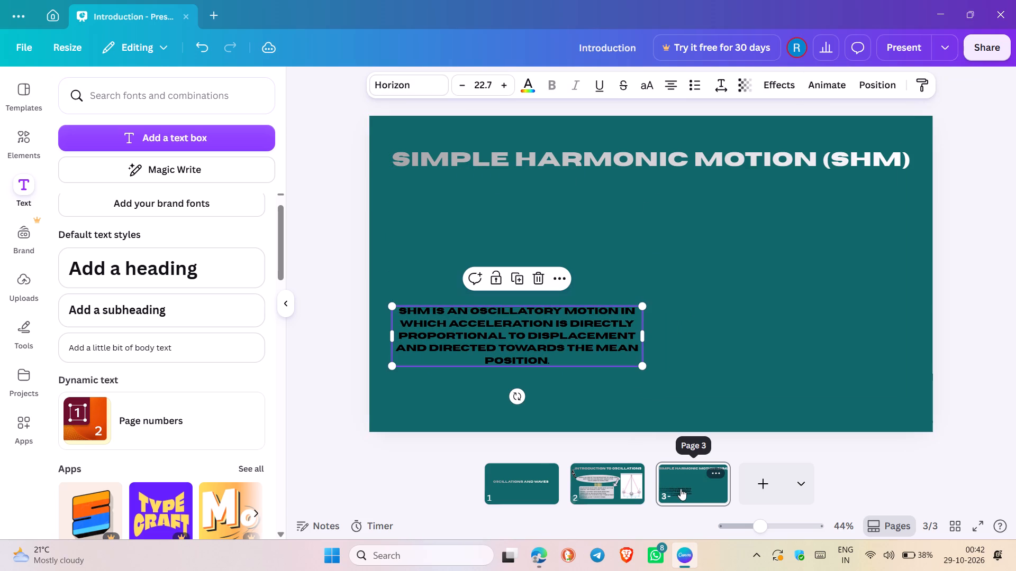
{"action": "left_click", "coordinate": [708, 224]}
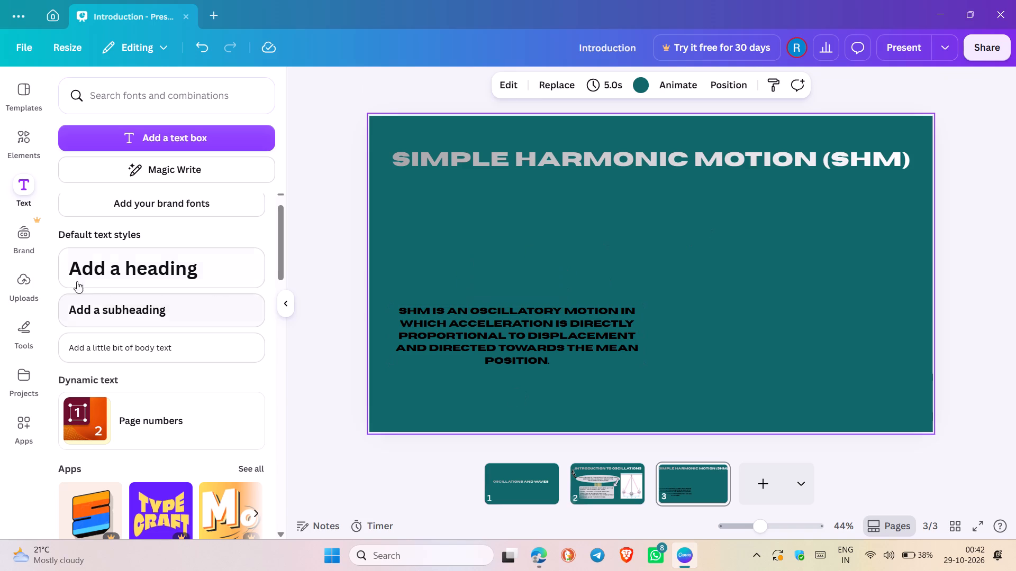
Insert a table with three columns and four rows on slide 3.
{"action": "left_click", "coordinate": [28, 349]}
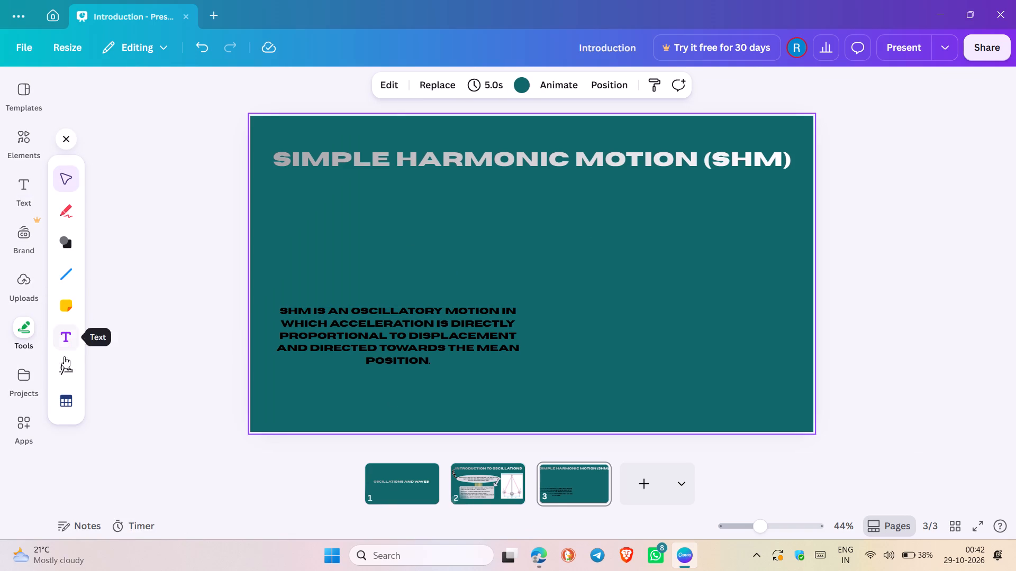
{"action": "left_click", "coordinate": [59, 404]}
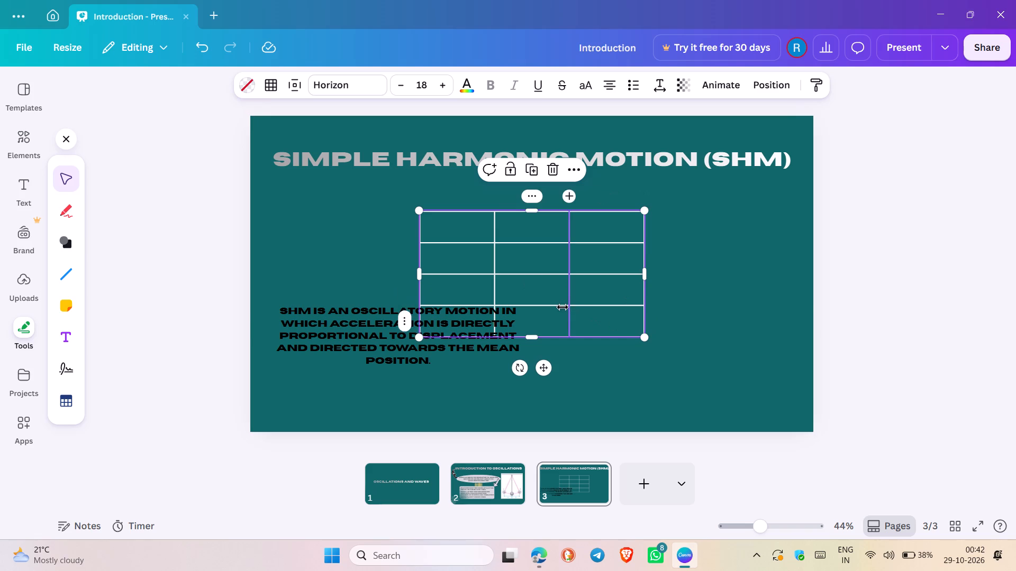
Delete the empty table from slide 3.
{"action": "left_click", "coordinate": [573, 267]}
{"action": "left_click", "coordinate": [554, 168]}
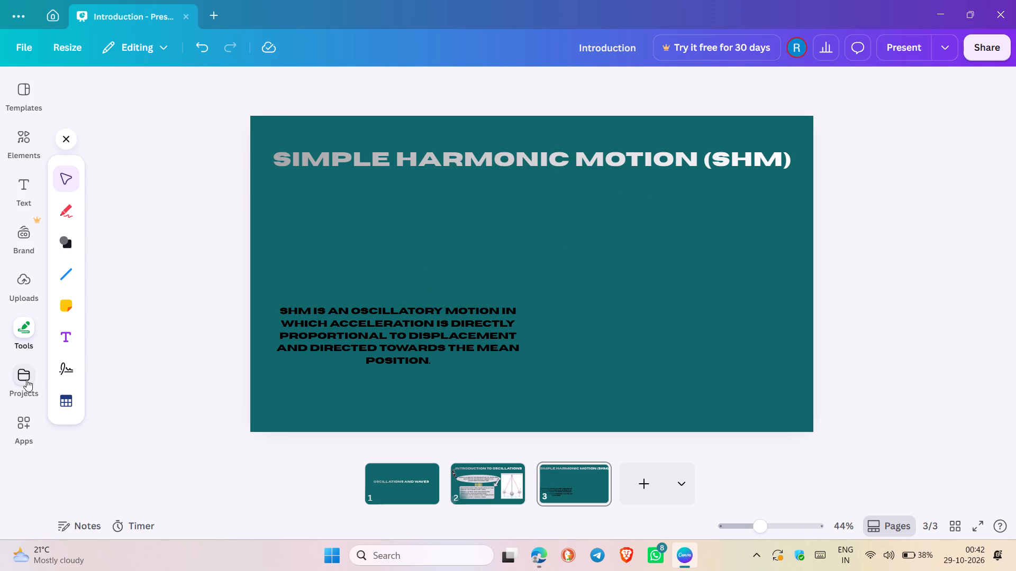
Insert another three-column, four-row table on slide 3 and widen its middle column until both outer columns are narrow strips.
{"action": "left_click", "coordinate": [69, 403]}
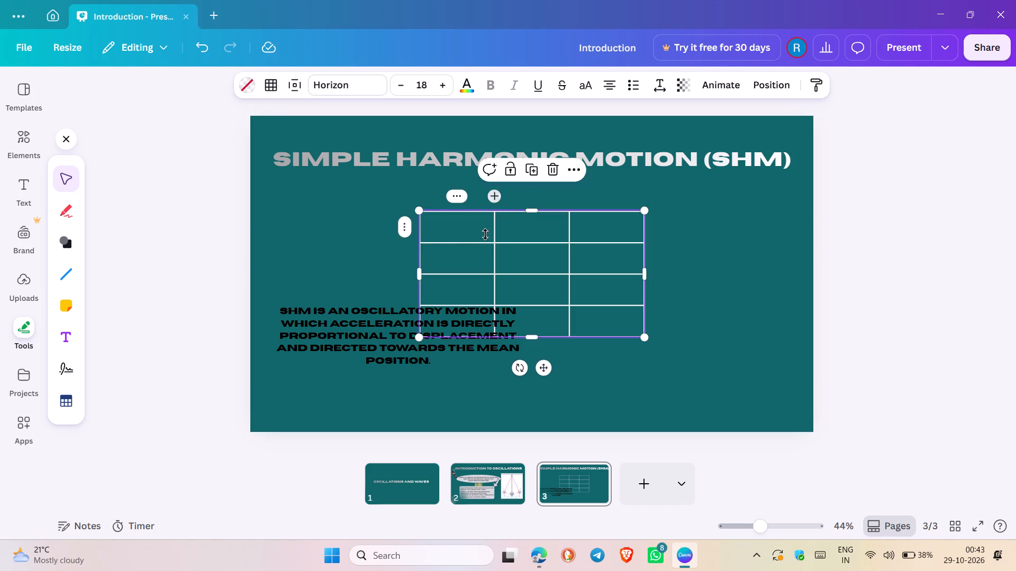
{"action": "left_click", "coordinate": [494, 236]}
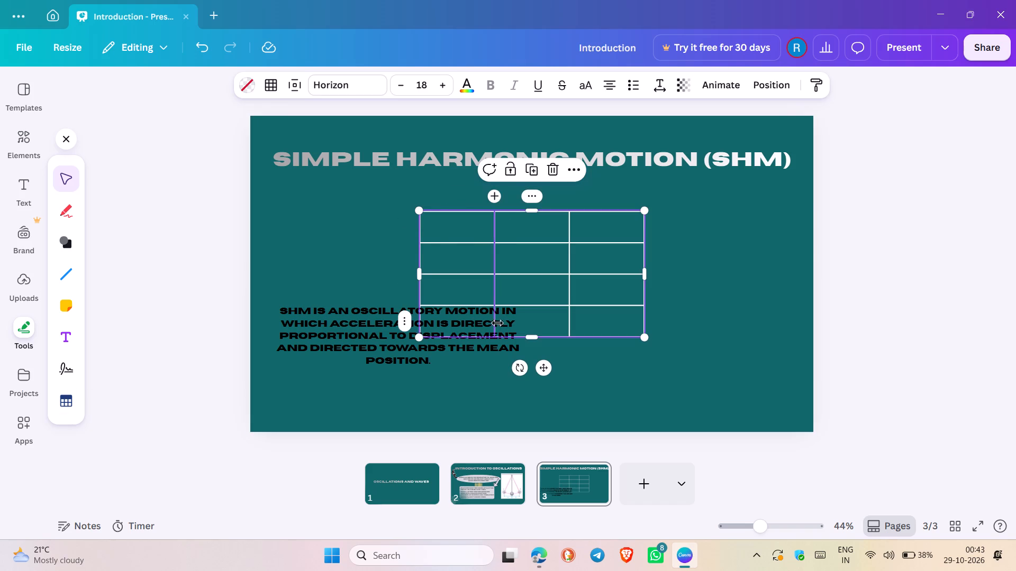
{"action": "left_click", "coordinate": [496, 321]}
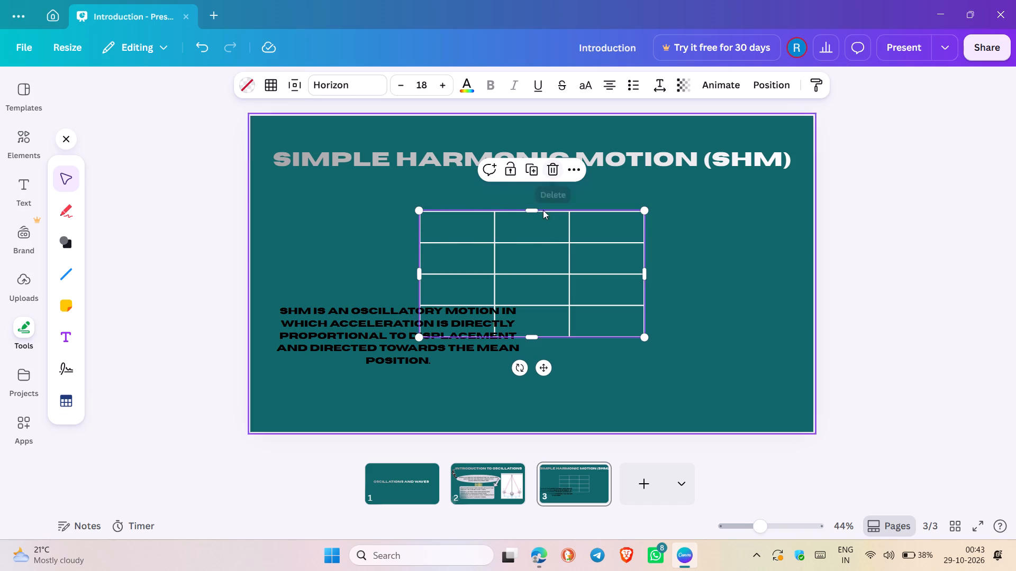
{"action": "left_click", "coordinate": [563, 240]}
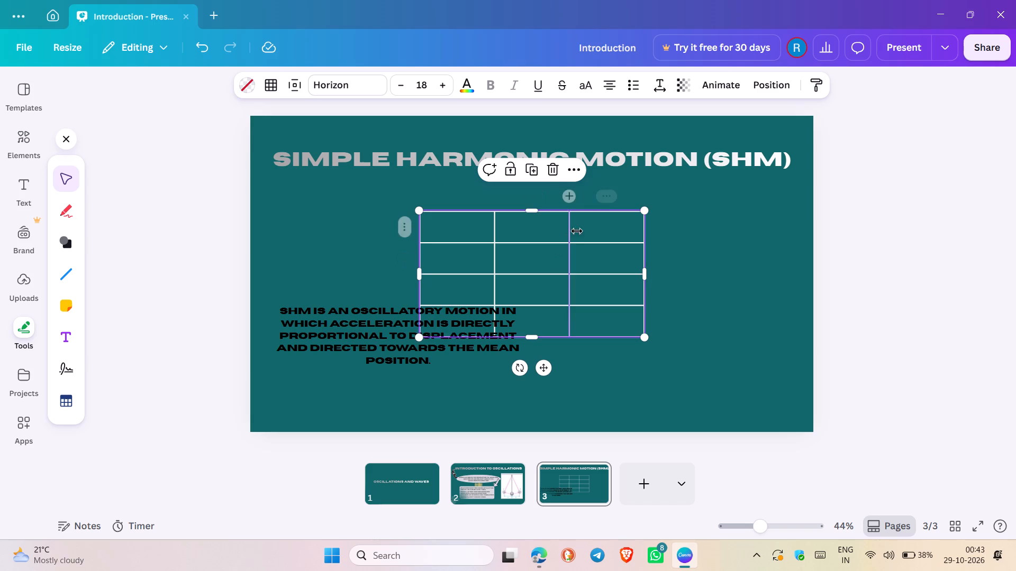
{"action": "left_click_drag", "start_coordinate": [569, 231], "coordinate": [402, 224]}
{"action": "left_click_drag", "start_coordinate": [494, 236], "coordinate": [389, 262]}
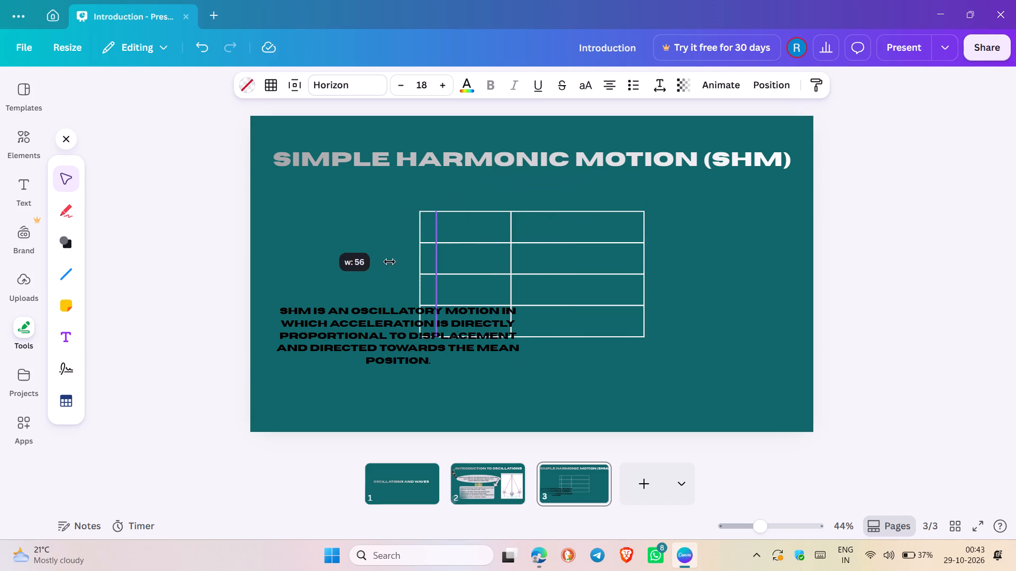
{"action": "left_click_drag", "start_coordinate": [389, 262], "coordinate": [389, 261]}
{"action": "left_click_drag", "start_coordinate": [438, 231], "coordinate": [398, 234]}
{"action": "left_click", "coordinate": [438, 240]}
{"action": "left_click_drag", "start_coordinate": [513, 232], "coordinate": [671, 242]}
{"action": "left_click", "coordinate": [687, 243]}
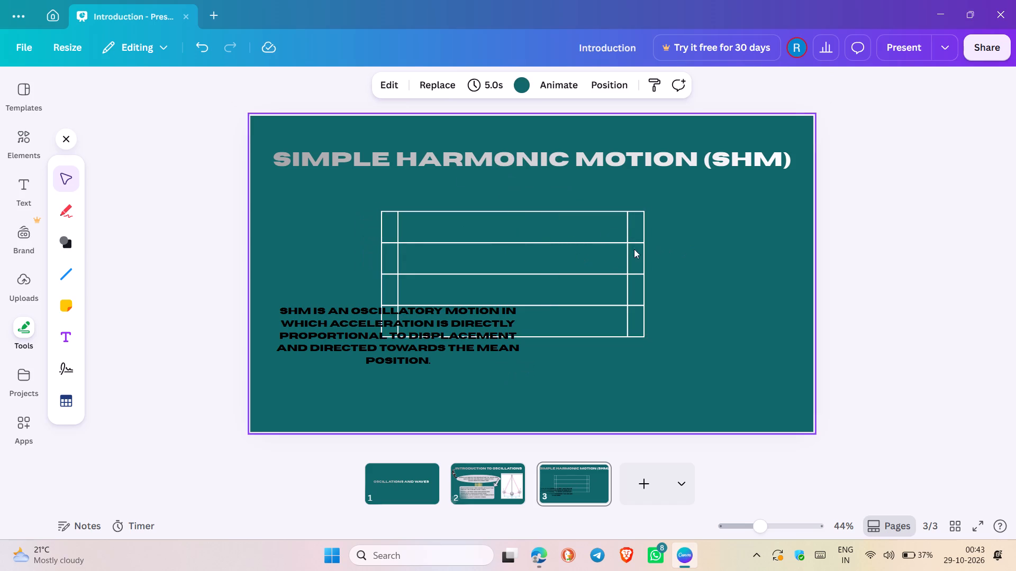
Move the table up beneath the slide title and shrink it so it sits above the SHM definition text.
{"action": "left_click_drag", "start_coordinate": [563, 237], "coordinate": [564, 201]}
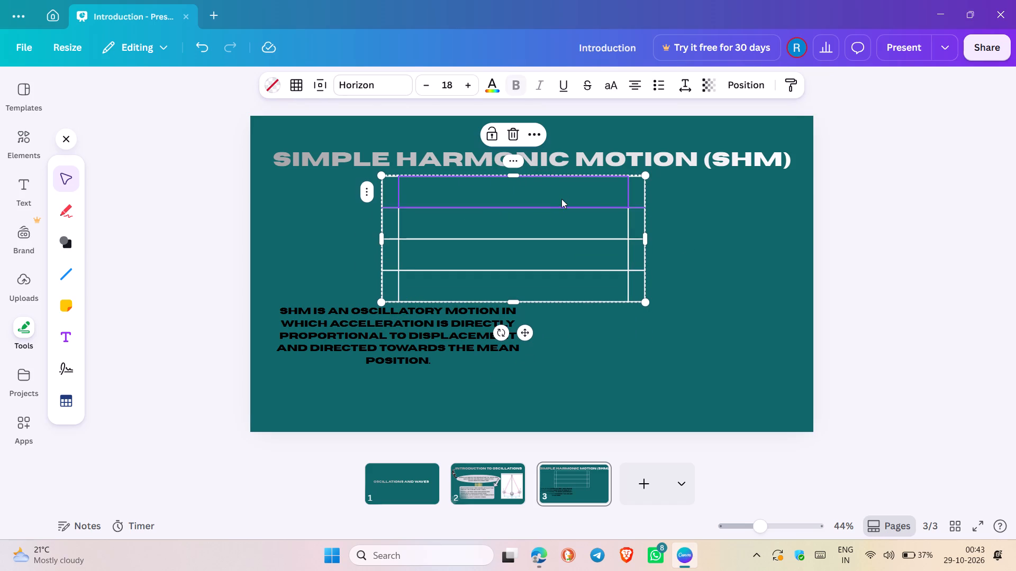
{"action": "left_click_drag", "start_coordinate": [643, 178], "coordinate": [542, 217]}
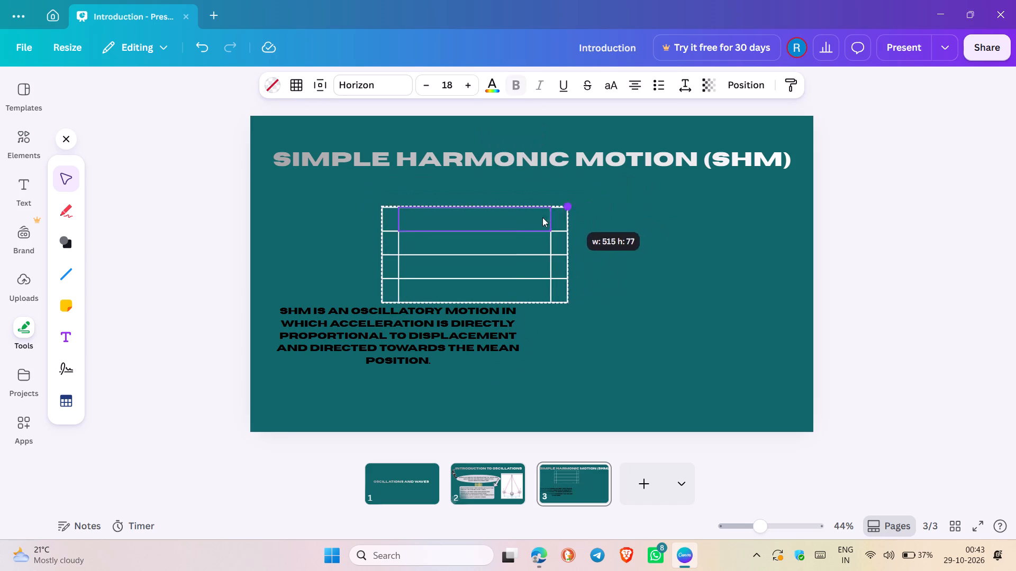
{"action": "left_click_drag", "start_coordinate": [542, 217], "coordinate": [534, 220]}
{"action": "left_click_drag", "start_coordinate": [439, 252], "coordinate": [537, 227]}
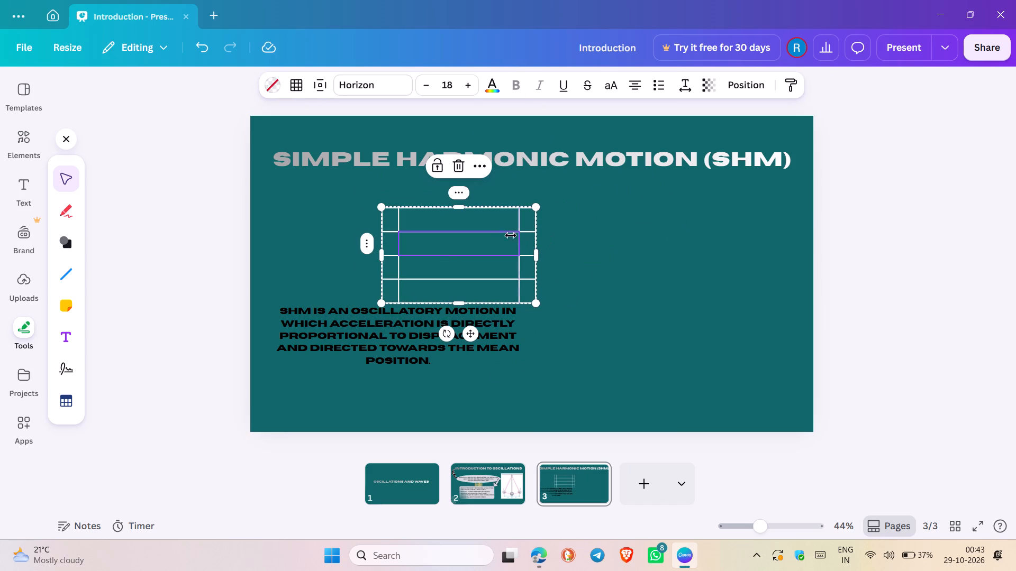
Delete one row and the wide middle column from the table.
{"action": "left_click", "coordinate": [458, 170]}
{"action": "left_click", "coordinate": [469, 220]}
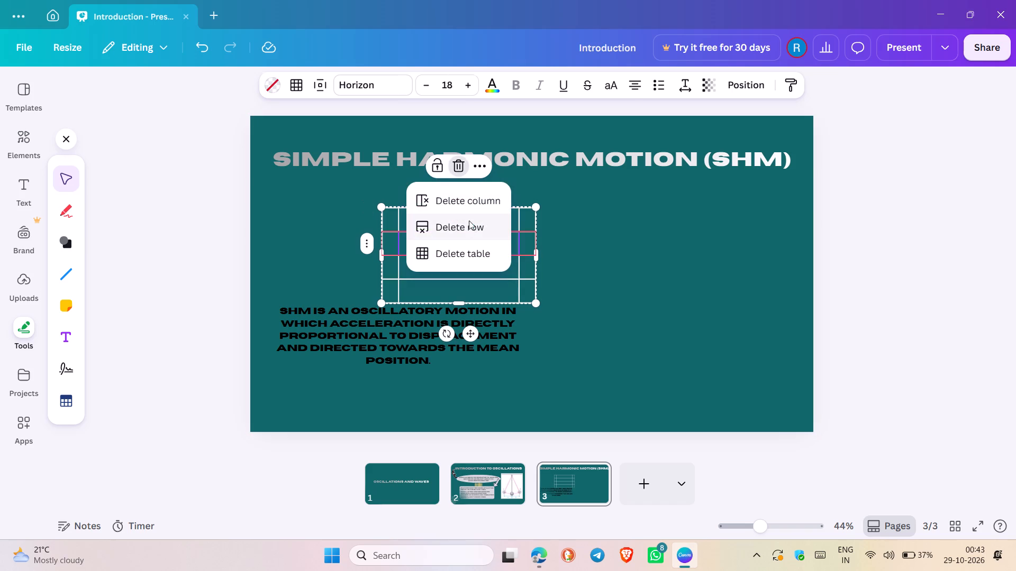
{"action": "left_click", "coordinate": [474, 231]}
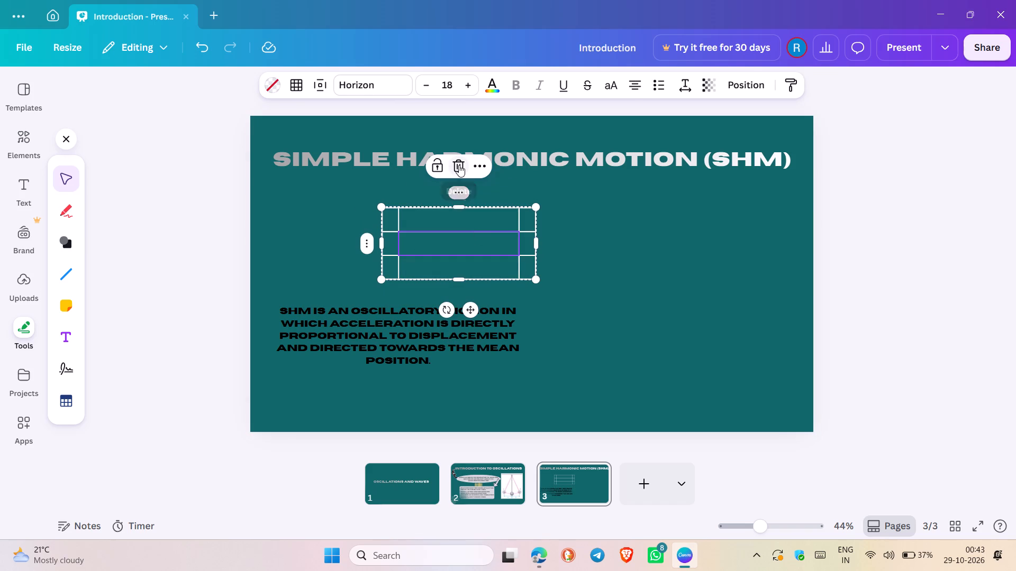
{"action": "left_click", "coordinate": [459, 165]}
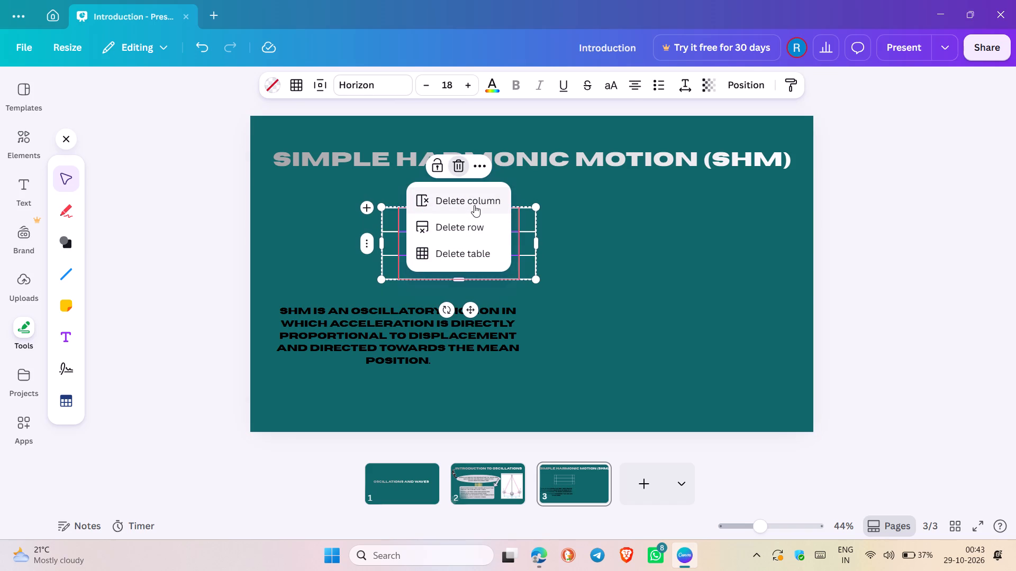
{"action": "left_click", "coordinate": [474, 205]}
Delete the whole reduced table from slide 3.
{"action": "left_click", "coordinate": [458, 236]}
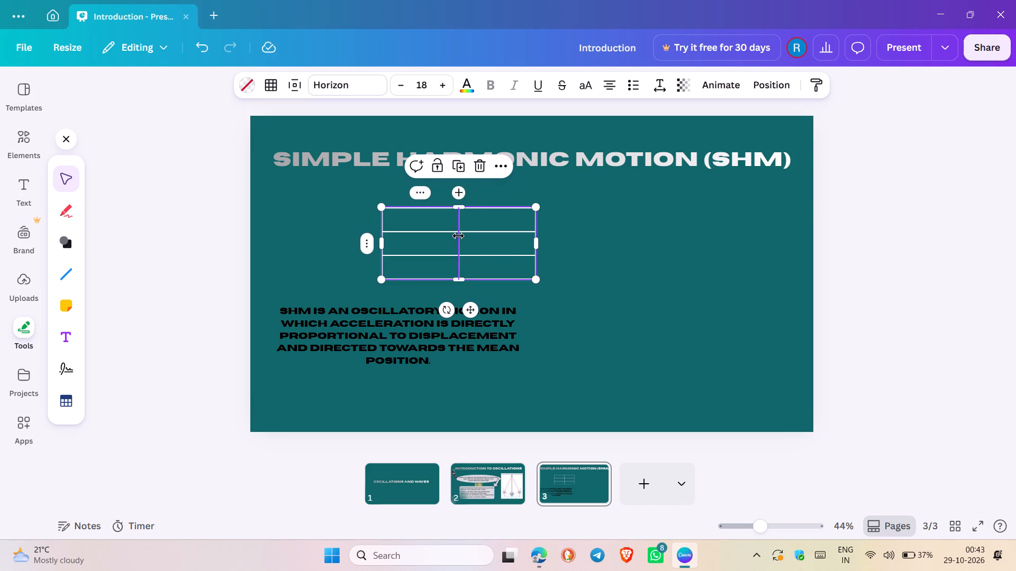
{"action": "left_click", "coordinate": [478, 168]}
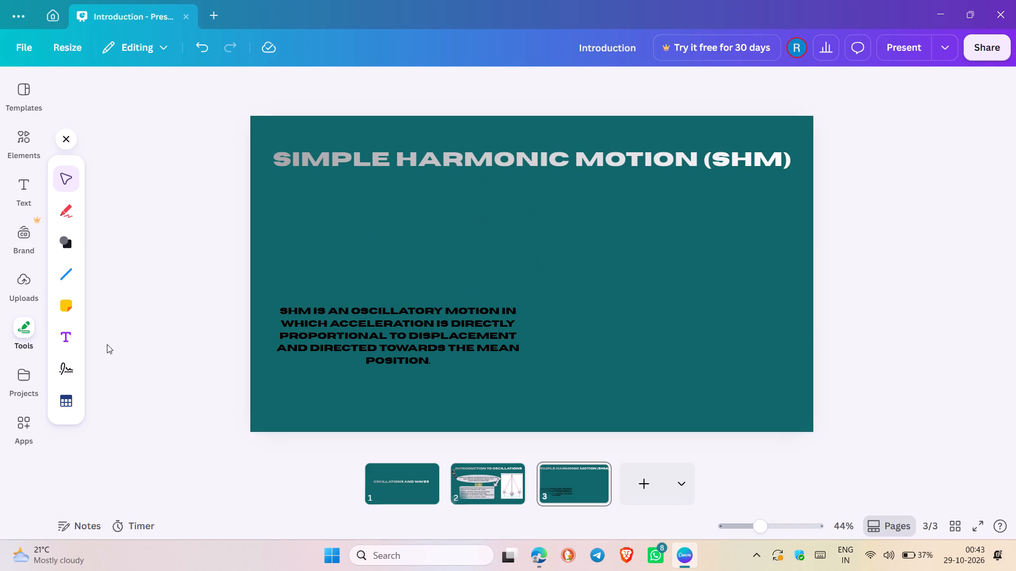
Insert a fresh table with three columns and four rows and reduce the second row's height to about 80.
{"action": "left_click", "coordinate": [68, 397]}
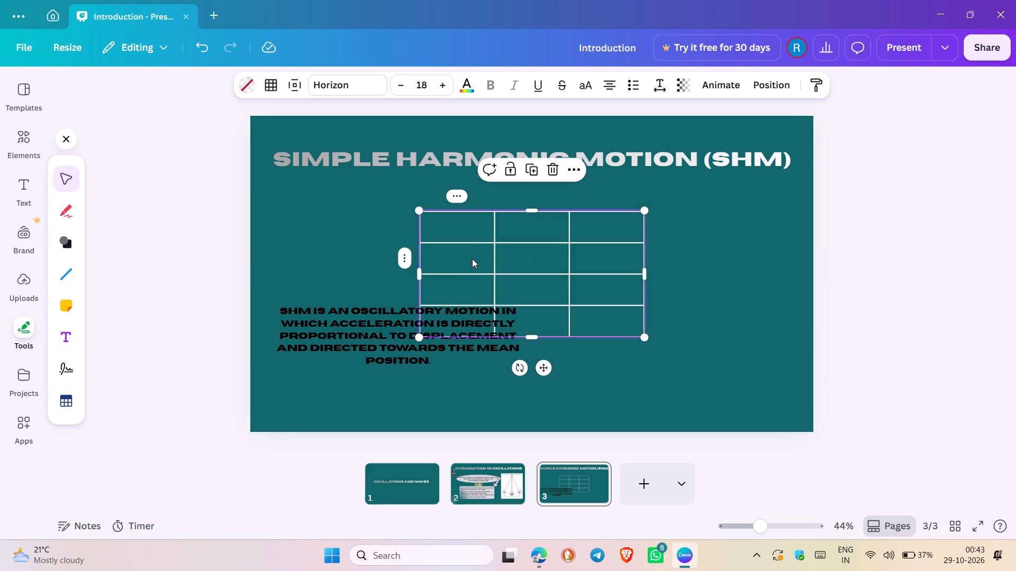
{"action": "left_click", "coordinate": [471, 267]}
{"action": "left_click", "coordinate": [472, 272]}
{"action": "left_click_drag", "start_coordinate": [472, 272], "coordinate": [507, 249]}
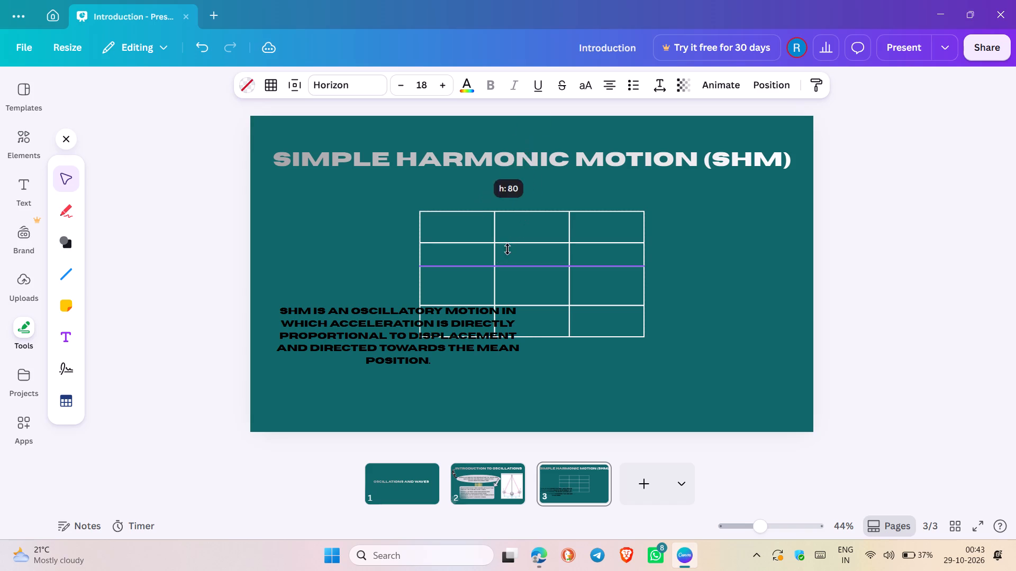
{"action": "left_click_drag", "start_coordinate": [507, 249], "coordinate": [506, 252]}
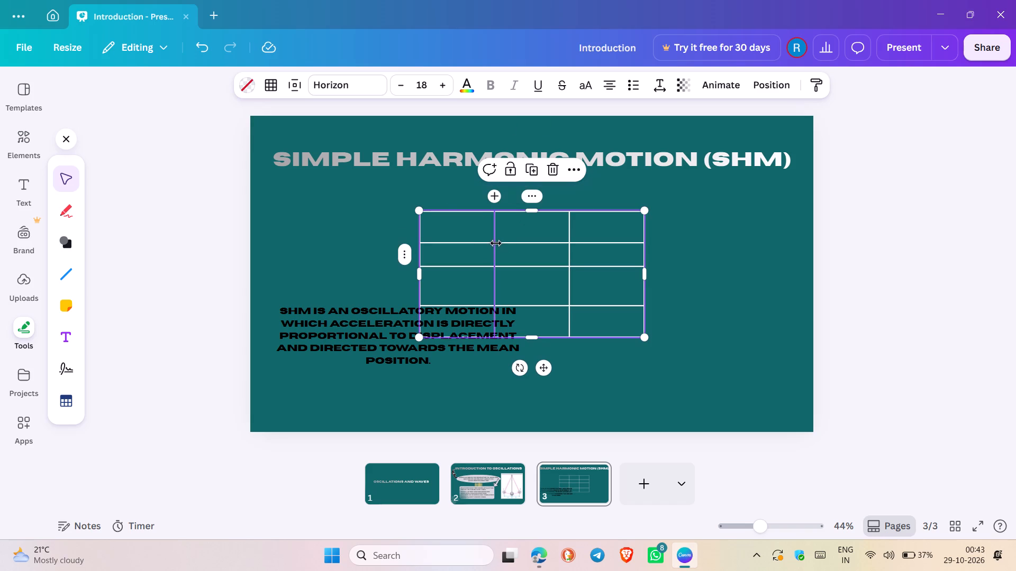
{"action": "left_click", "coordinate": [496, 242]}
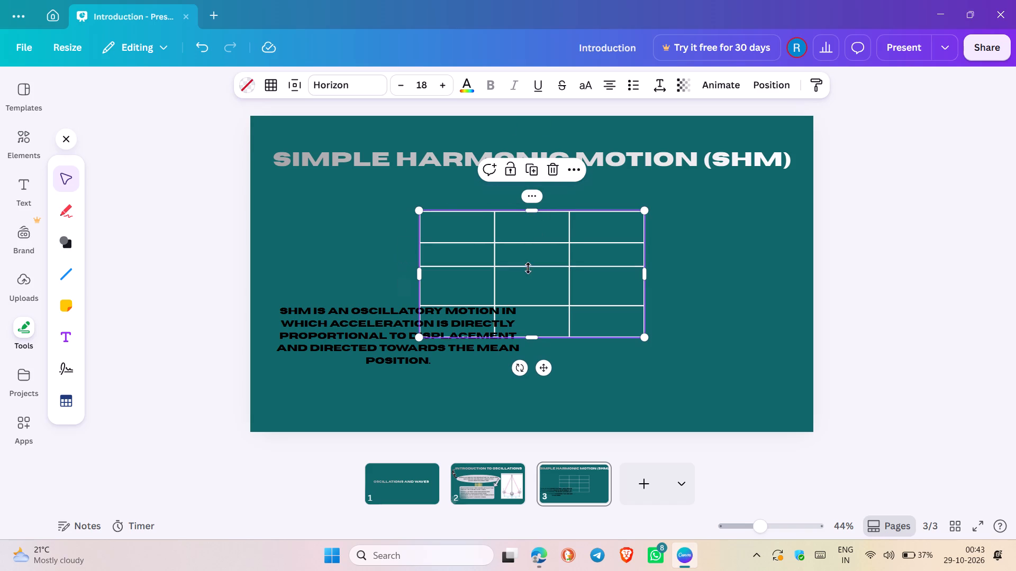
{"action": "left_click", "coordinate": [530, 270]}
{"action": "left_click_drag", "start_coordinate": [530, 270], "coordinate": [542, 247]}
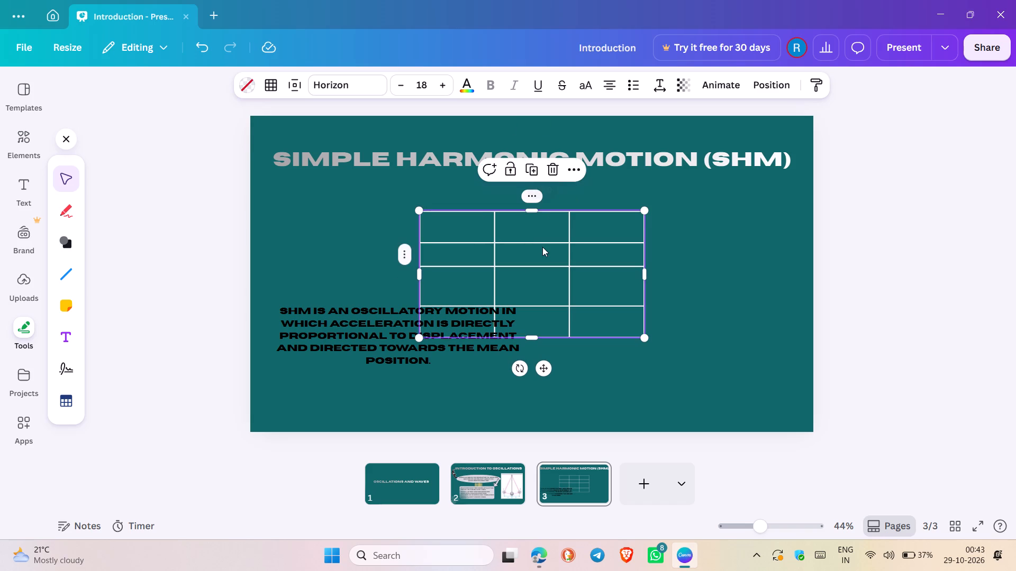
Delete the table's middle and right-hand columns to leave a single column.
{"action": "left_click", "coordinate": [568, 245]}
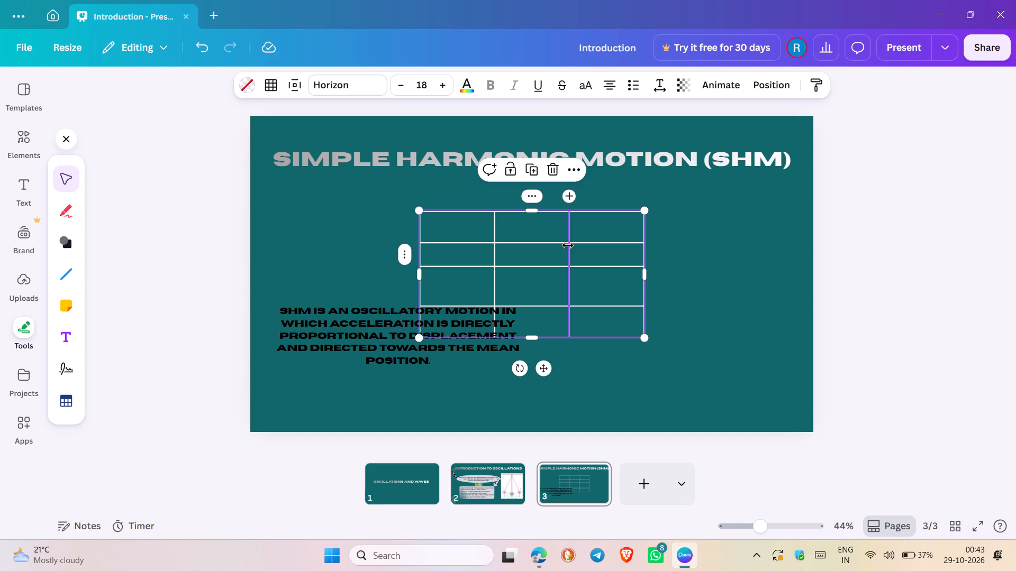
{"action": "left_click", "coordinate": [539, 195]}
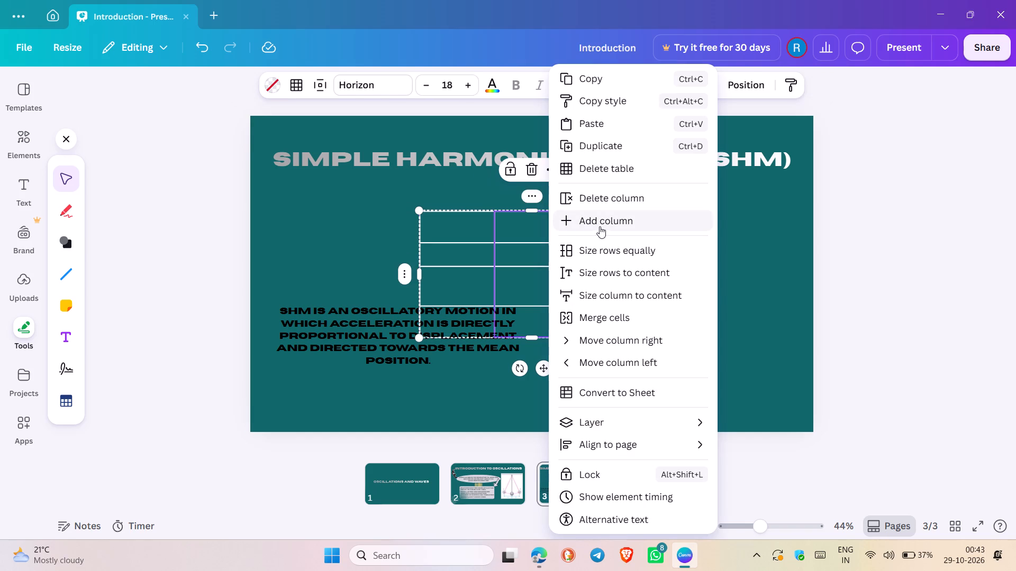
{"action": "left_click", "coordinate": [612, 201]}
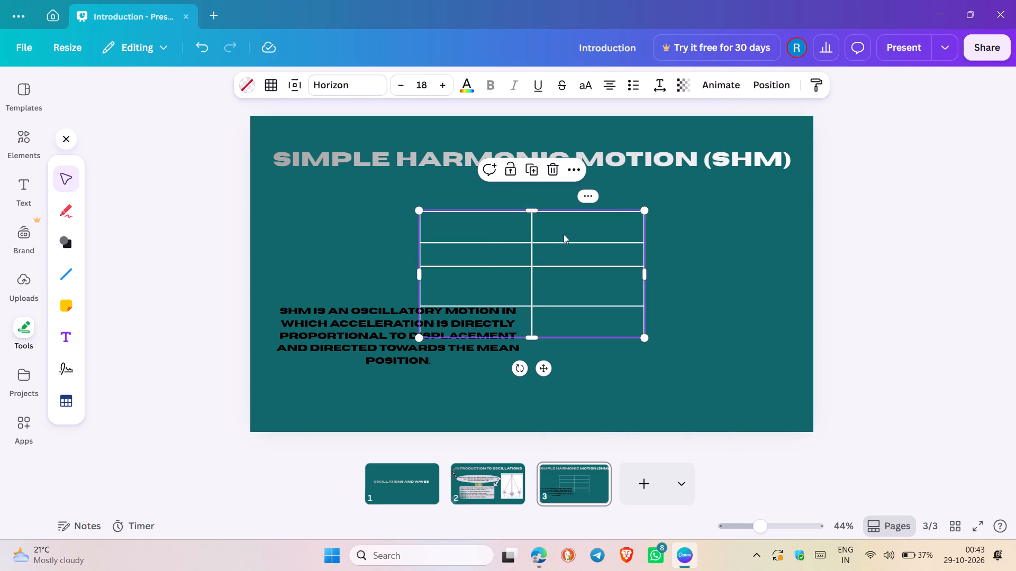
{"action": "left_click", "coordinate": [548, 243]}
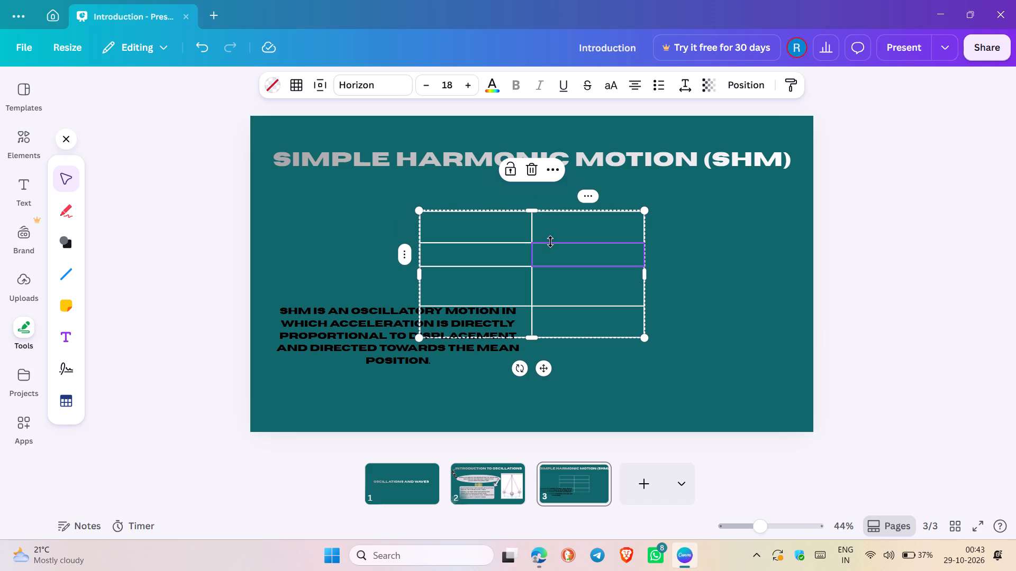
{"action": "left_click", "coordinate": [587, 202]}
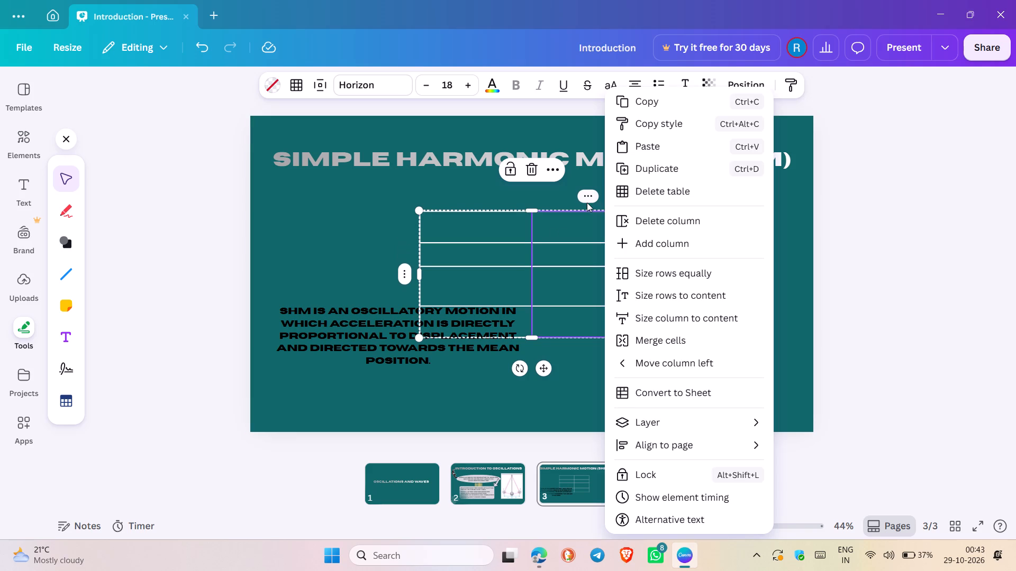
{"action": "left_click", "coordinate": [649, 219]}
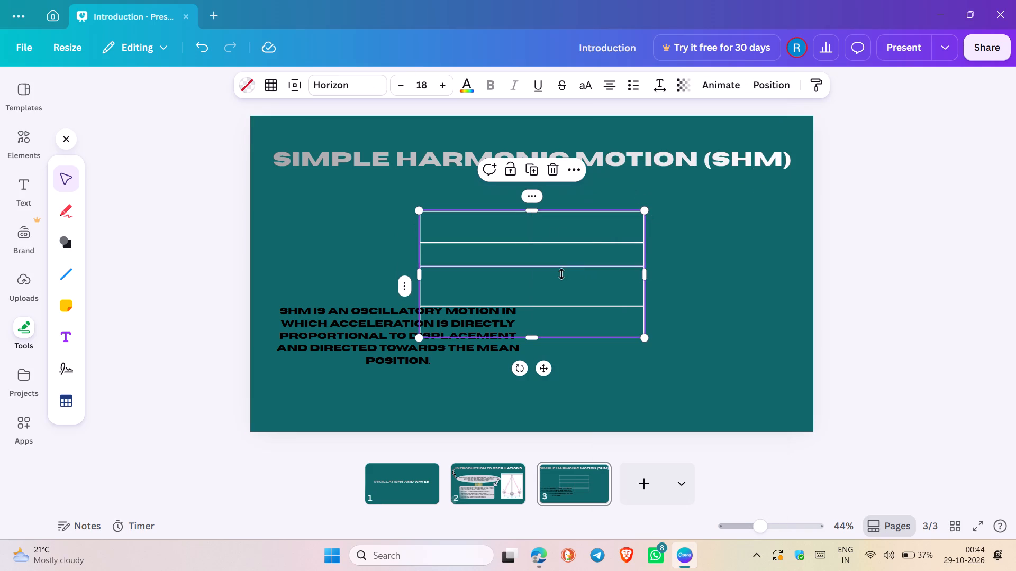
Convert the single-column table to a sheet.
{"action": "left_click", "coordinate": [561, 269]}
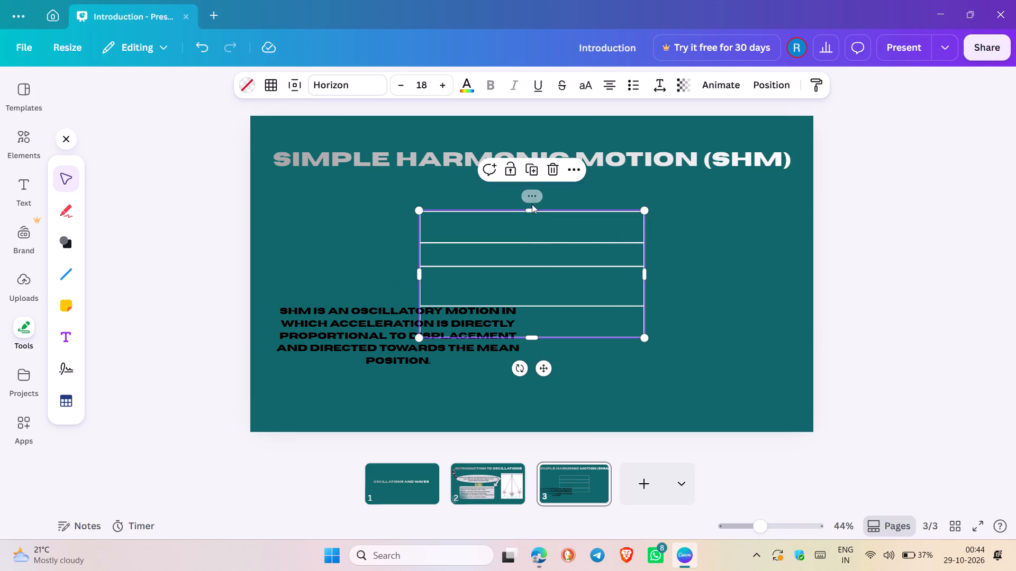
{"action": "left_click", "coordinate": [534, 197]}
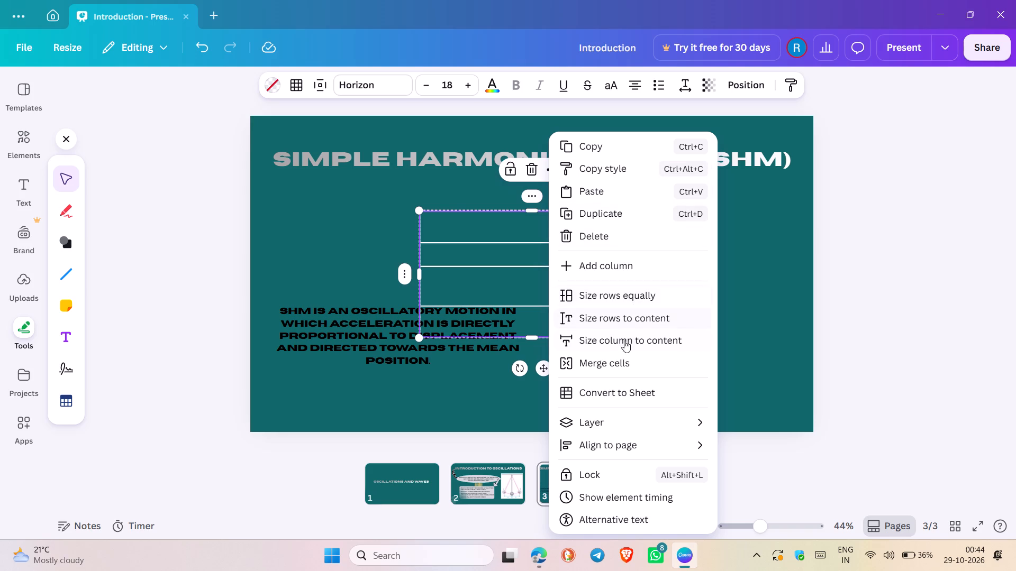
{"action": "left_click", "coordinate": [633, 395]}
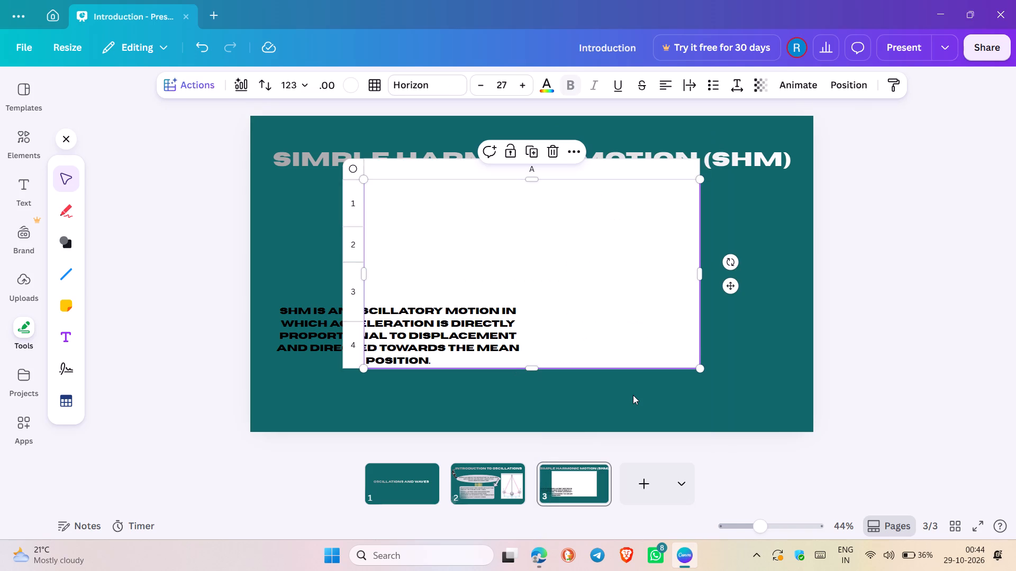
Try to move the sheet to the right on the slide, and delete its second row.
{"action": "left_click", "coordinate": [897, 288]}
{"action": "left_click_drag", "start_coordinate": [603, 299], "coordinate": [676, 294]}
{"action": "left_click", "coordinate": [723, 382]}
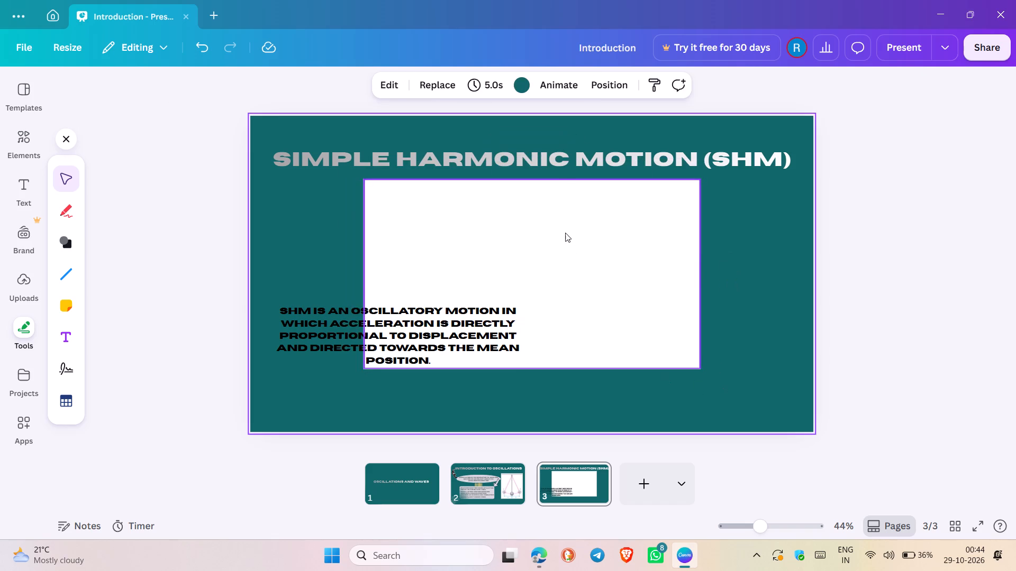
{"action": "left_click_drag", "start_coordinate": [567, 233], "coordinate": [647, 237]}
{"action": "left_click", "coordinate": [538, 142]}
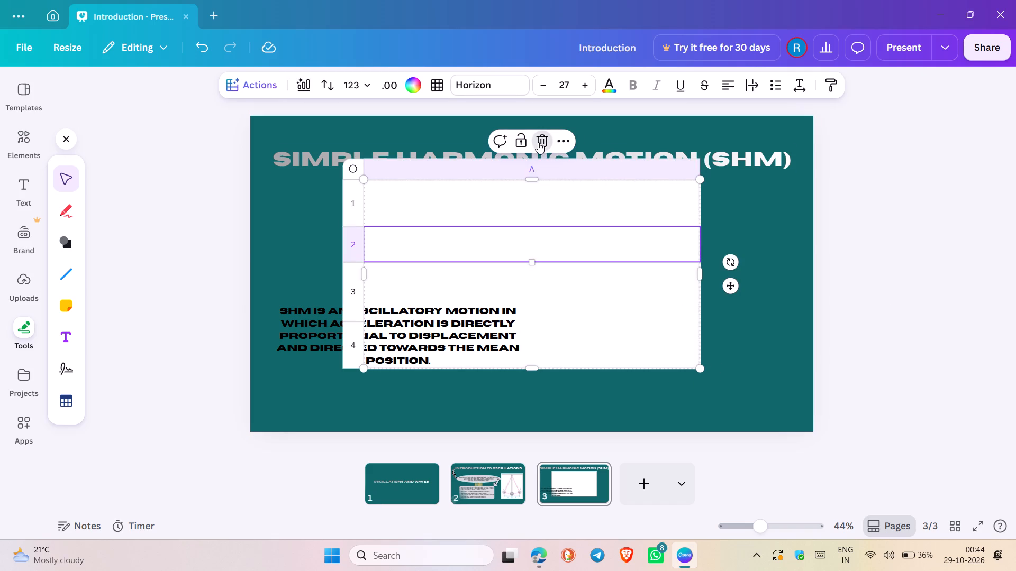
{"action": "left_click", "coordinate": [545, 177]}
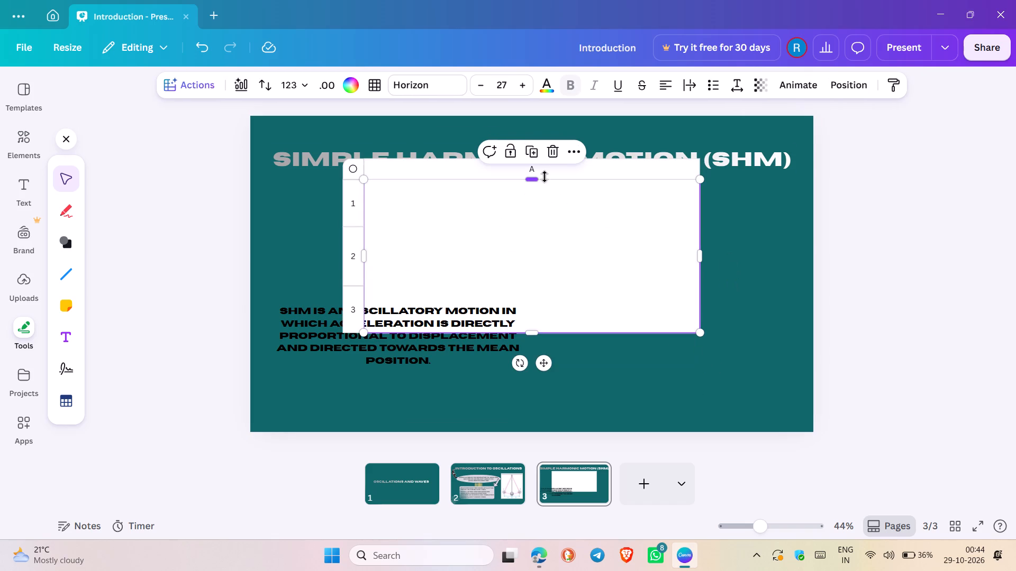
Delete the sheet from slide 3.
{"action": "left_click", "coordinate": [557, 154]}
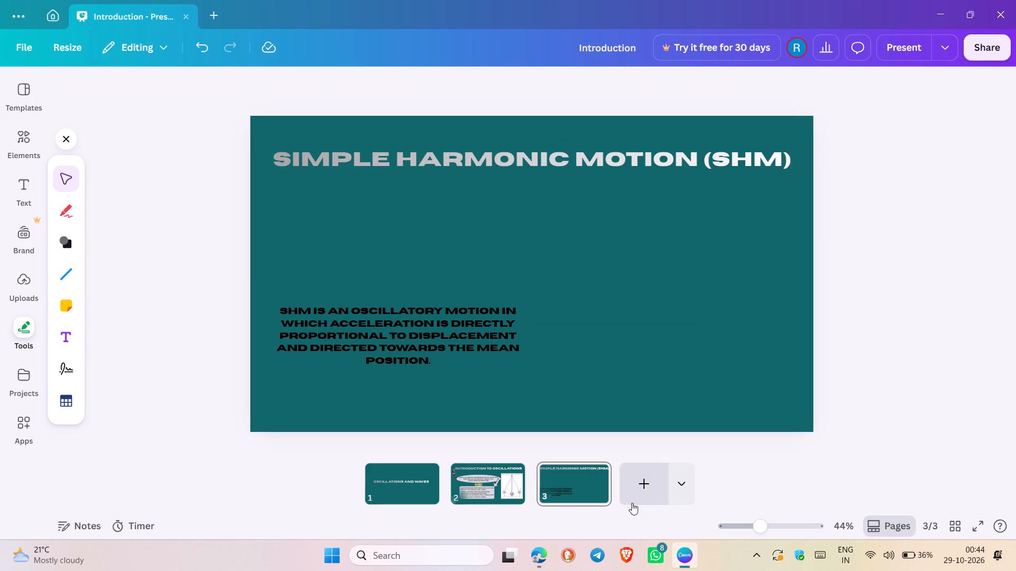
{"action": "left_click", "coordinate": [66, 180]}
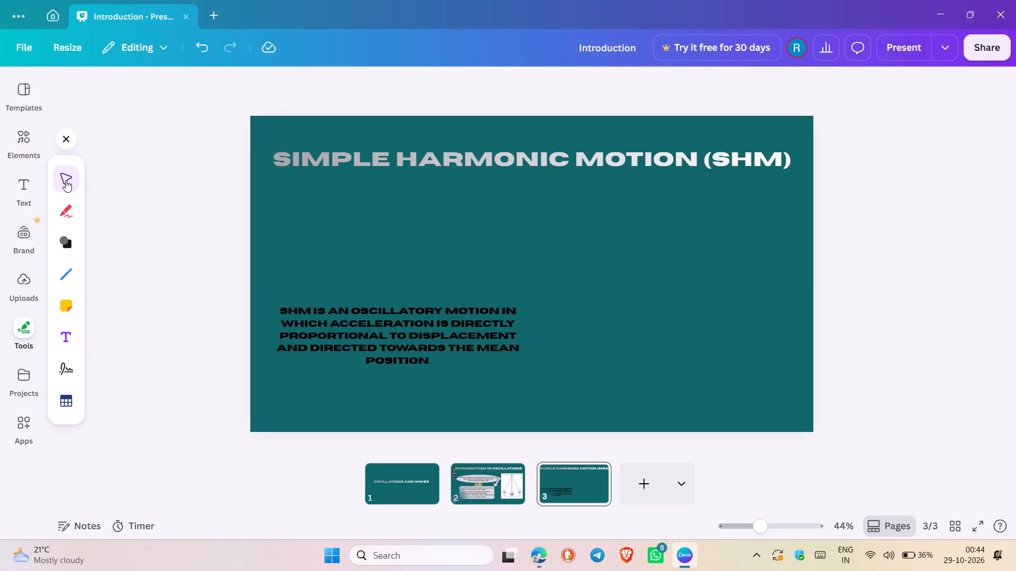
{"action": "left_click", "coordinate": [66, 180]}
Insert a square shape on slide 3 and resize it into a small rectangle between the title and the SHM definition.
{"action": "left_click", "coordinate": [70, 202]}
{"action": "left_click", "coordinate": [66, 242]}
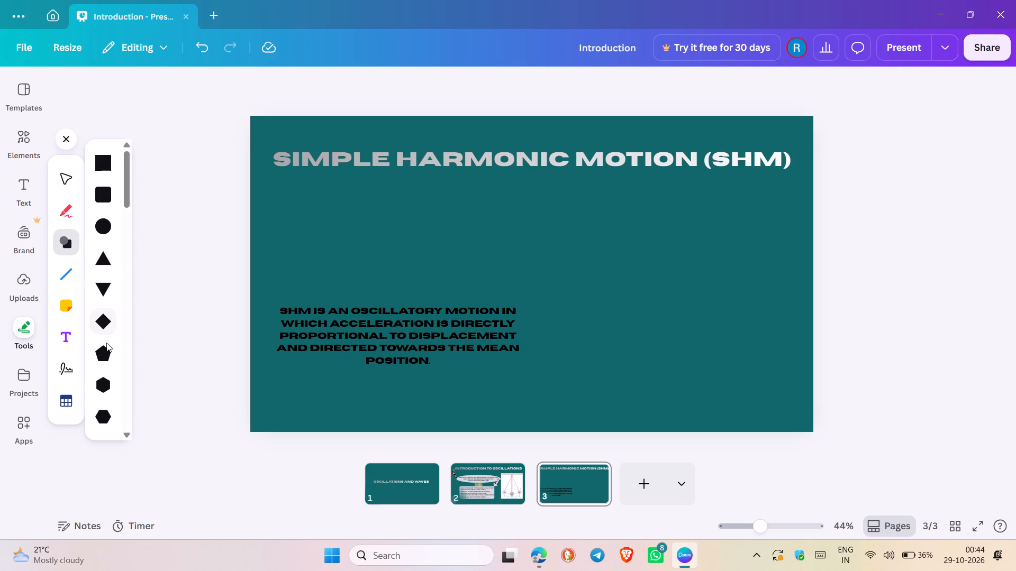
{"action": "left_click", "coordinate": [101, 164]}
{"action": "left_click_drag", "start_coordinate": [518, 270], "coordinate": [506, 216]}
{"action": "left_click", "coordinate": [643, 227]}
{"action": "left_click_drag", "start_coordinate": [530, 284], "coordinate": [554, 267]}
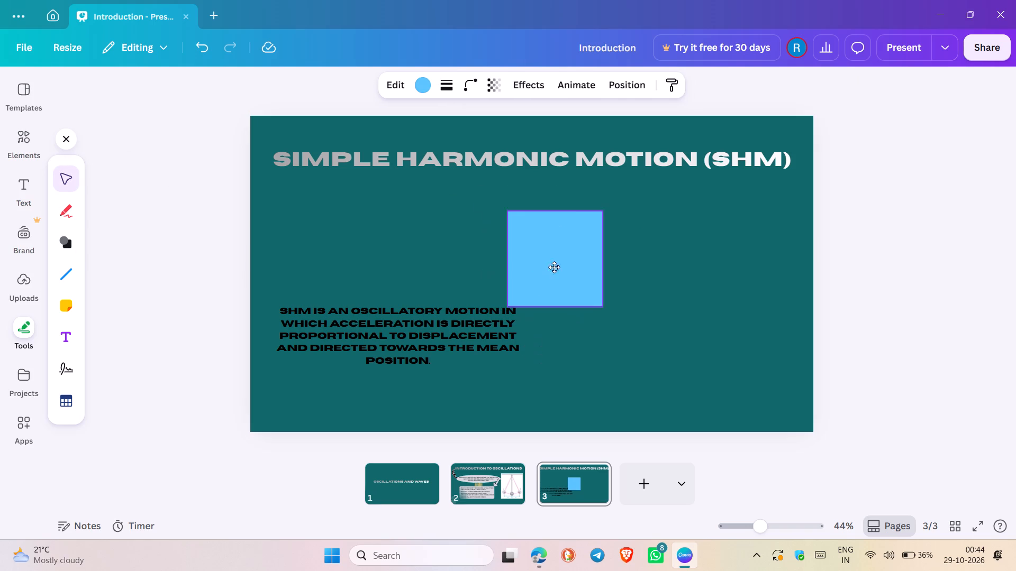
{"action": "left_click_drag", "start_coordinate": [554, 267], "coordinate": [503, 222]}
{"action": "left_click_drag", "start_coordinate": [553, 217], "coordinate": [637, 211]}
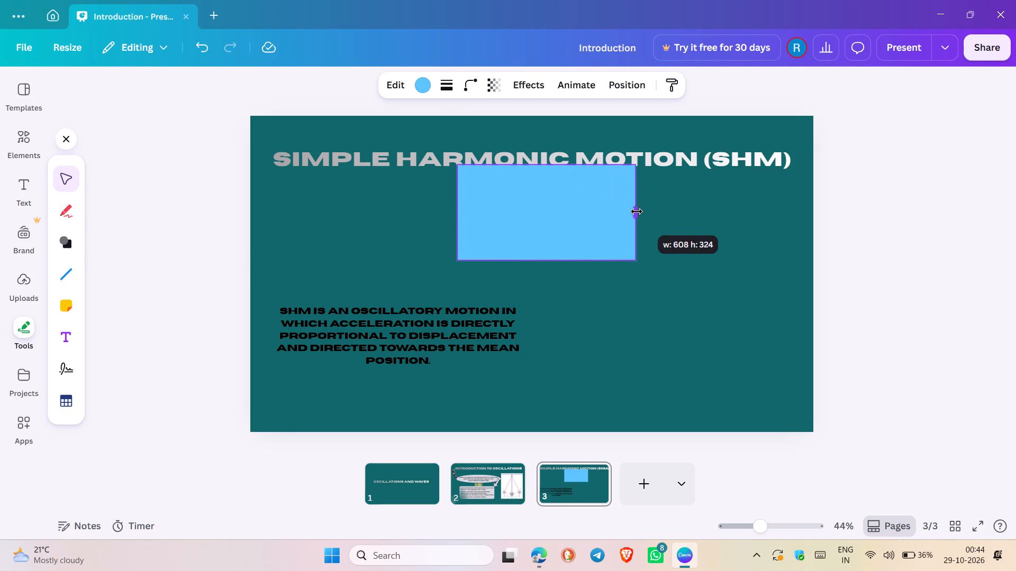
{"action": "left_click_drag", "start_coordinate": [637, 211], "coordinate": [637, 211]}
{"action": "left_click_drag", "start_coordinate": [543, 181], "coordinate": [528, 196]}
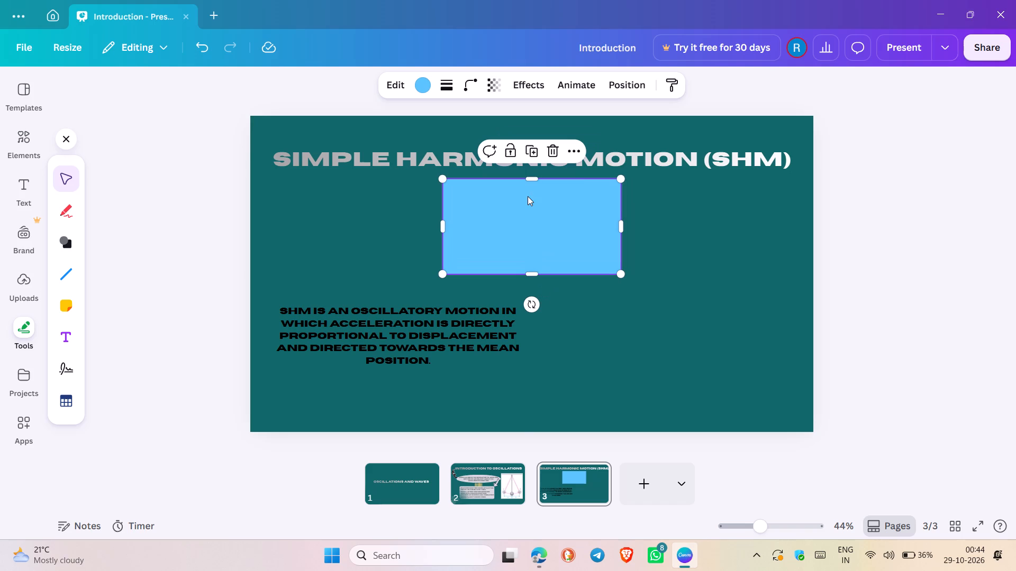
{"action": "left_click_drag", "start_coordinate": [621, 178], "coordinate": [541, 213]}
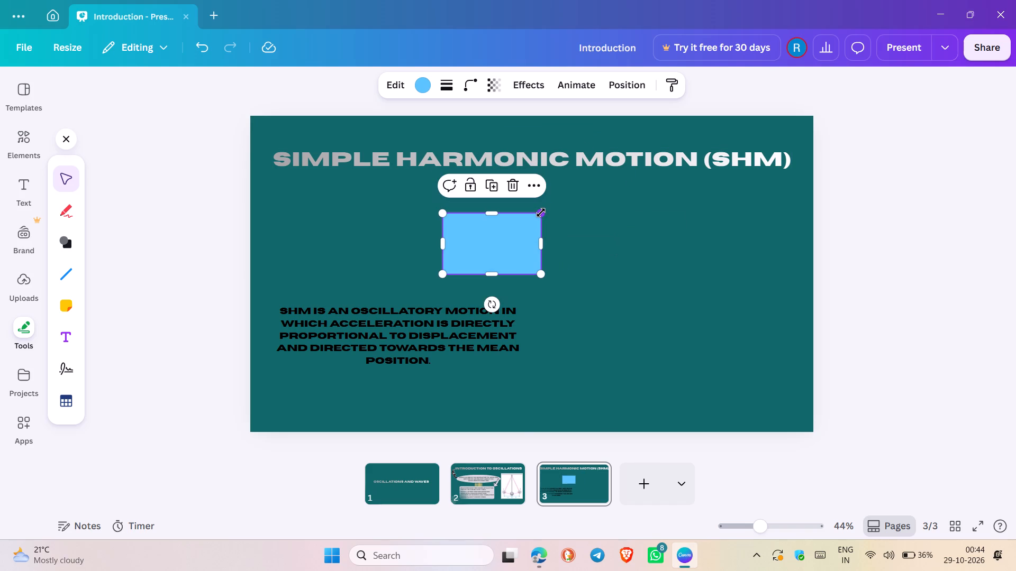
{"action": "left_click_drag", "start_coordinate": [501, 247], "coordinate": [515, 243]}
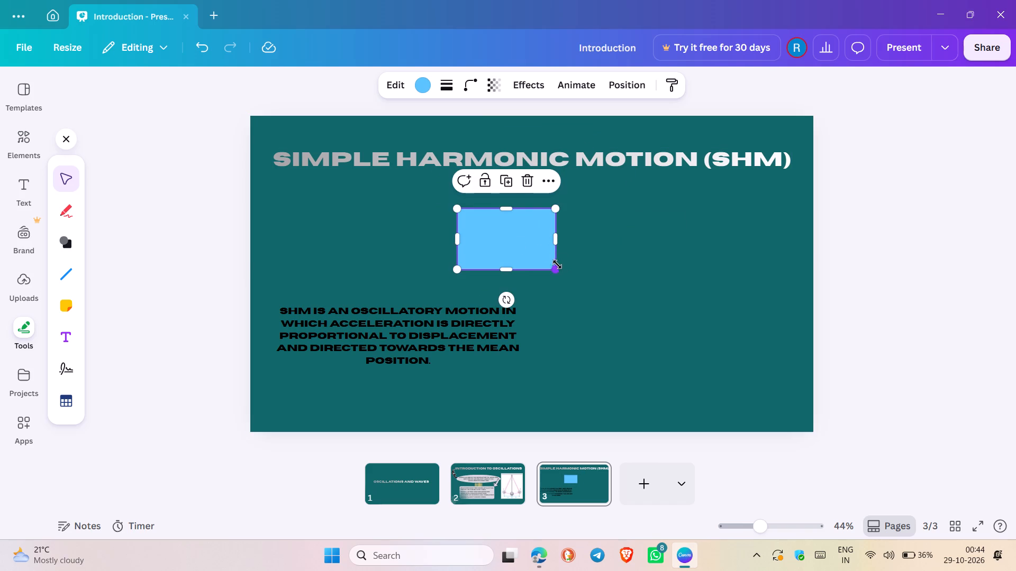
Recolour the blue rectangle on slide 3 light grey.
{"action": "left_click", "coordinate": [423, 88]}
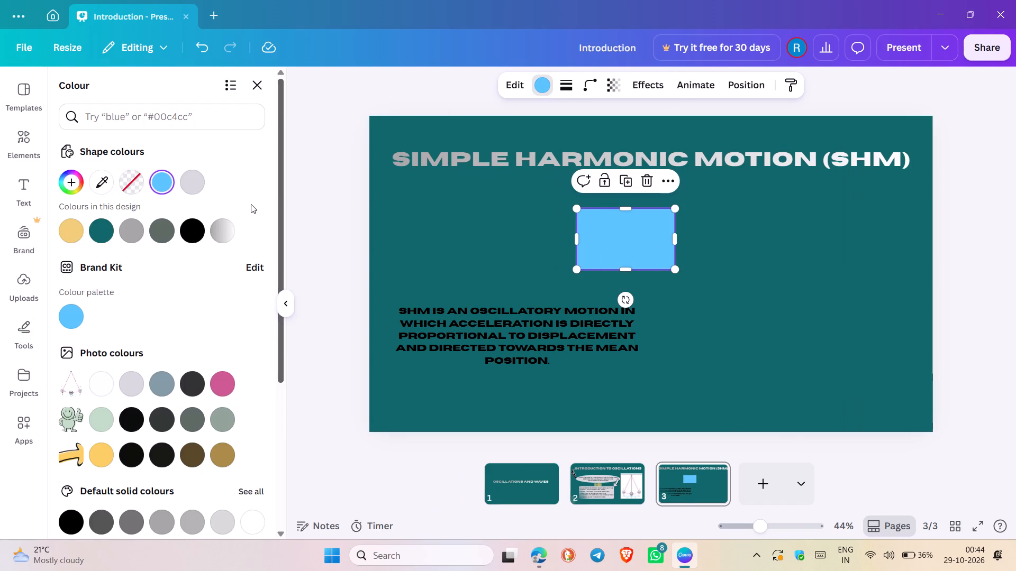
{"action": "left_click", "coordinate": [183, 180]}
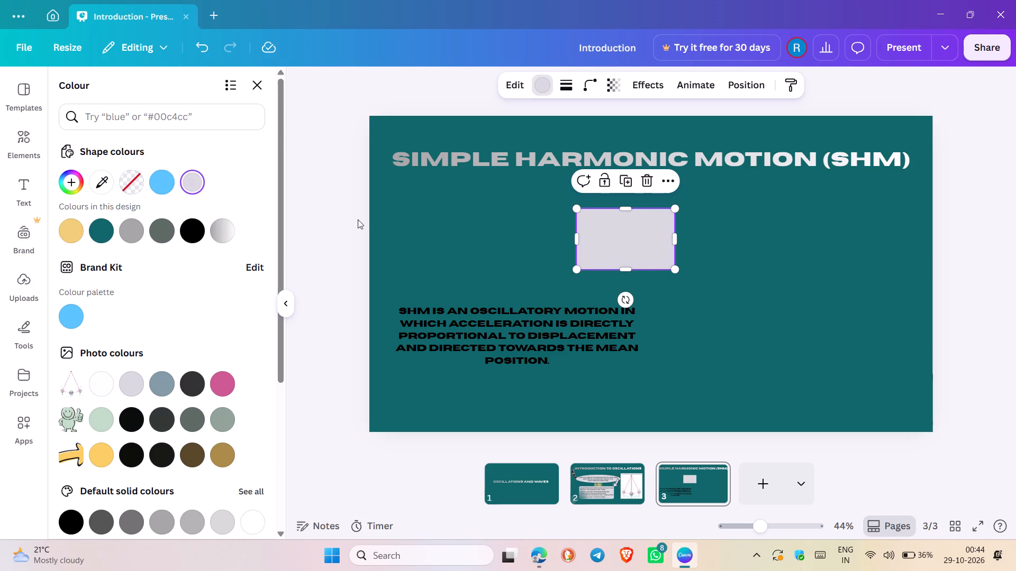
{"action": "left_click", "coordinate": [424, 227]}
Move the light grey rectangle to just beneath the slide title, near the slide's horizontal centre.
{"action": "left_click_drag", "start_coordinate": [630, 236], "coordinate": [654, 210]}
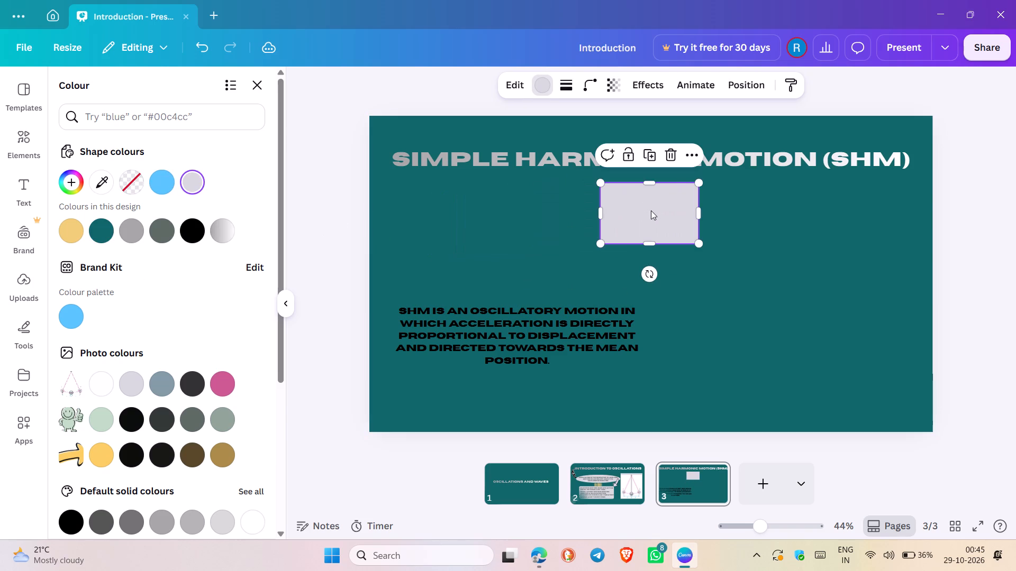
{"action": "left_click_drag", "start_coordinate": [645, 206], "coordinate": [640, 227]}
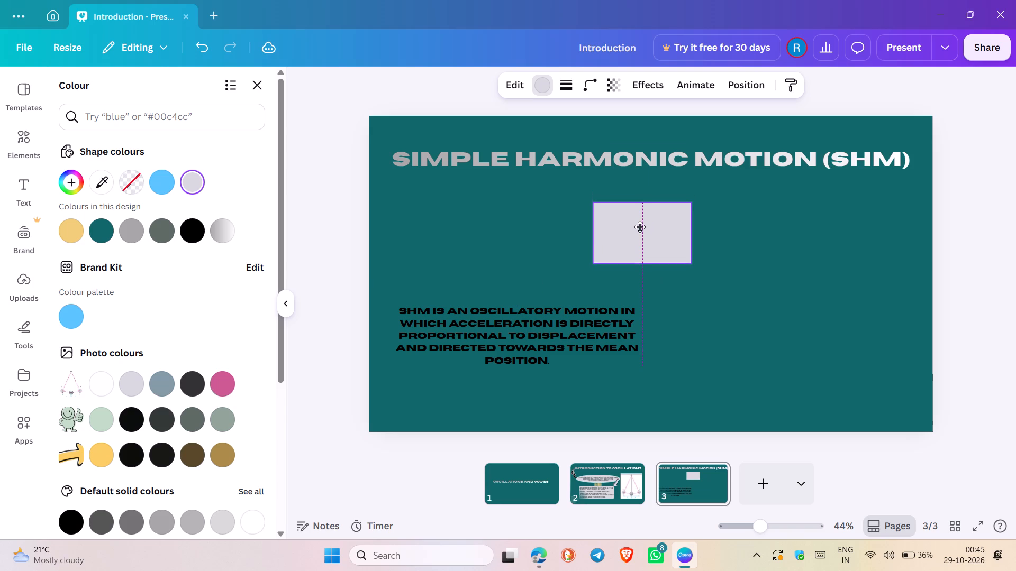
{"action": "left_click_drag", "start_coordinate": [640, 227], "coordinate": [635, 214]}
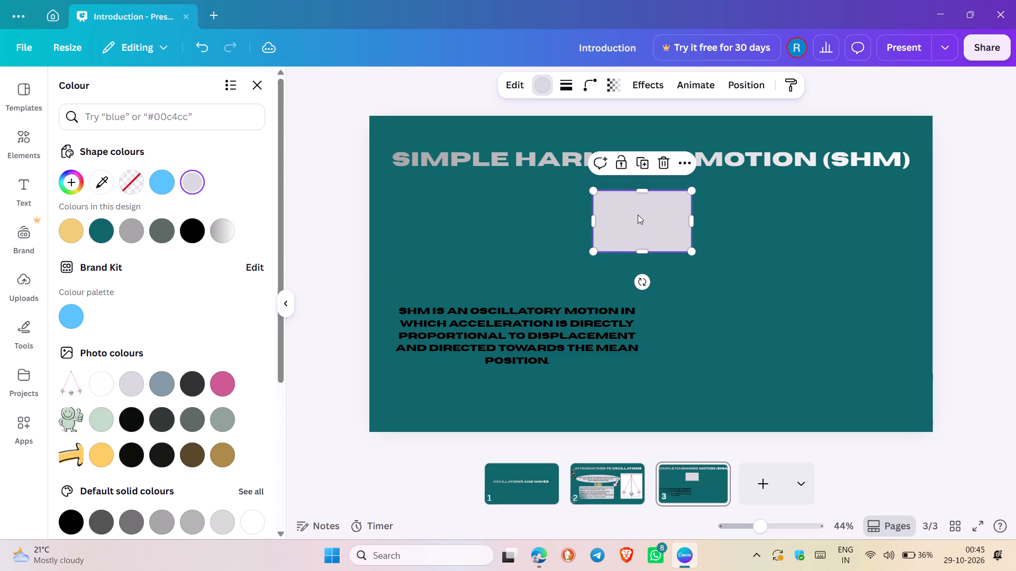
{"action": "left_click_drag", "start_coordinate": [648, 214], "coordinate": [649, 209]}
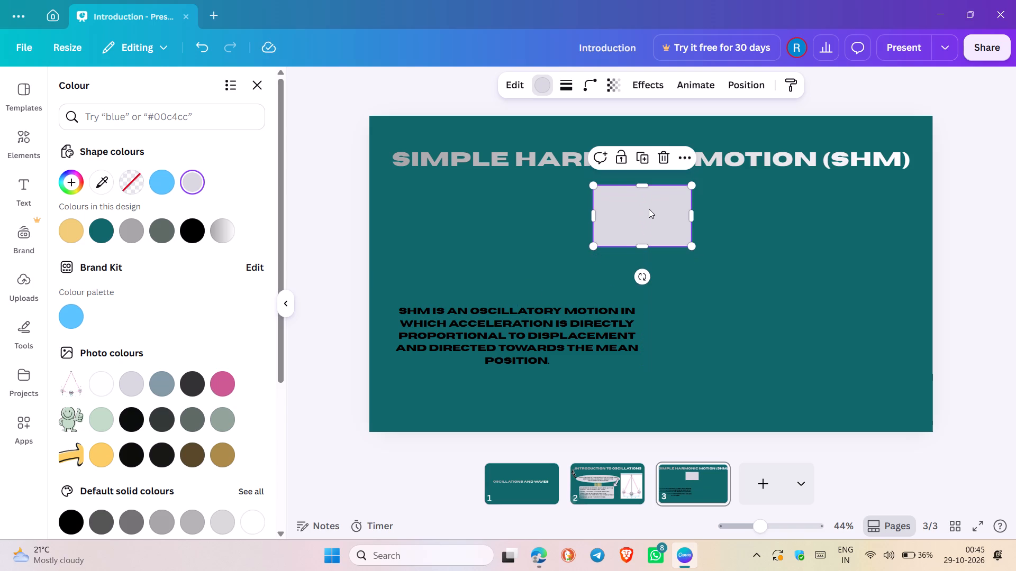
{"action": "left_click", "coordinate": [677, 337]}
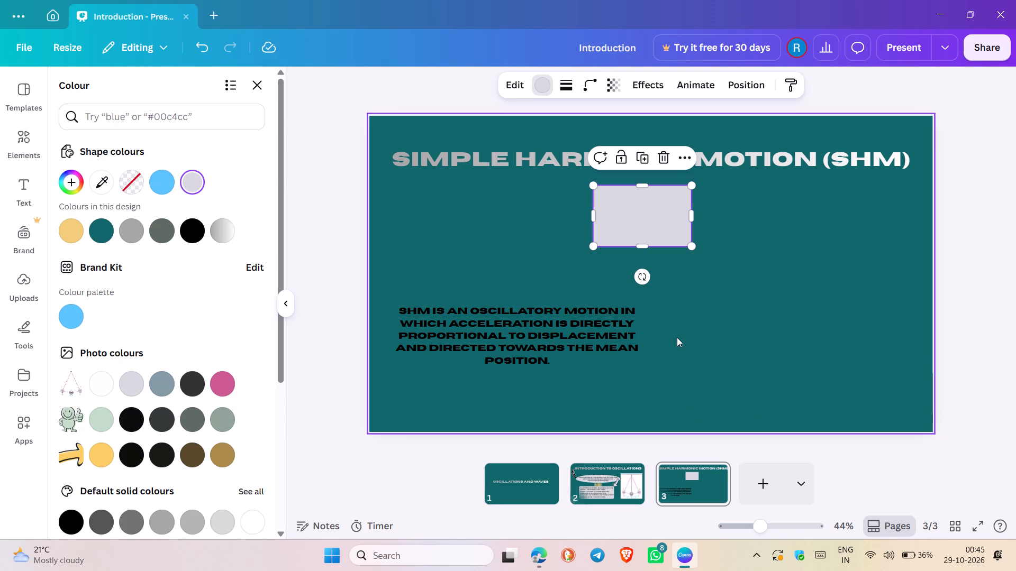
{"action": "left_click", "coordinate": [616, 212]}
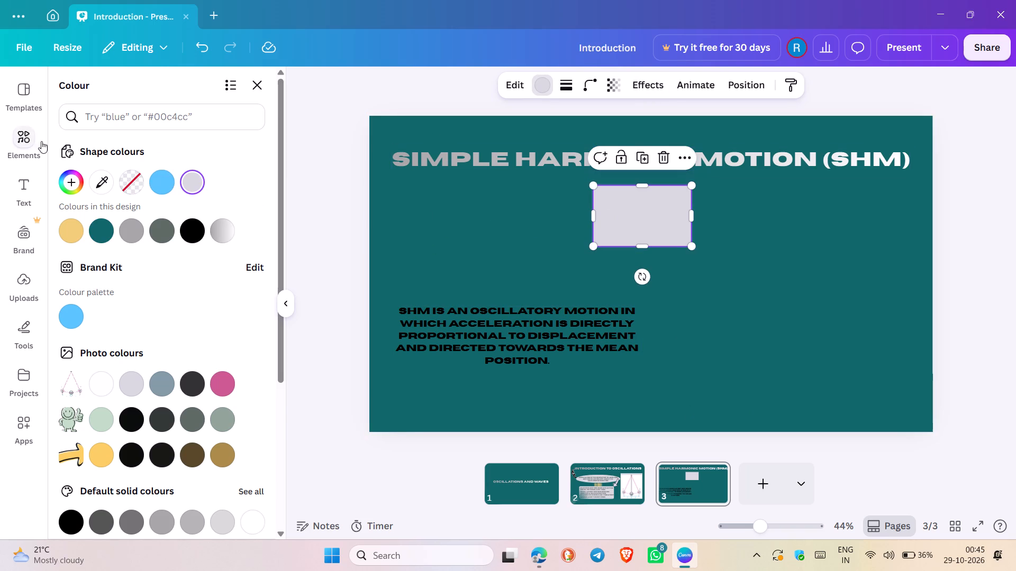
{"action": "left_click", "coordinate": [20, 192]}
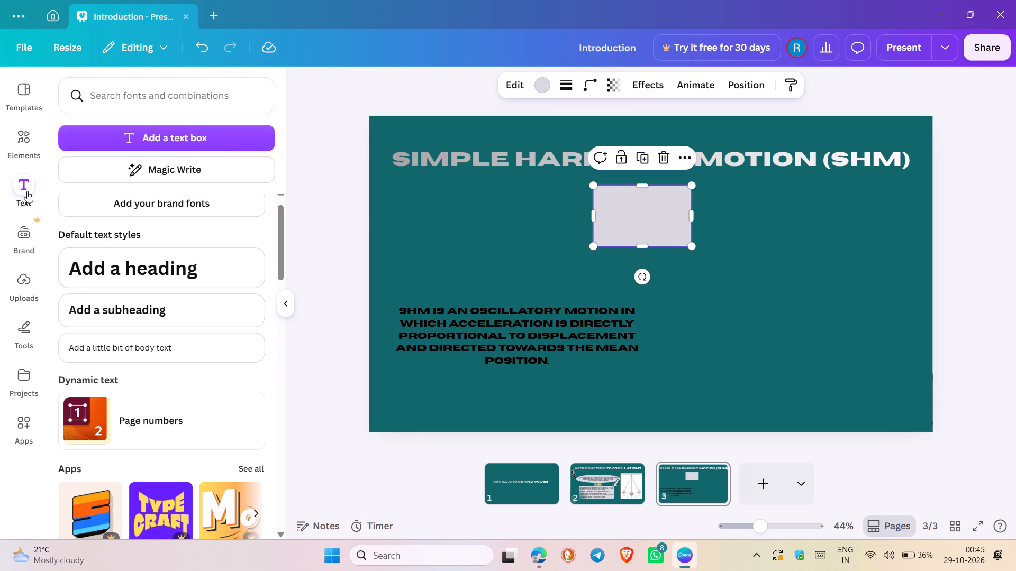
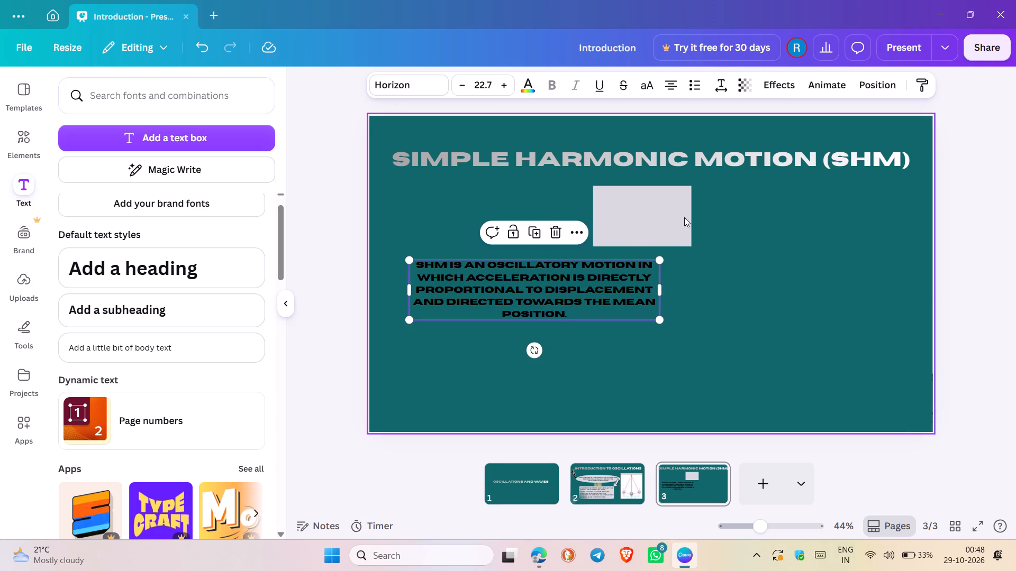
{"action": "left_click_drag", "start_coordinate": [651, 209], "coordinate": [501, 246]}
Move the SHM definition text clear of the light grey rectangle and delete the text box from slide 3.
{"action": "left_click_drag", "start_coordinate": [566, 298], "coordinate": [764, 334]}
{"action": "left_click", "coordinate": [751, 264]}
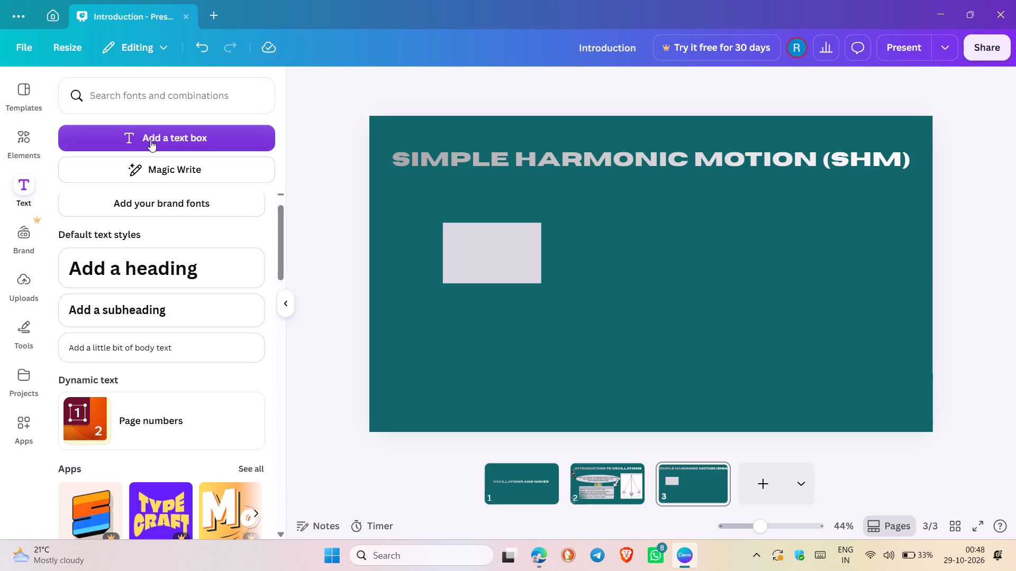
Move the light grey rectangle below the title, slightly right of the slide's centre.
{"action": "left_click", "coordinate": [476, 203]}
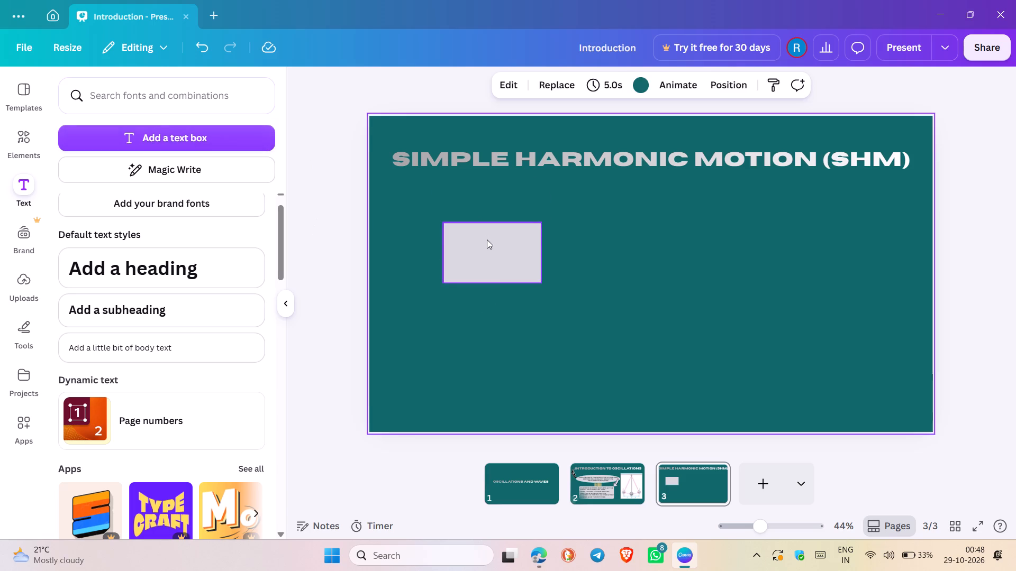
{"action": "left_click", "coordinate": [487, 240]}
{"action": "left_click_drag", "start_coordinate": [518, 252], "coordinate": [584, 248]}
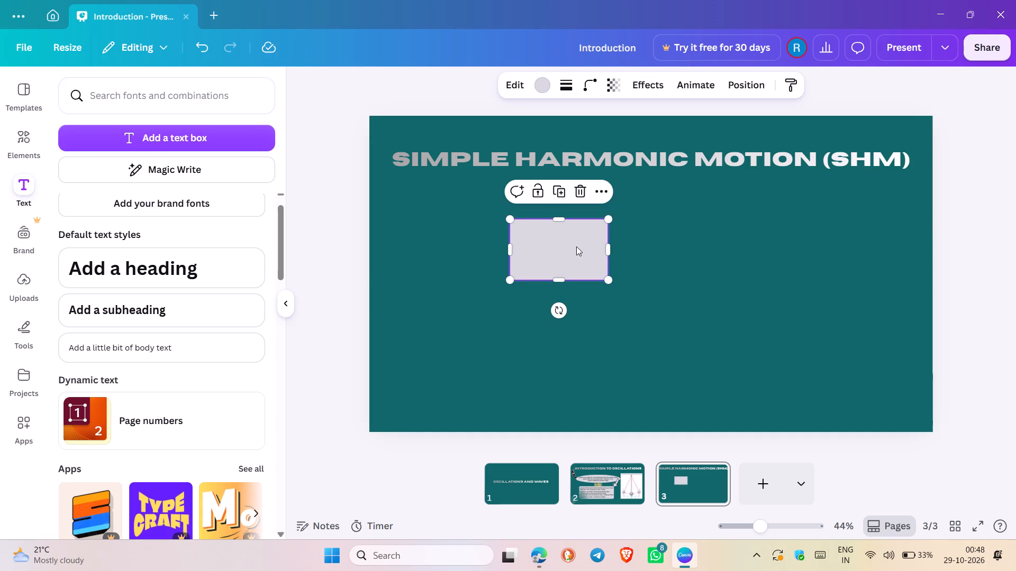
{"action": "left_click", "coordinate": [574, 272]}
{"action": "left_click_drag", "start_coordinate": [574, 272], "coordinate": [587, 277]}
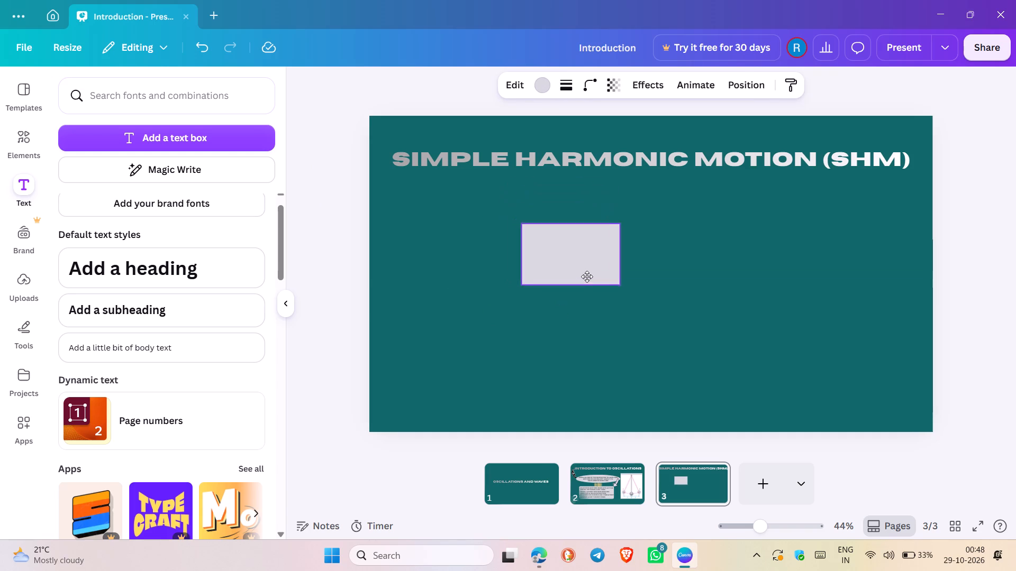
{"action": "left_click_drag", "start_coordinate": [587, 277], "coordinate": [700, 276]}
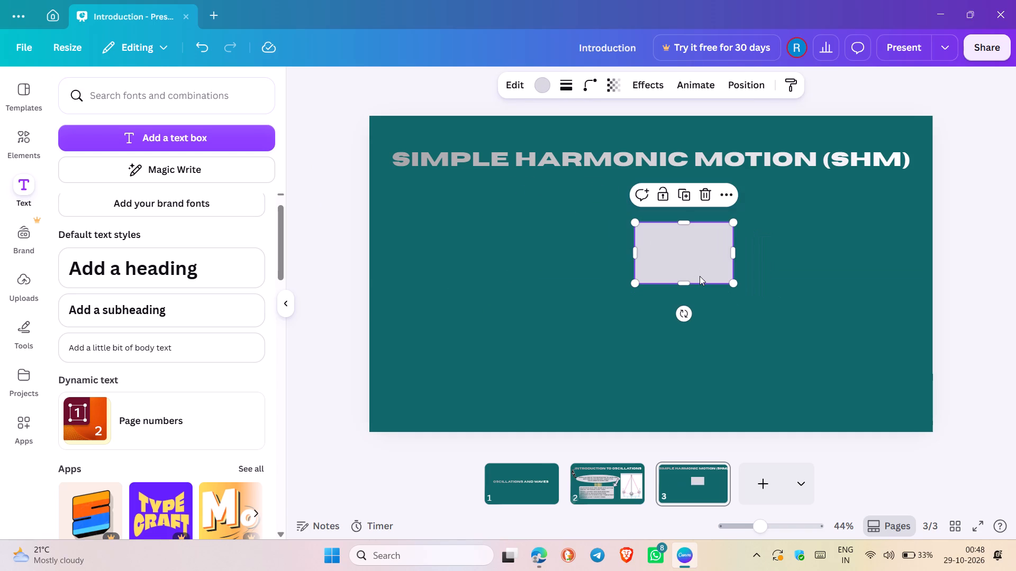
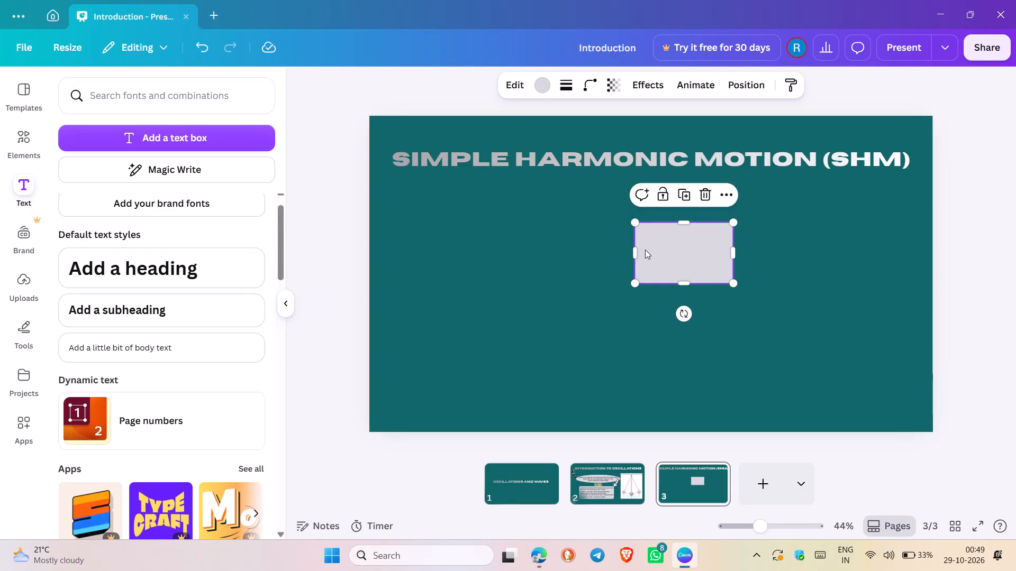
Move the light grey rectangle to the lower-left part of slide 3, below and left of the slide's centre.
{"action": "left_click_drag", "start_coordinate": [645, 250], "coordinate": [489, 323]}
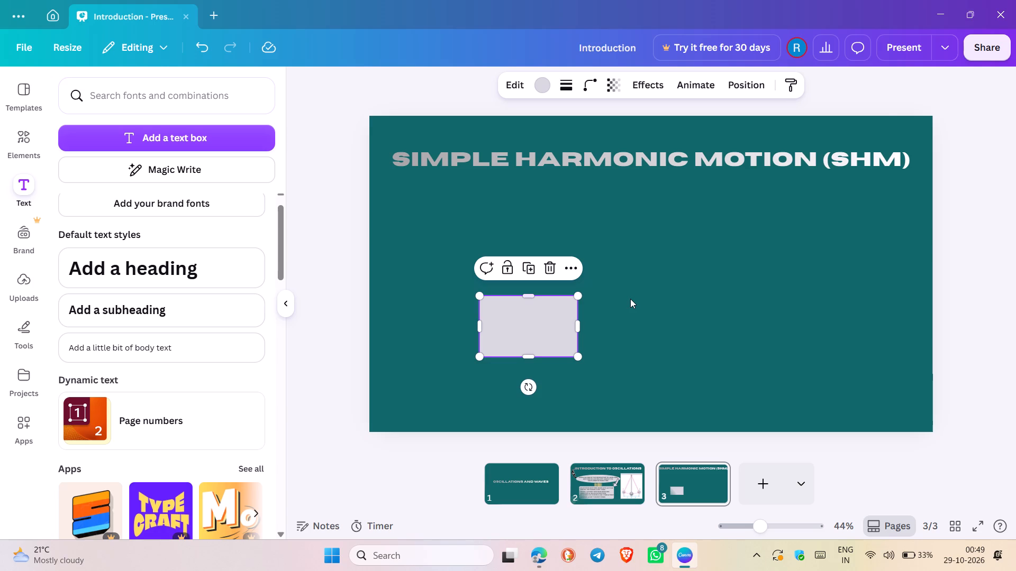
Minimize the presentation window and launch the Kuro app from the desktop.
{"action": "left_click", "coordinate": [931, 21]}
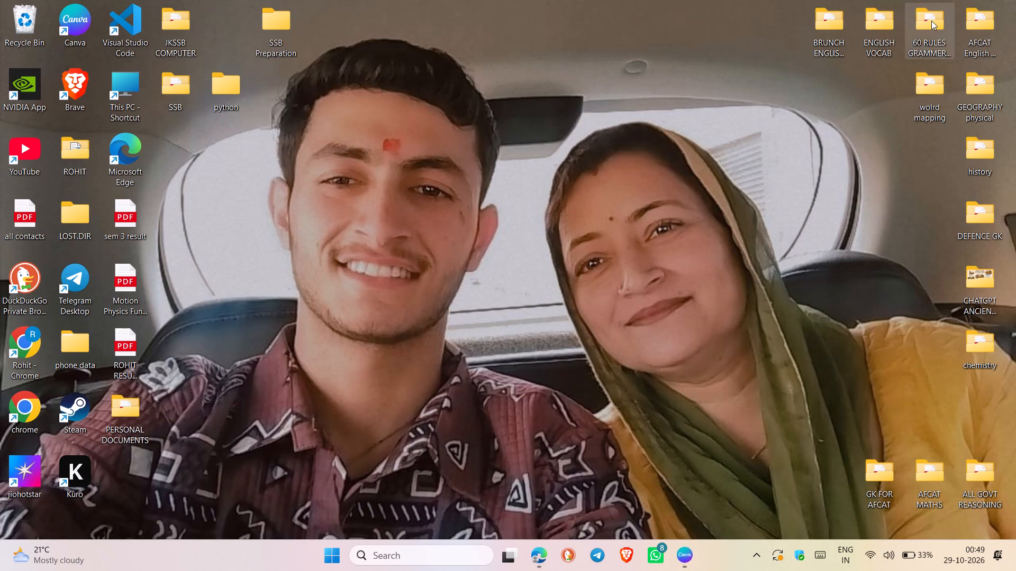
{"action": "double_click", "coordinate": [71, 474]}
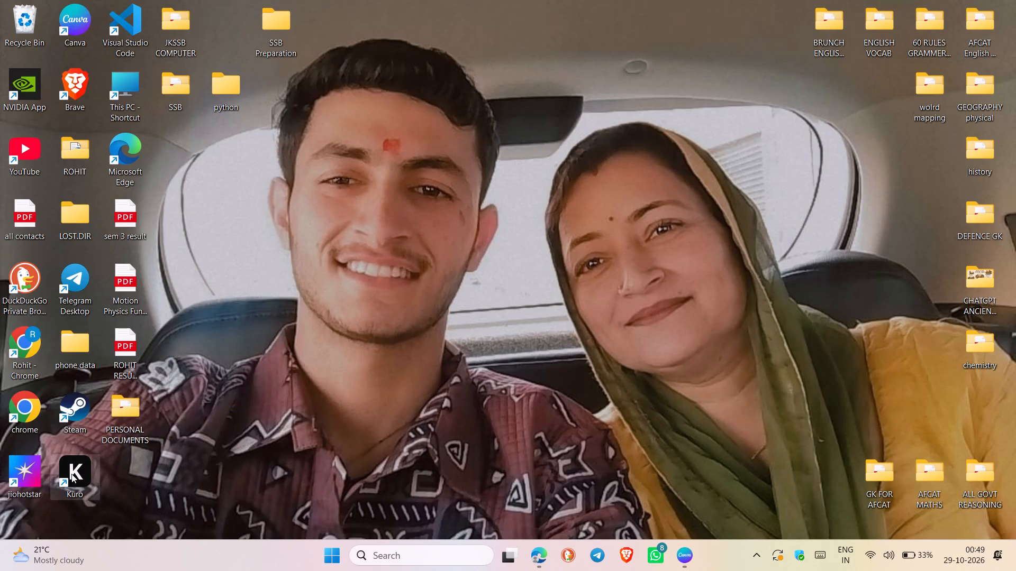